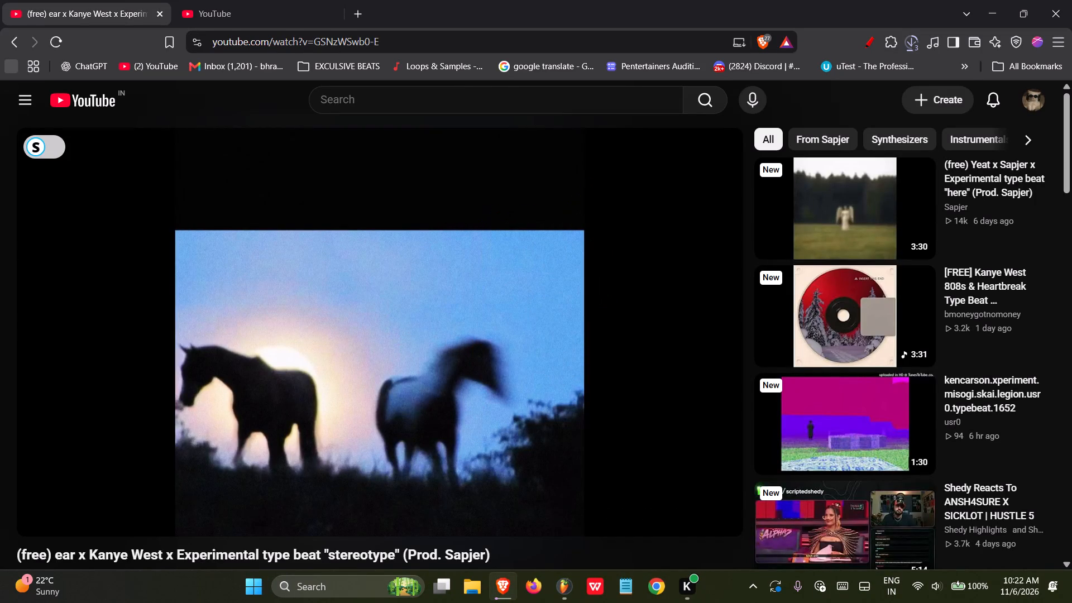
Check the BPM in the "stereotype" beat video's description in the browser, and set the FL Studio project tempo to 94 BPM.
click(571, 580)
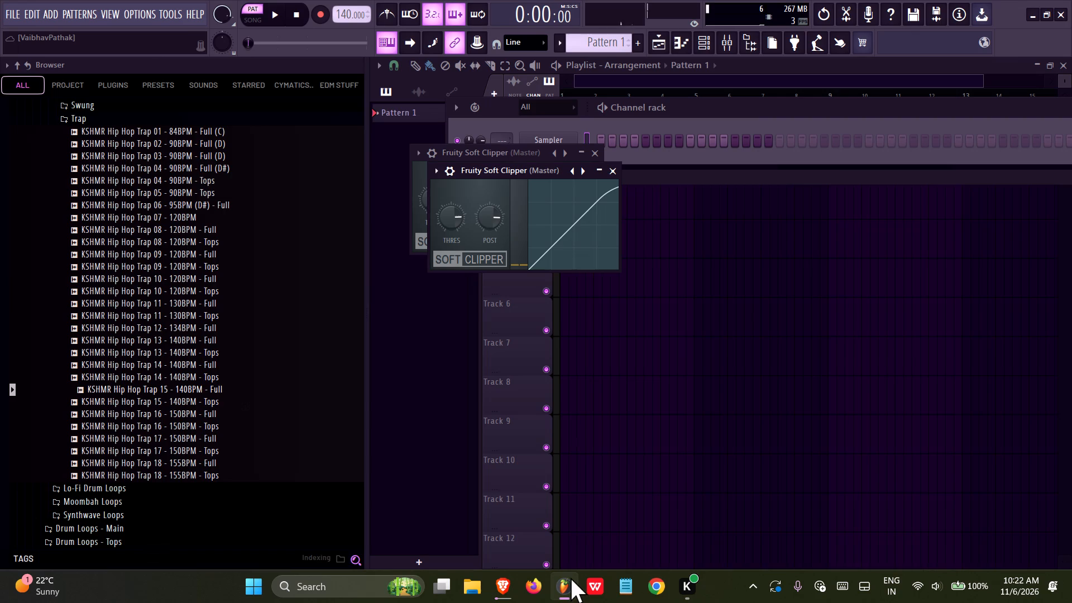
click(506, 590)
scroll(183, 275, down, 6)
click(339, 381)
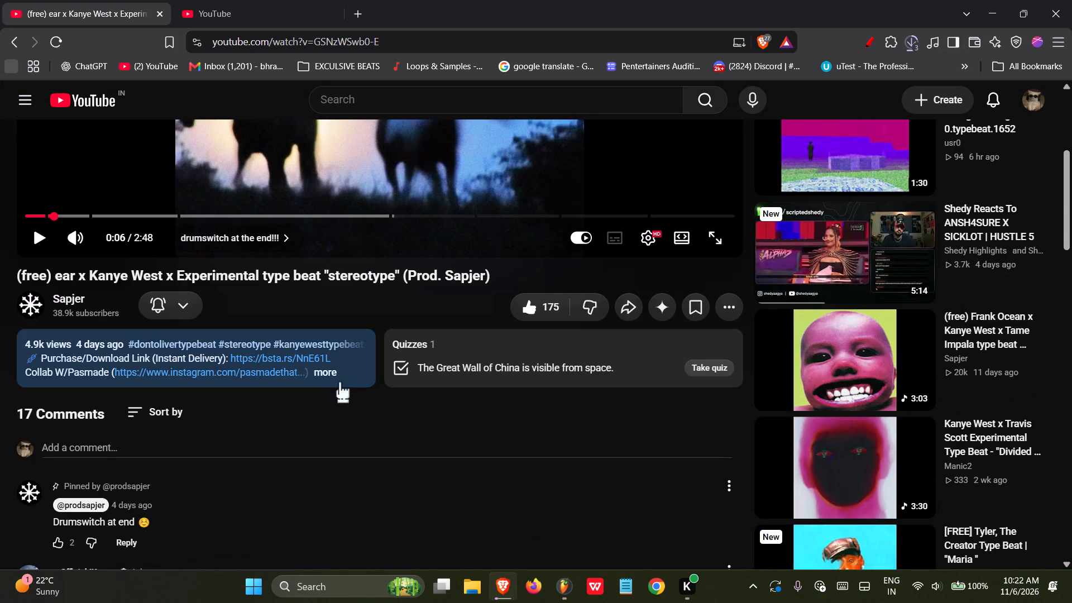
scroll(341, 382, down, 5)
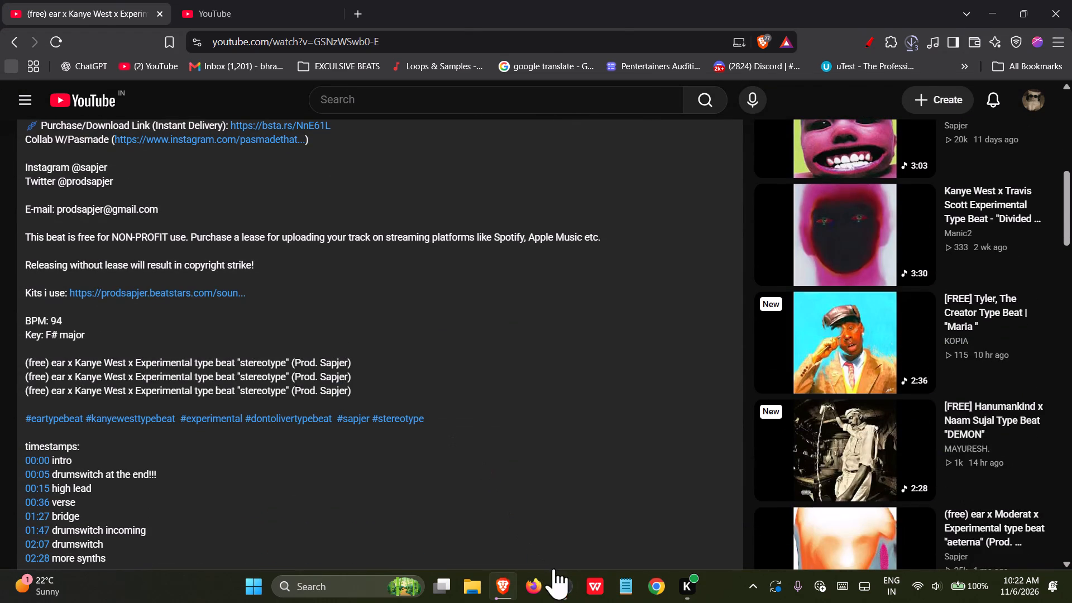
click(554, 569)
right_click(344, 12)
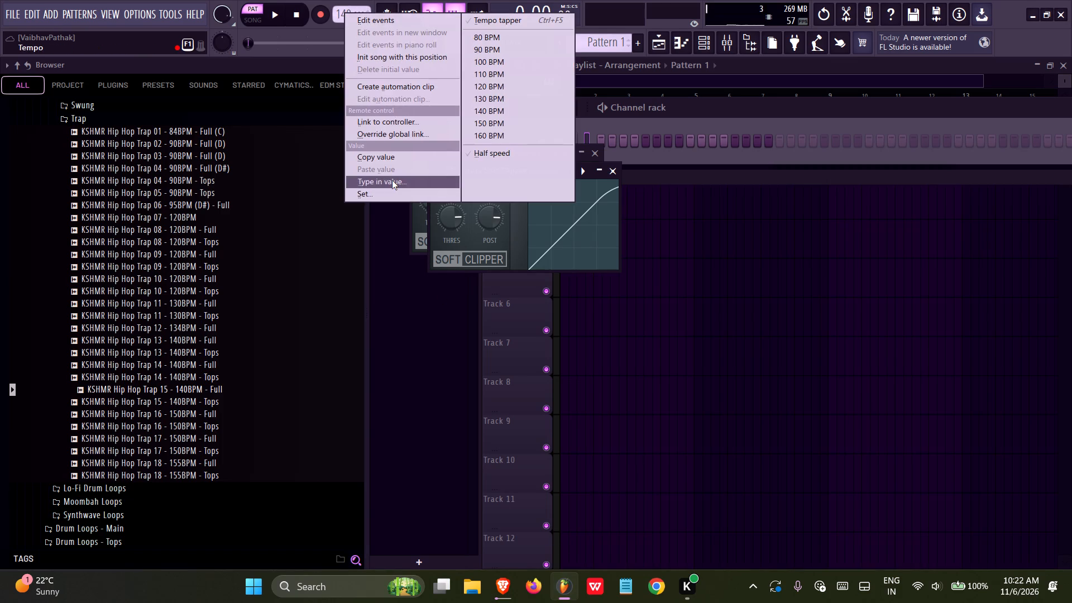
click(392, 180)
text(94)
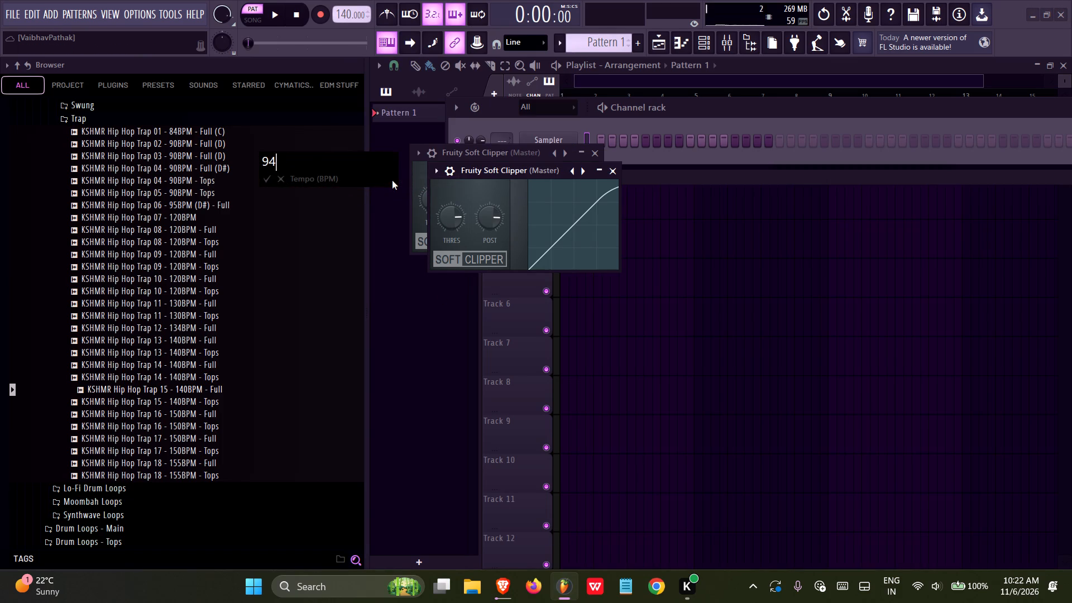
key(Return)
click(691, 108)
scroll(136, 327, up, 2)
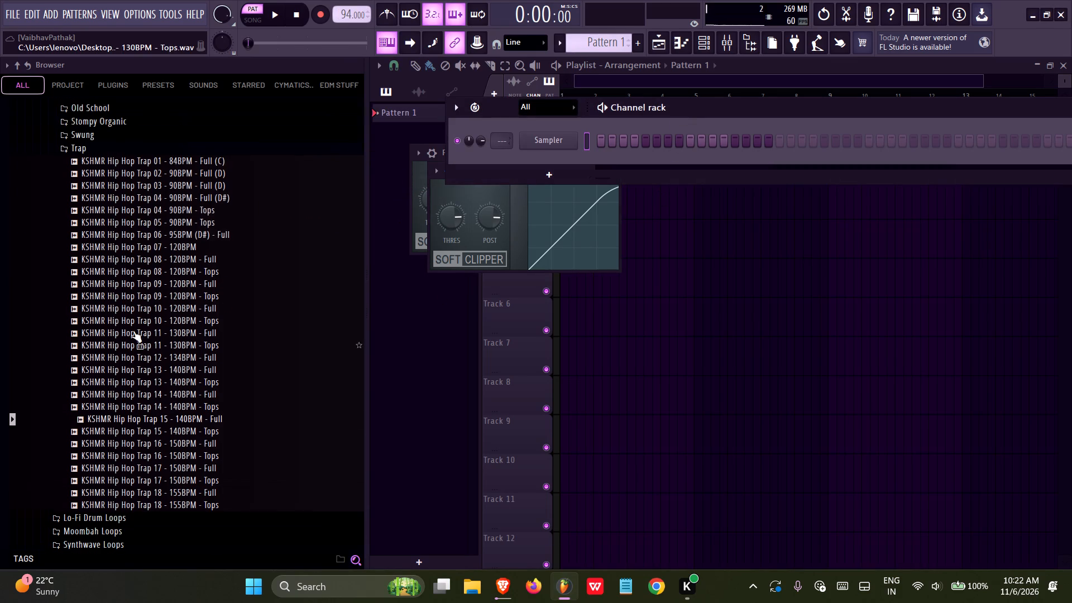
scroll(133, 331, up, 2)
click(94, 178)
scroll(80, 307, up, 4)
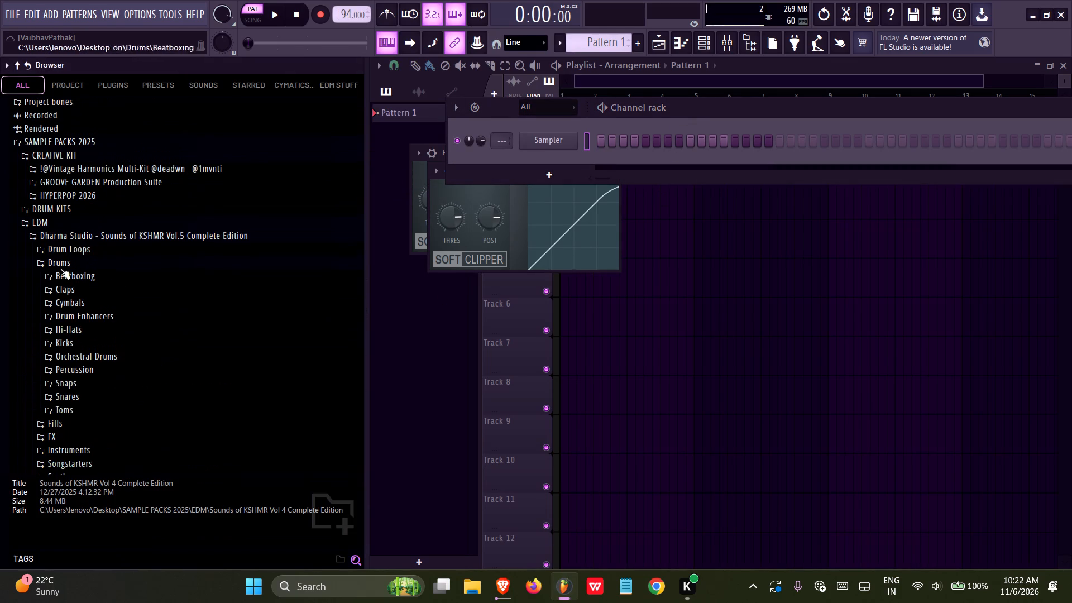
click(64, 234)
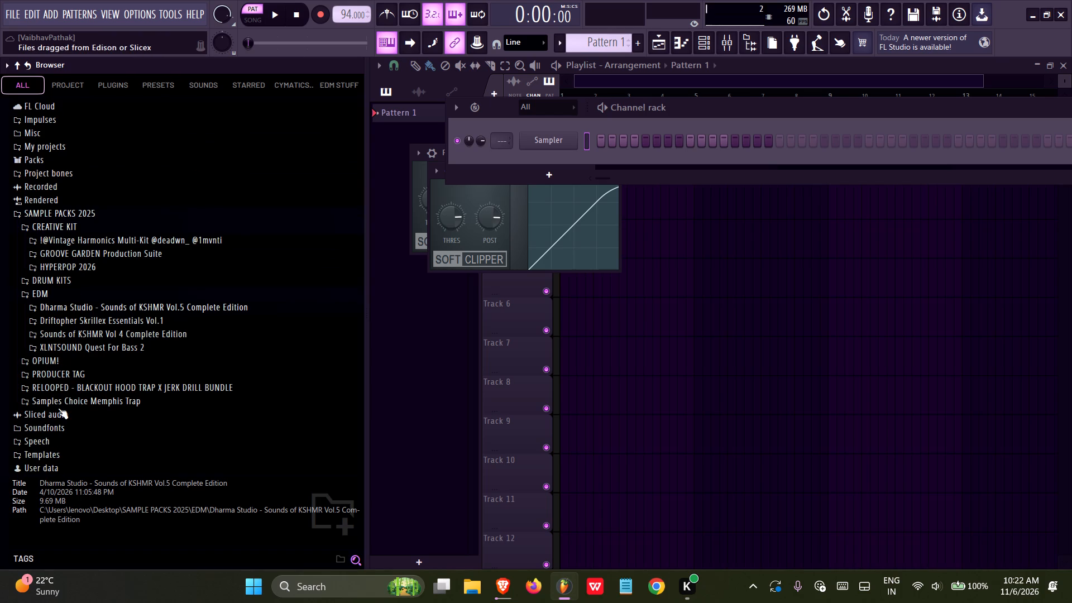
scroll(58, 408, up, 1)
click(54, 343)
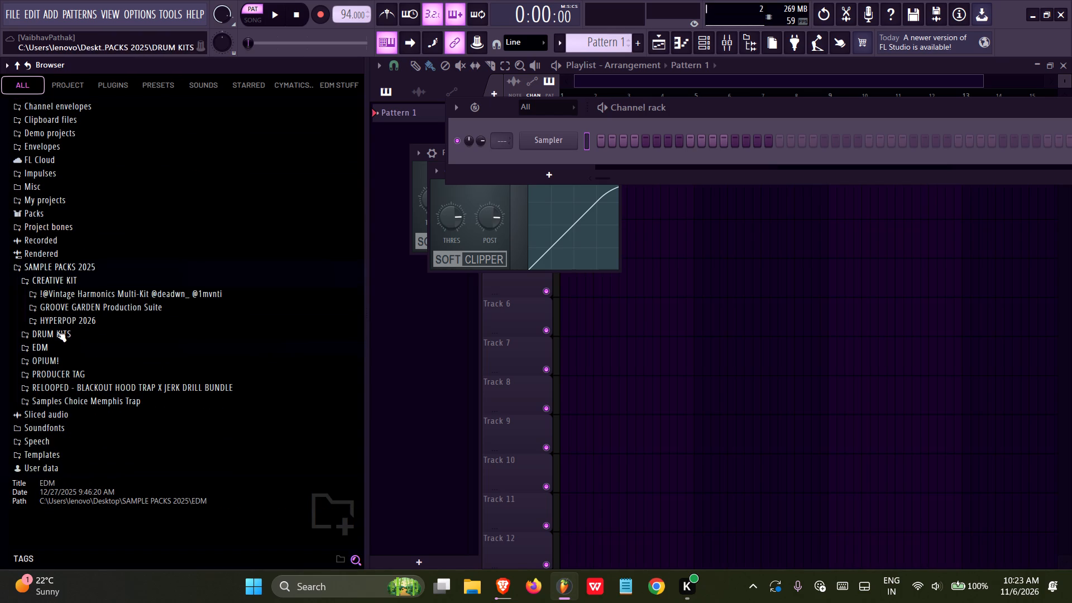
click(56, 331)
scroll(65, 340, down, 1)
click(72, 389)
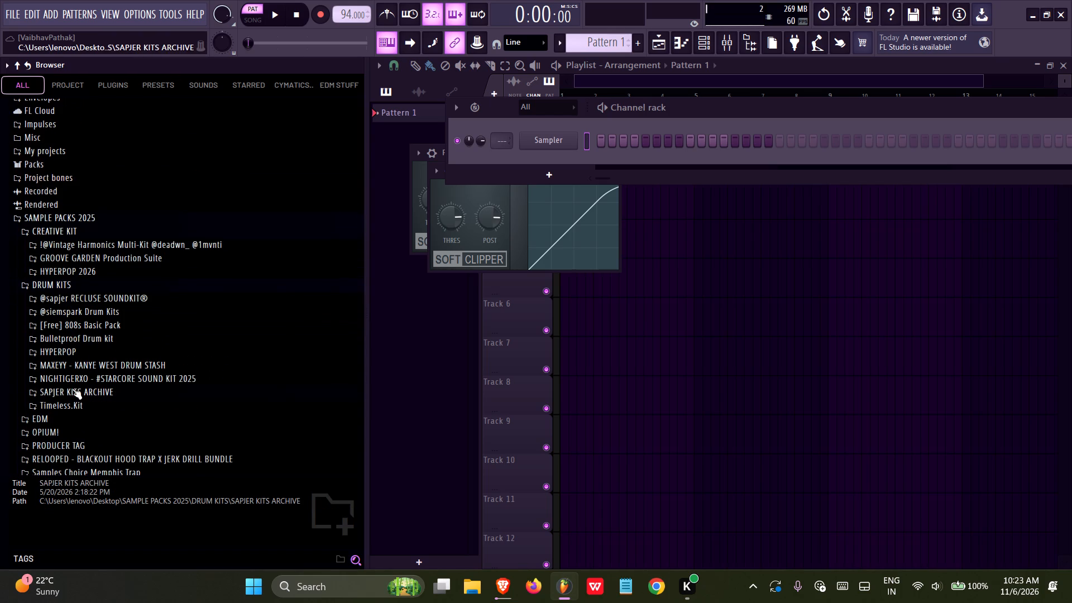
scroll(88, 386, down, 2)
click(113, 293)
click(108, 304)
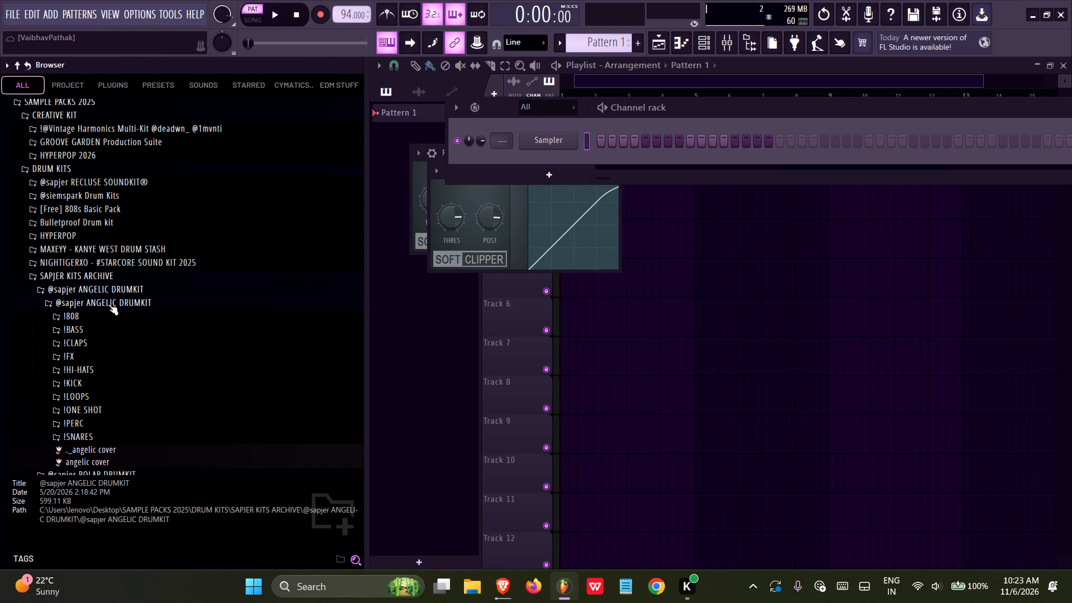
click(87, 405)
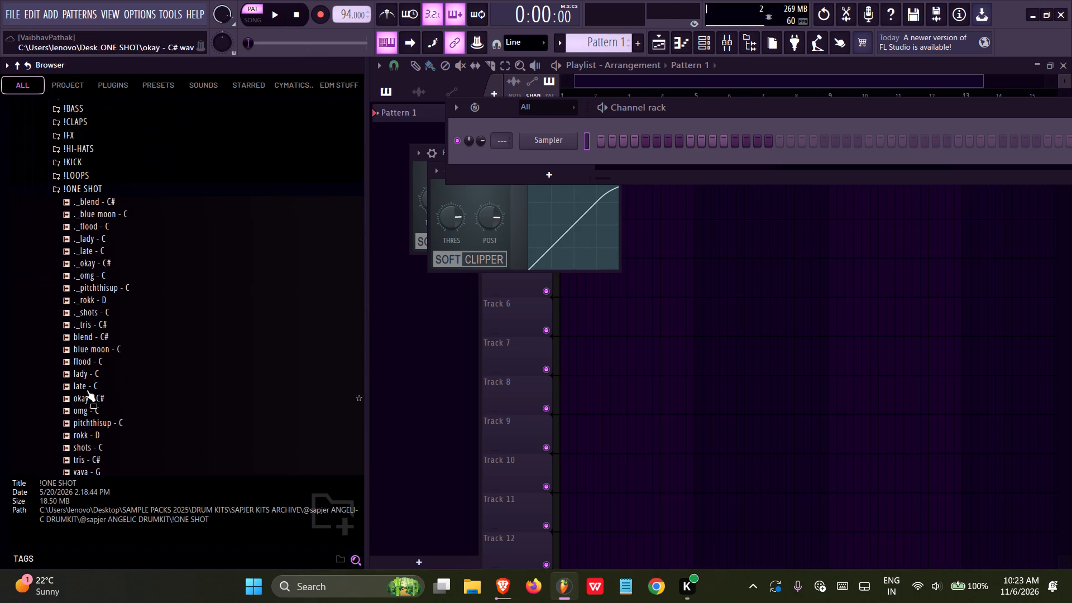
Audition several samples in the !ONE SHOT folder and place rokk - D at bar 1 of Track 6 in the playlist.
click(87, 359)
click(88, 359)
click(96, 346)
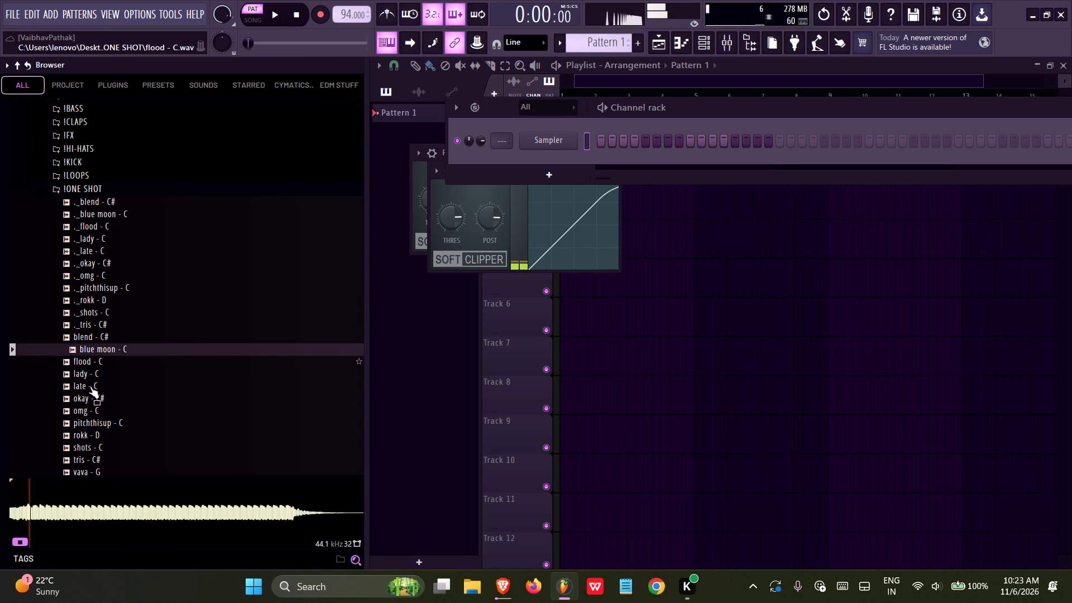
click(88, 398)
click(93, 350)
click(93, 413)
click(85, 431)
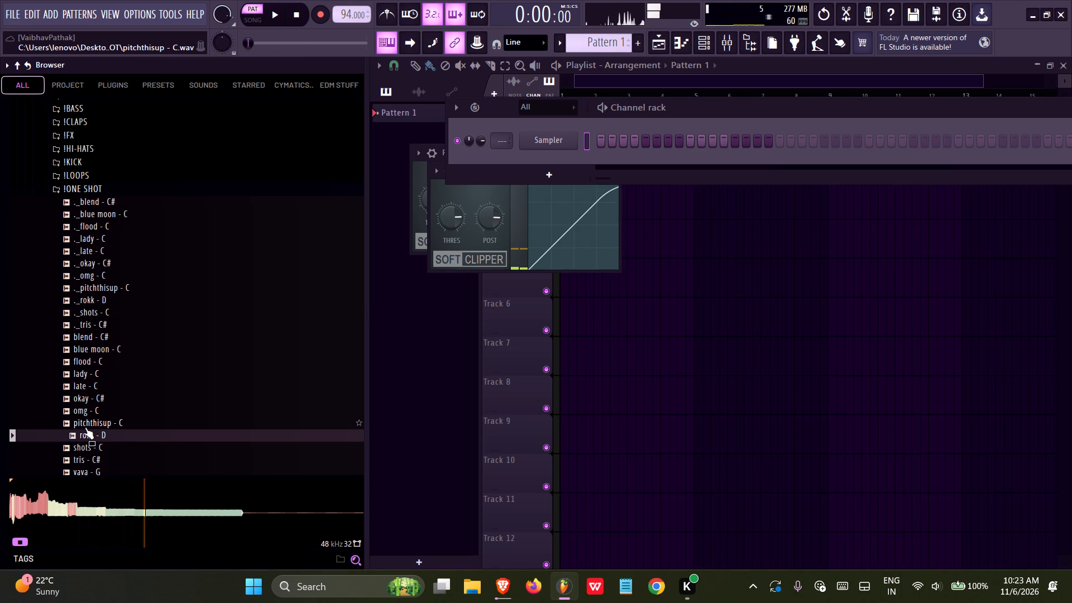
drag(88, 434, 549, 336)
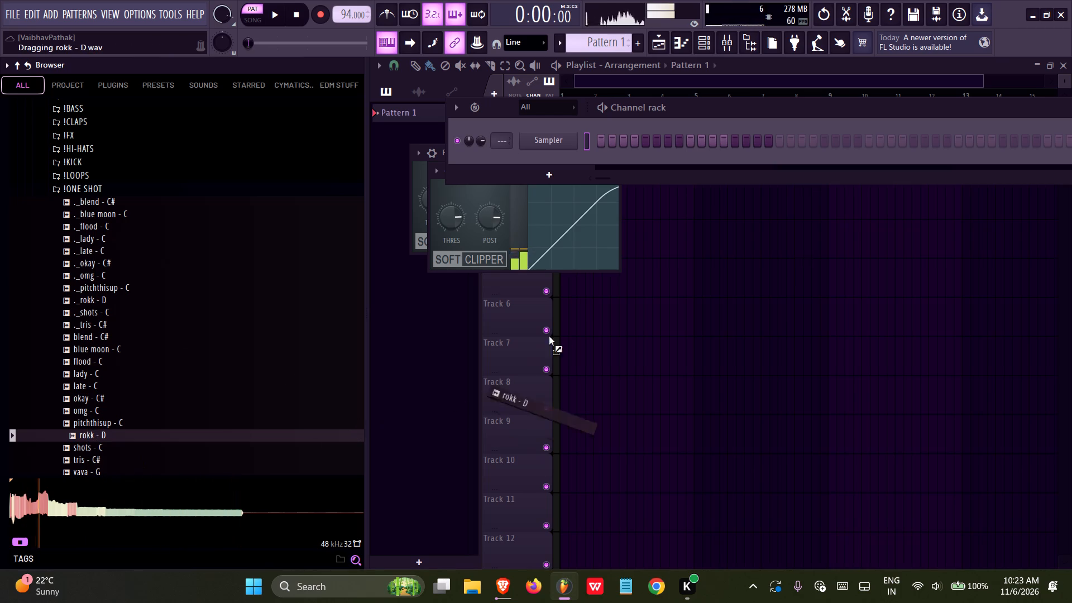
drag(549, 336, 568, 319)
ctrl+scroll(559, 329, up, 11)
drag(613, 323, 488, 312)
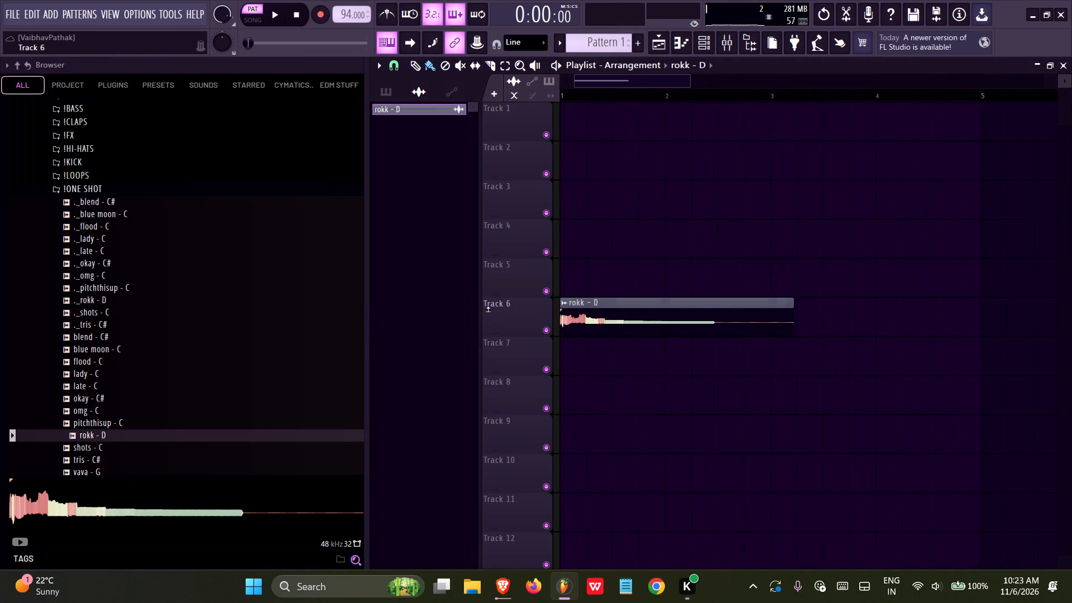
Enable stretching, time-stretch the rokk - D clip to about one and a half bars, and play it in song mode.
click(551, 95)
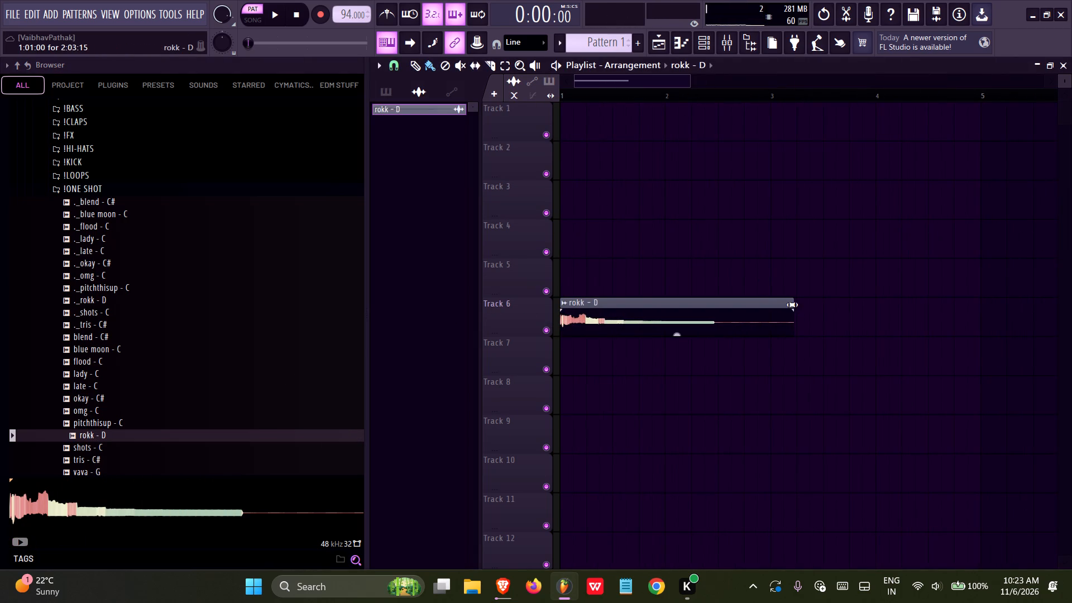
drag(792, 303, 717, 306)
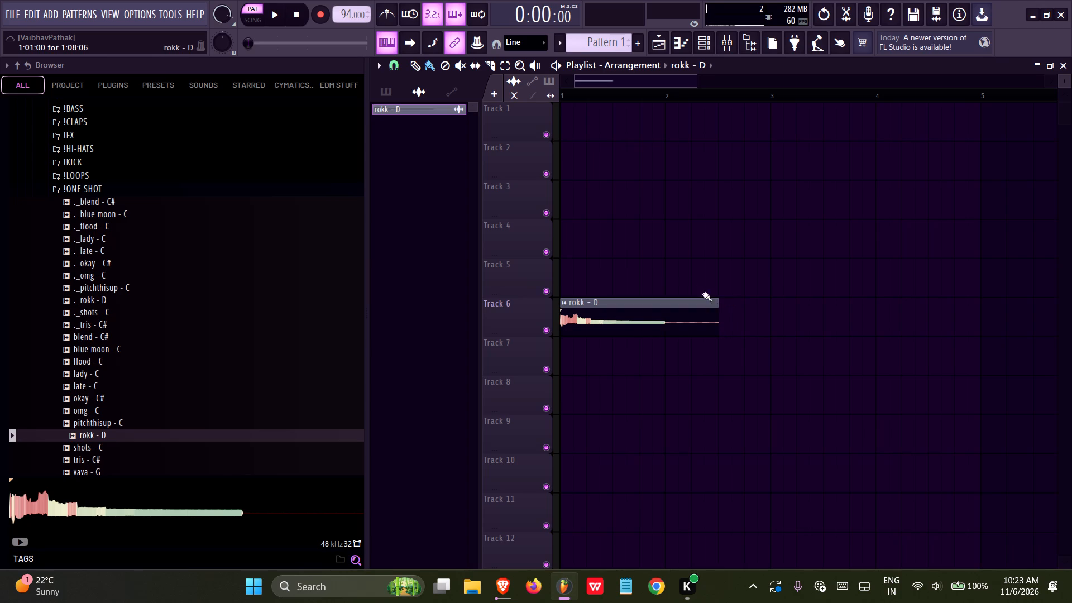
key(space)
key(space)
click(262, 20)
key(space)
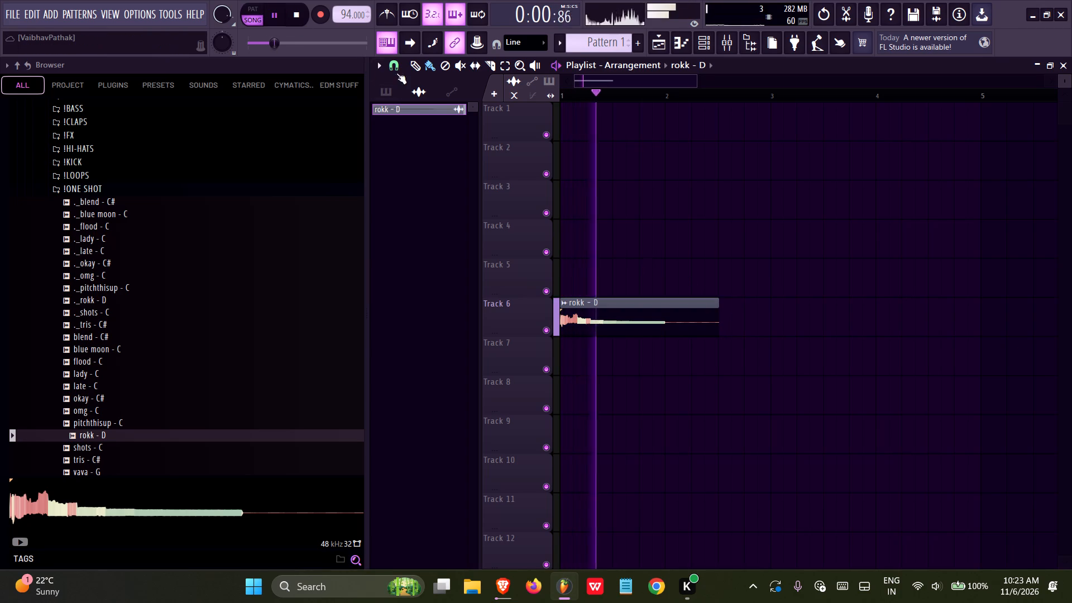
click(410, 71)
key(space)
Turn stretching off and trim the end of the rokk - D clip on Track 6 so it lasts exactly one bar.
ctrl+scroll(667, 307, up, 7)
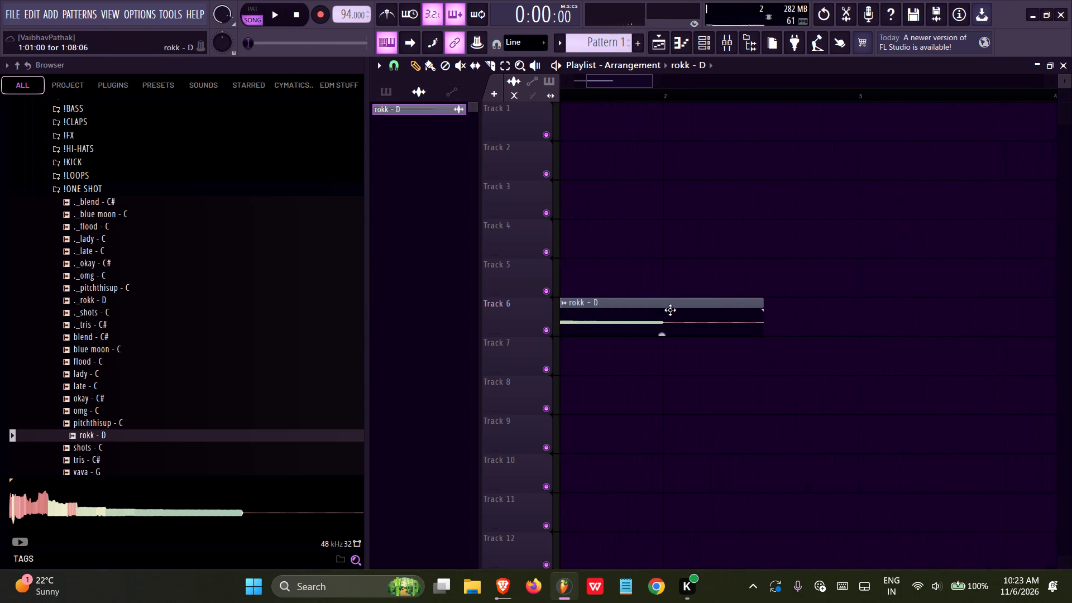
ctrl+scroll(670, 310, up, 10)
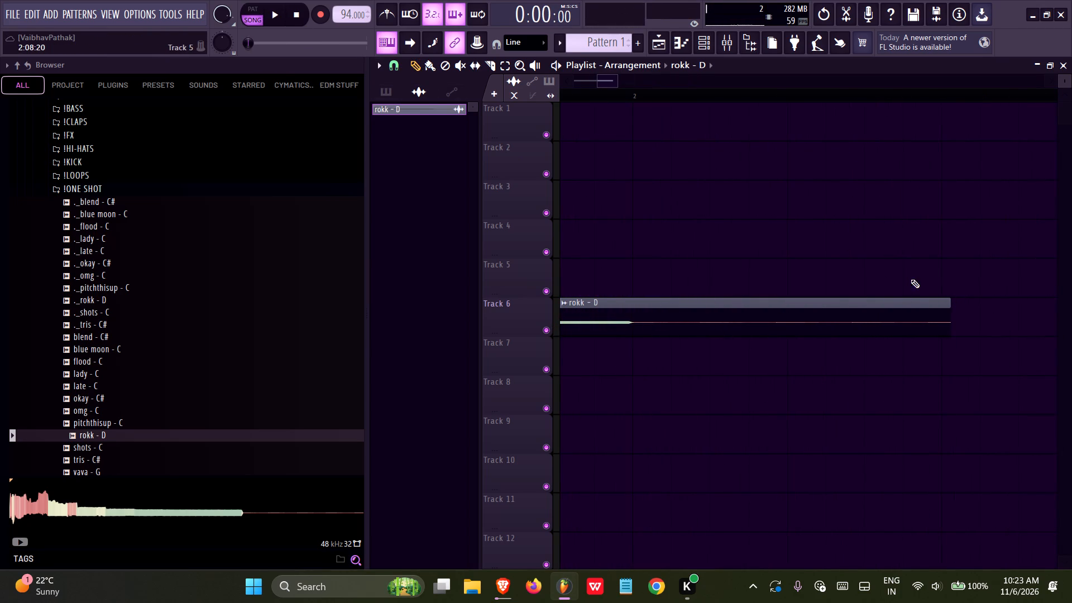
click(555, 98)
ctrl+scroll(891, 290, down, 3)
drag(935, 299, 853, 309)
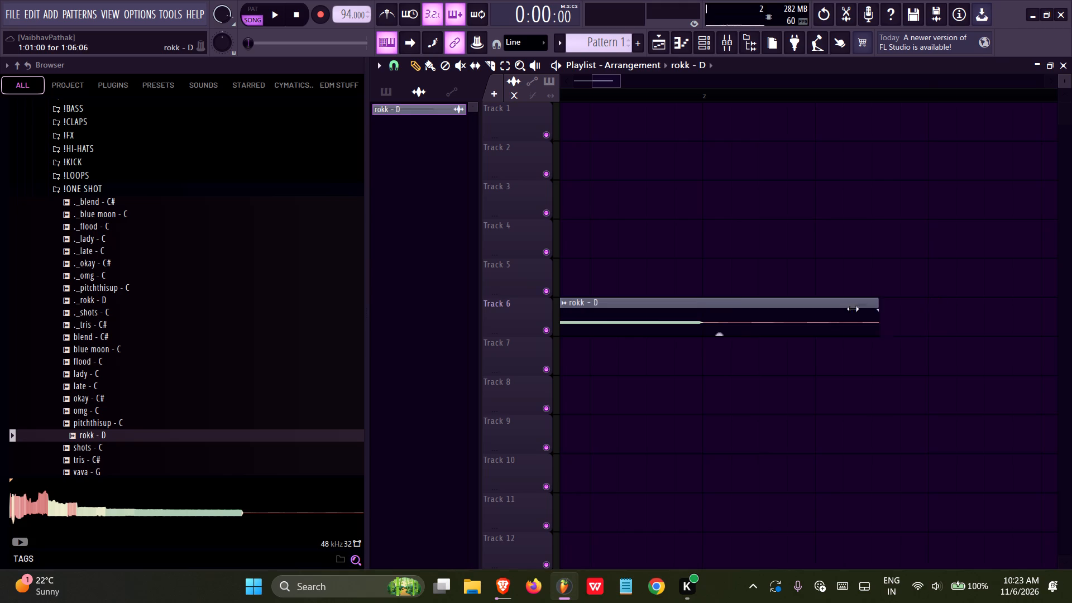
drag(853, 309, 700, 306)
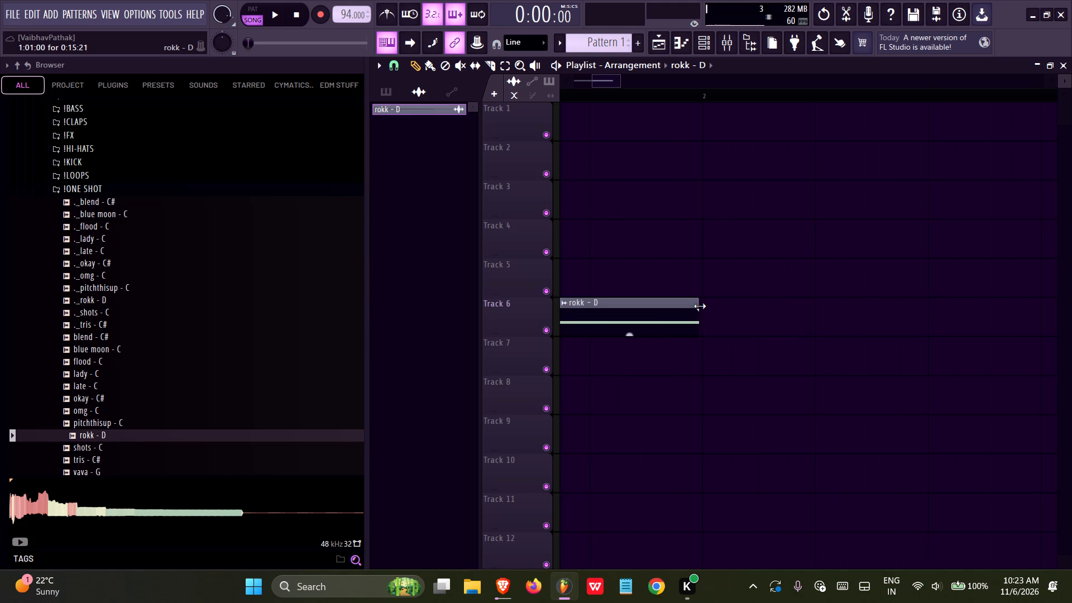
drag(700, 306, 702, 304)
ctrl+scroll(700, 305, up, 10)
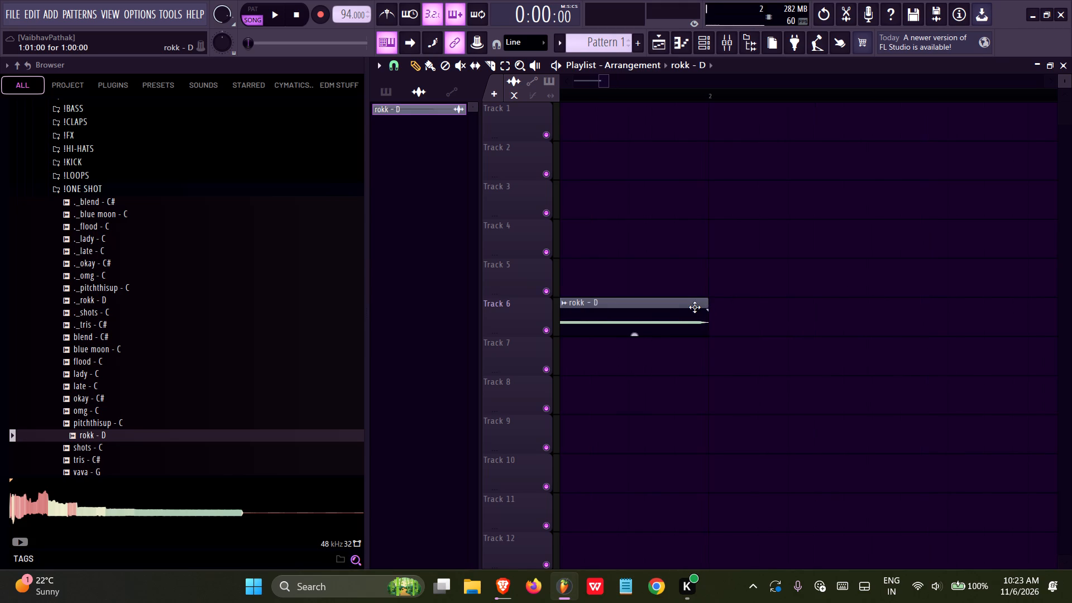
Select the one-bar rokk - D clip, duplicate it three times to fill bars 1 to 4 of Track 6, and play it back.
double_click(695, 307)
right_click(808, 238)
ctrl+drag(712, 305, 639, 317)
key(ctrl+b)
ctrl+scroll(703, 339, down, 9)
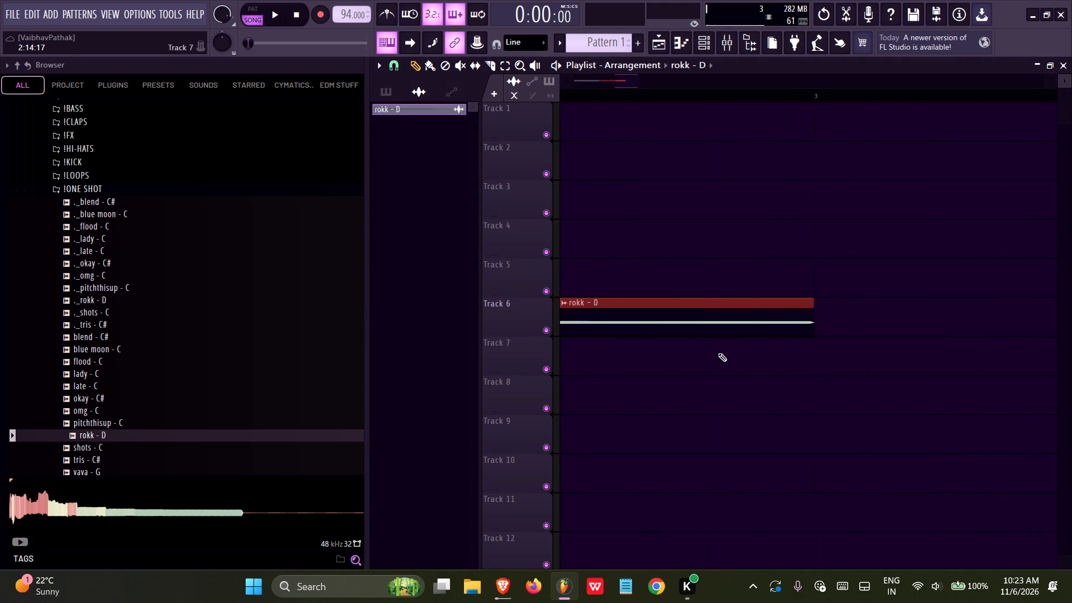
ctrl+scroll(718, 353, down, 20)
ctrl+scroll(718, 353, down, 2)
key(ctrl+b)
key(ctrl+b)
key(space)
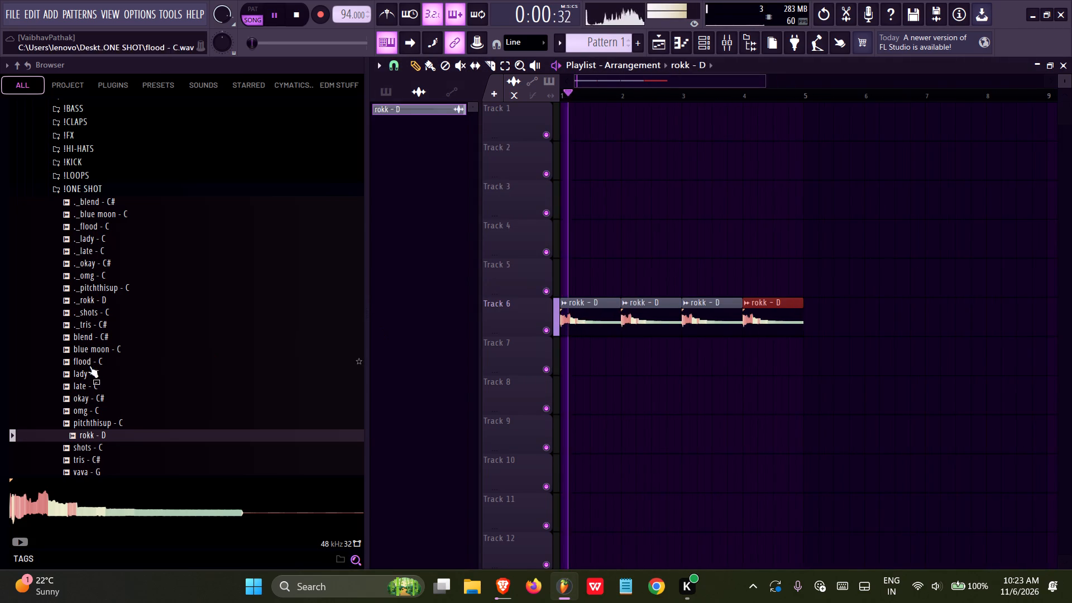
Stop playback and preview clap samples in the ANGELIC DRUMKIT's !CLAPS folder.
scroll(52, 373, up, 2)
click(74, 289)
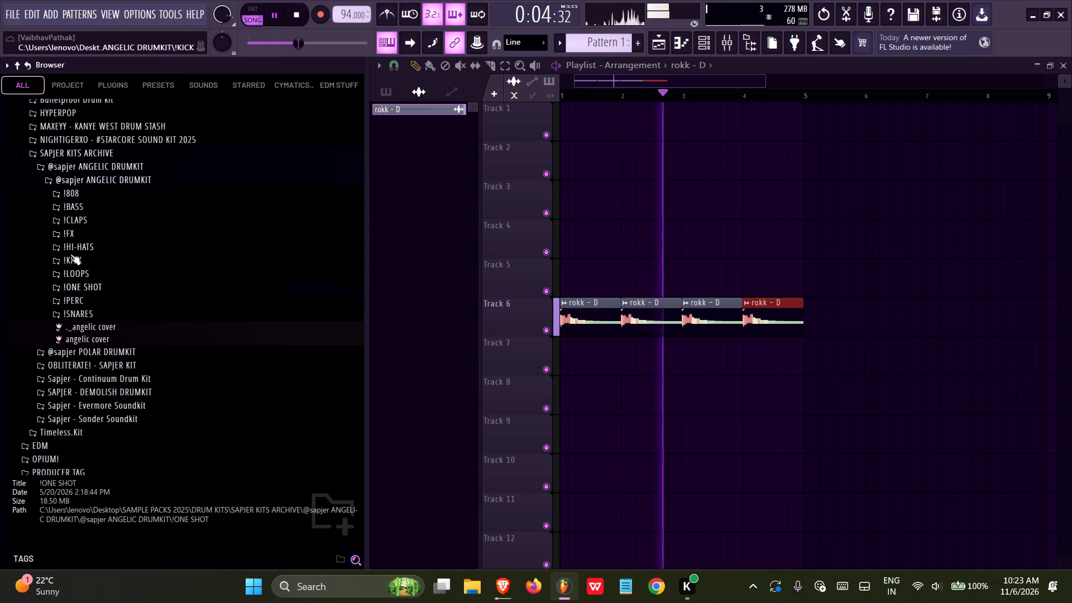
click(71, 216)
key(space)
click(90, 264)
click(102, 342)
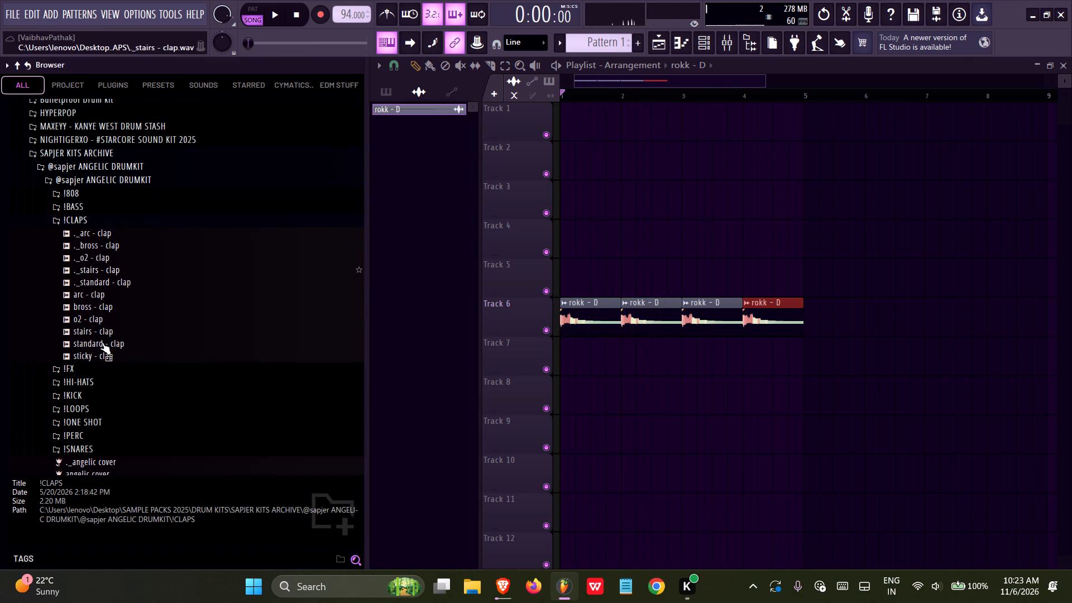
click(720, 93)
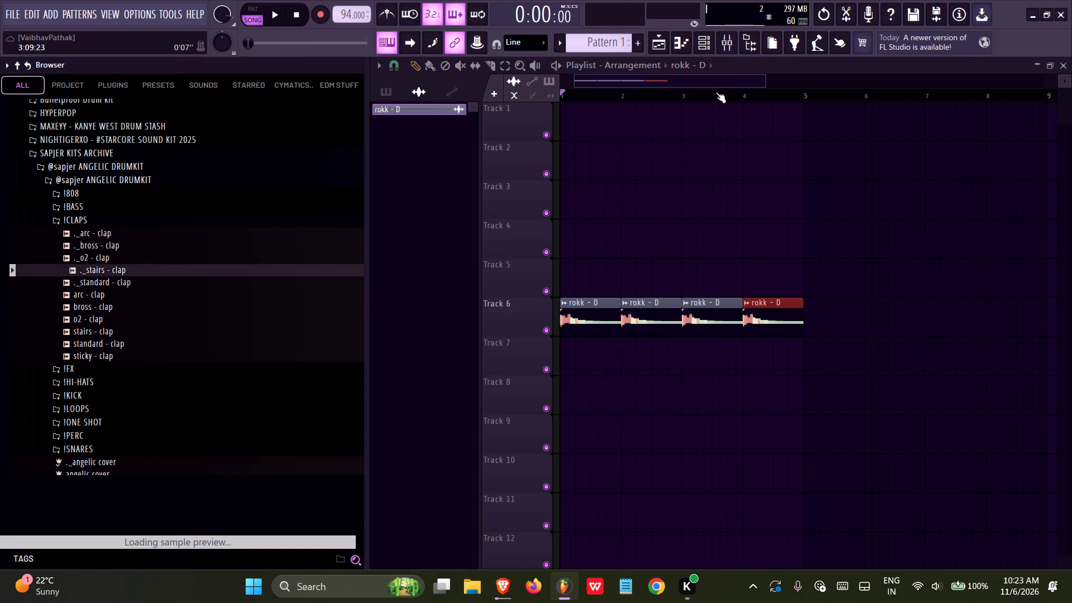
click(80, 226)
Audition bass samples in the ANGELIC DRUMKIT's !808 folder, ending with Honey - C.
click(84, 193)
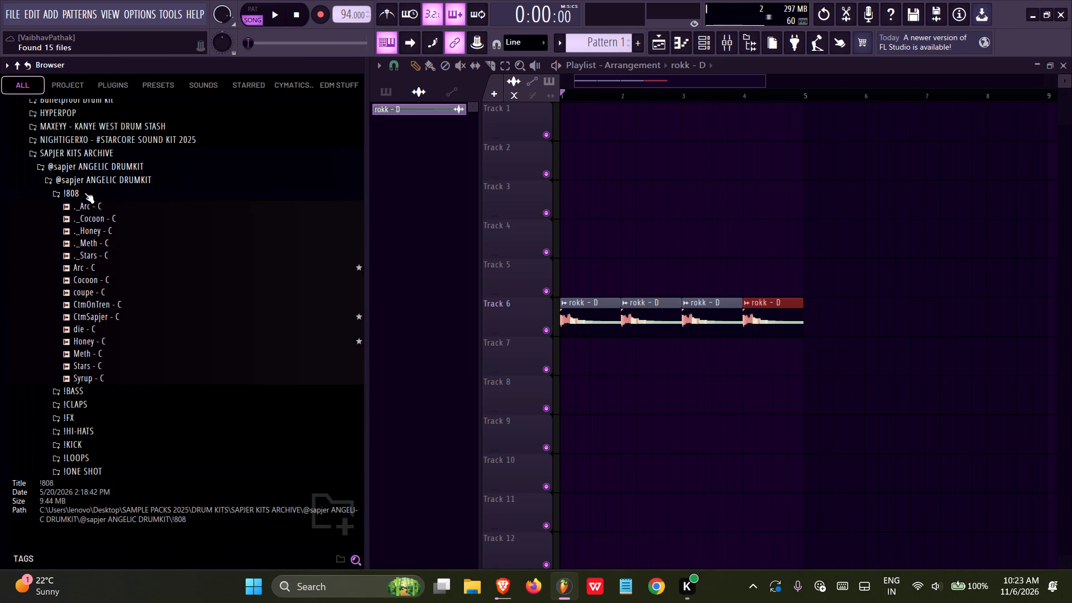
click(99, 250)
click(112, 308)
click(112, 315)
click(103, 346)
click(103, 346)
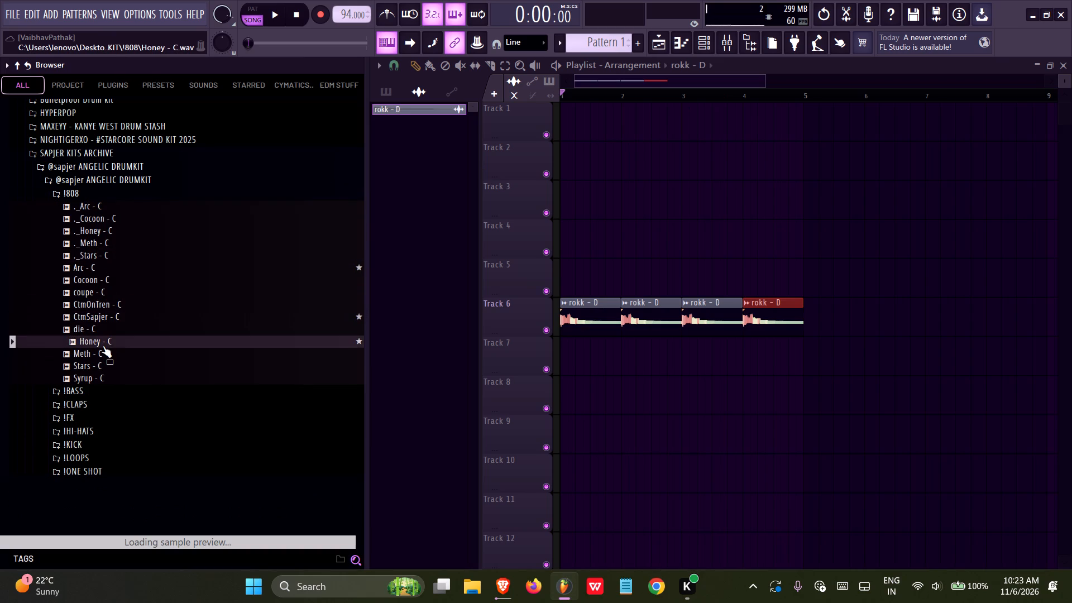
Save the project as BACK RANK in a new project folder.
key(ctrl+s)
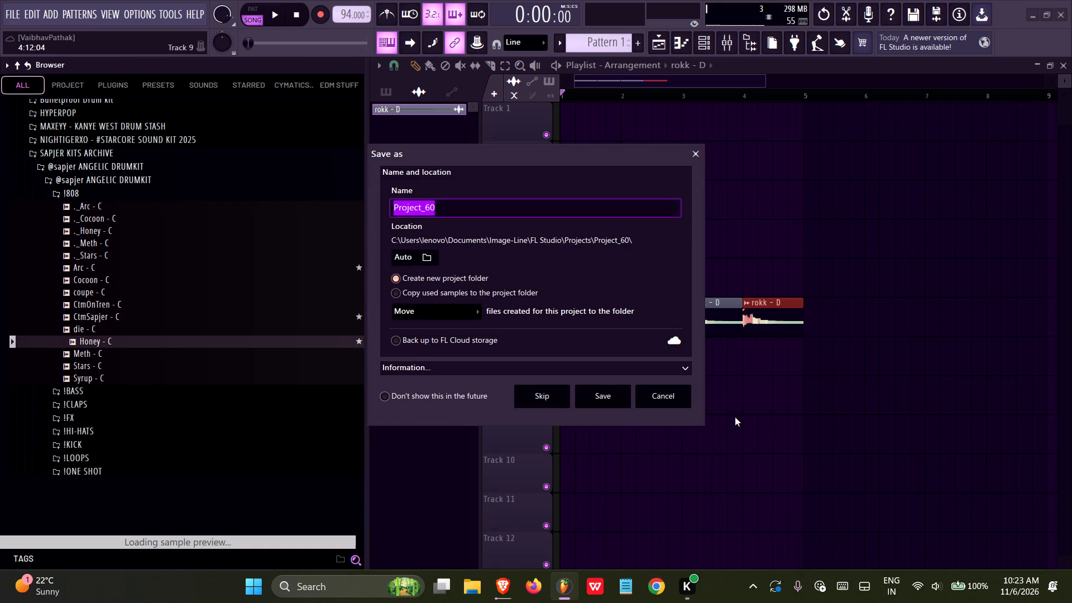
text(ROOK)
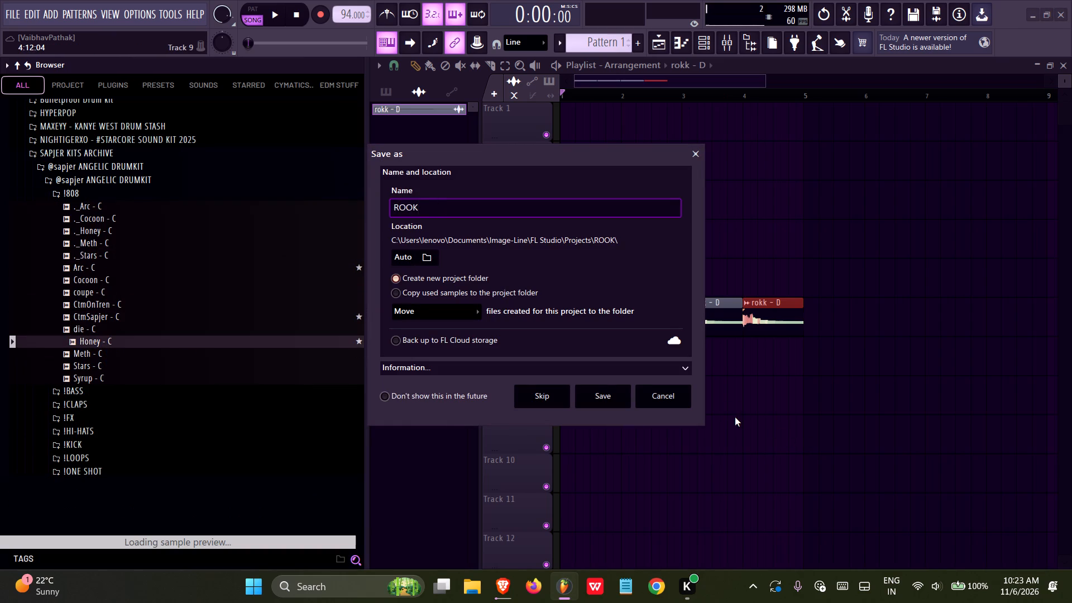
key(BackSpace)
key(BackSpace)
key(BackSpace)
key(BackSpace)
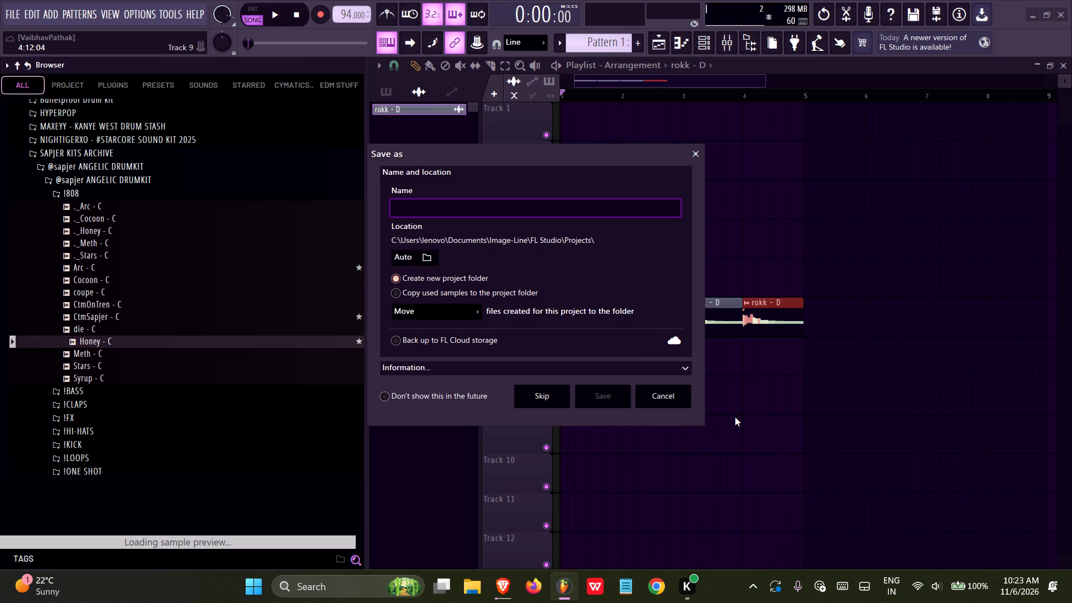
text(BACK E)
key(BackSpace)
text(RANK)
key(Return)
key(ctrl+s)
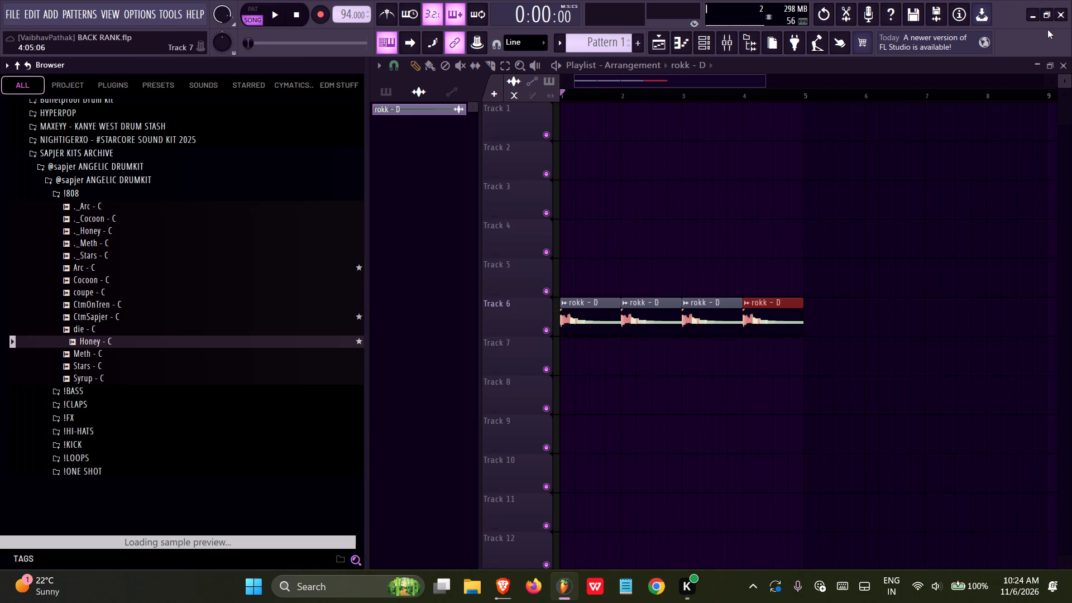
Close and relaunch FL Studio, collapse the !808 sample folder, and reopen the recent project BACK RANK.flp.
click(1061, 18)
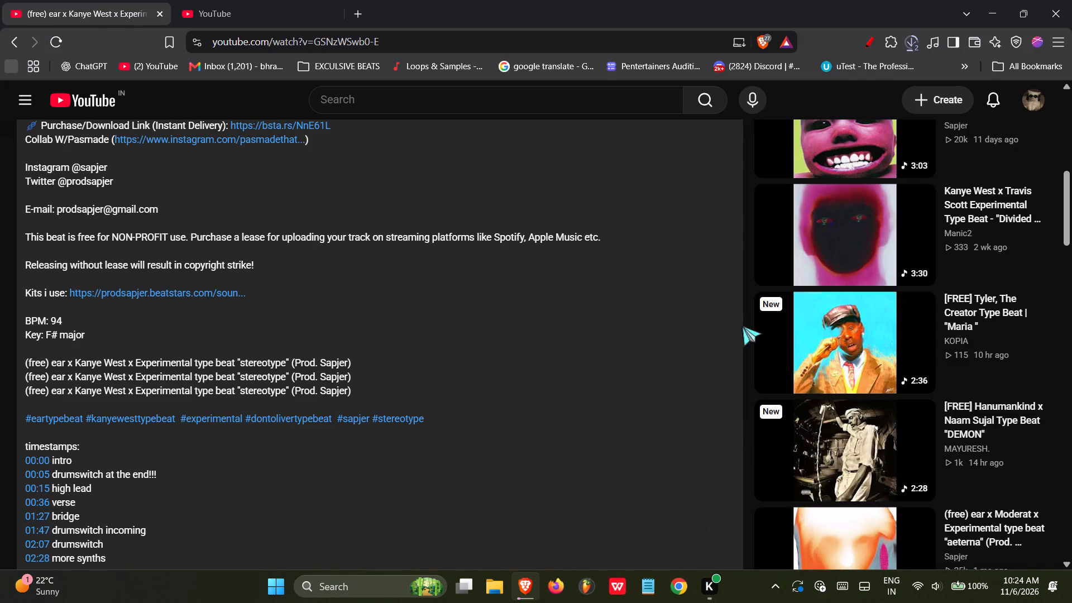
click(591, 578)
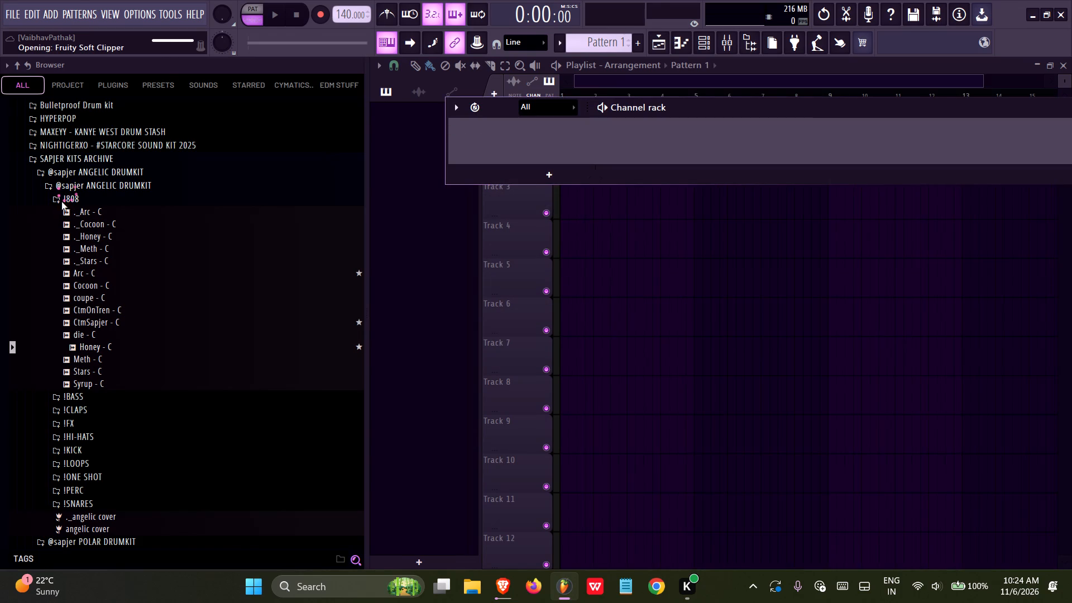
click(77, 204)
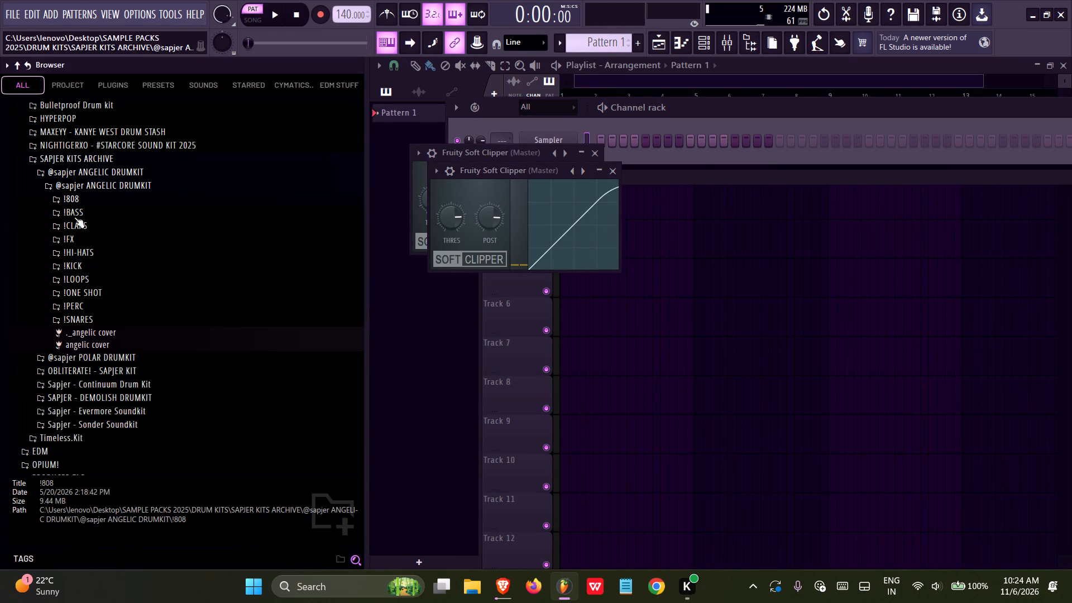
key(ctrl+s)
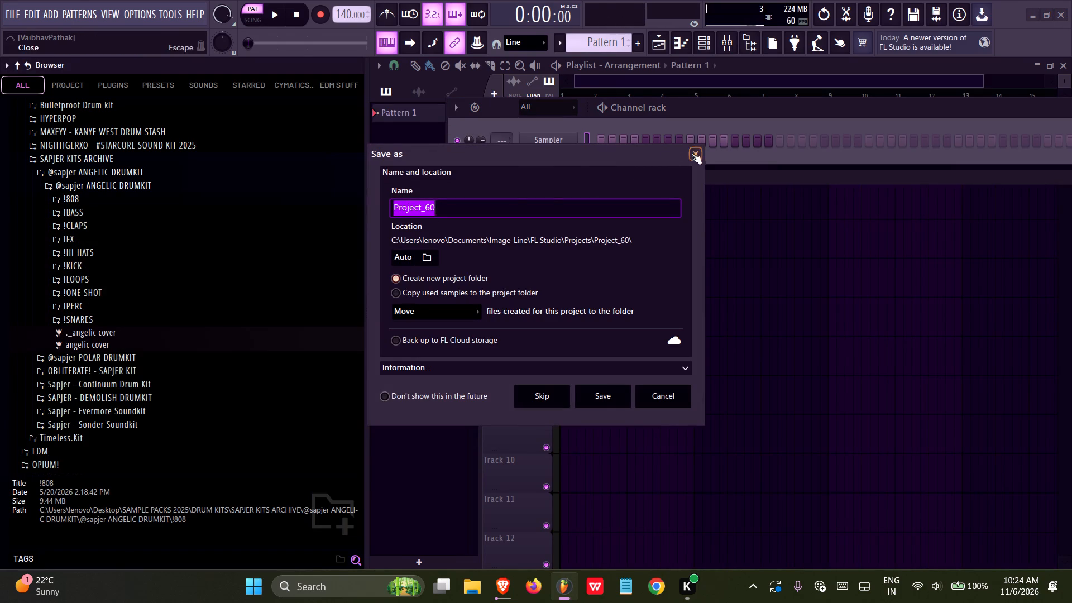
click(692, 154)
click(13, 10)
click(41, 203)
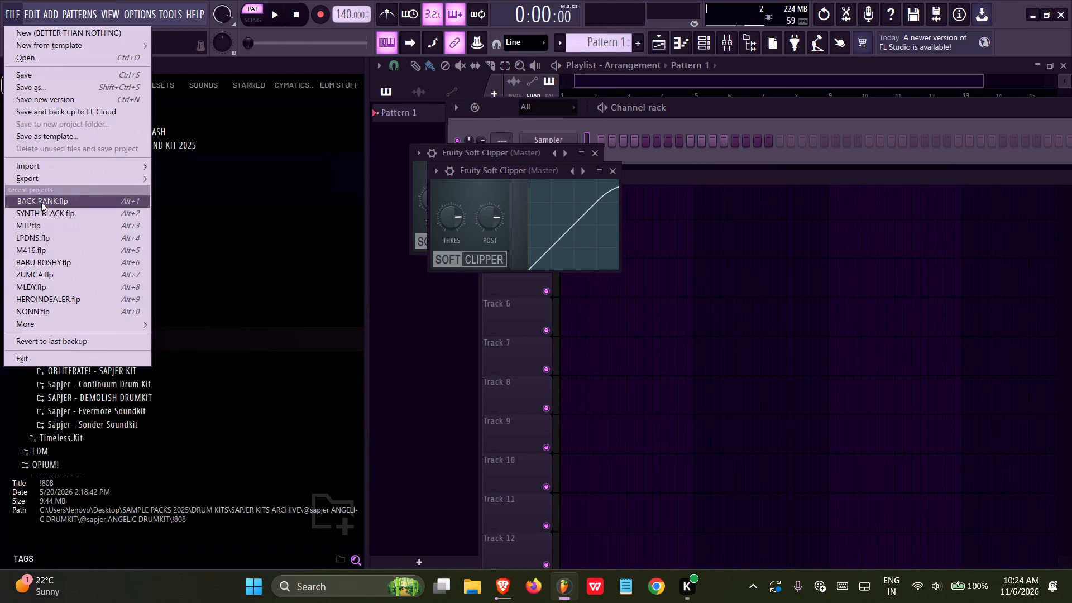
Audition samples in the ANGELIC DRUMKIT's !SNARES folder and add foli - snare to the Channel rack as a new channel.
click(78, 320)
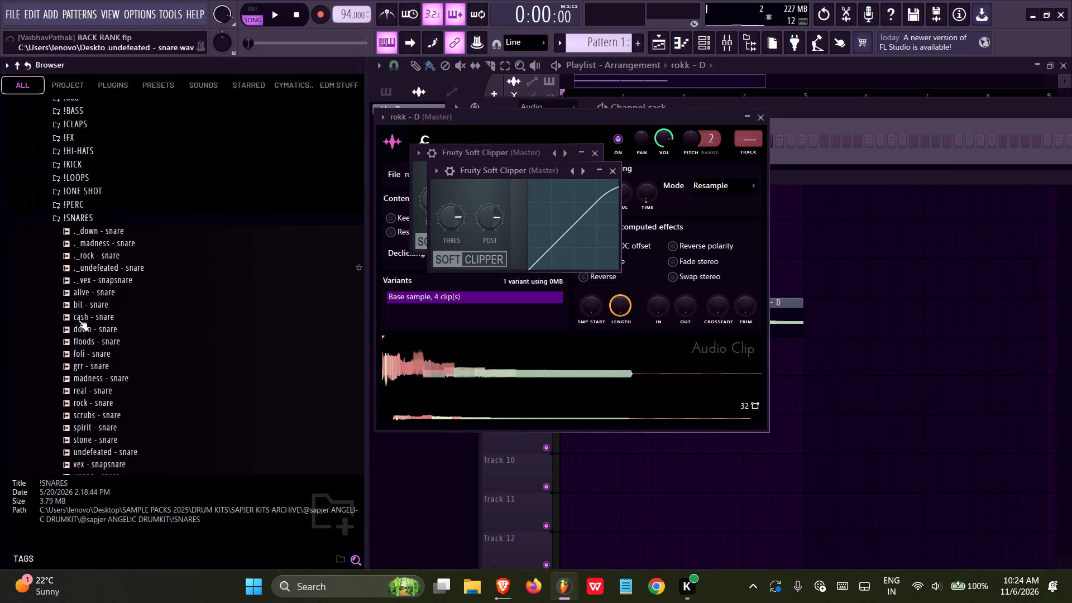
click(106, 370)
click(104, 366)
click(106, 377)
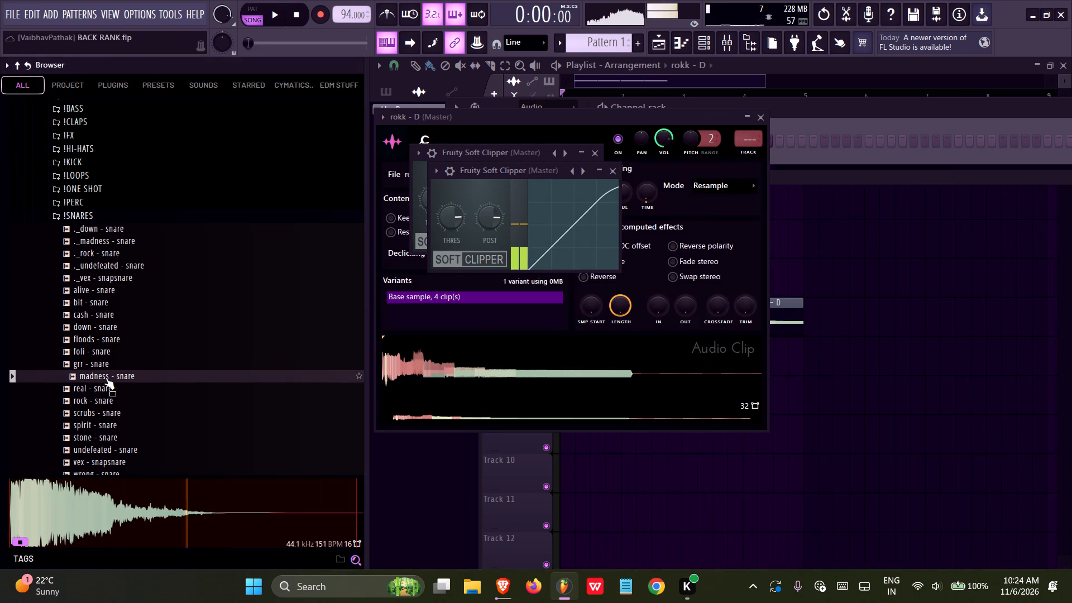
click(102, 393)
click(102, 353)
click(102, 329)
click(102, 351)
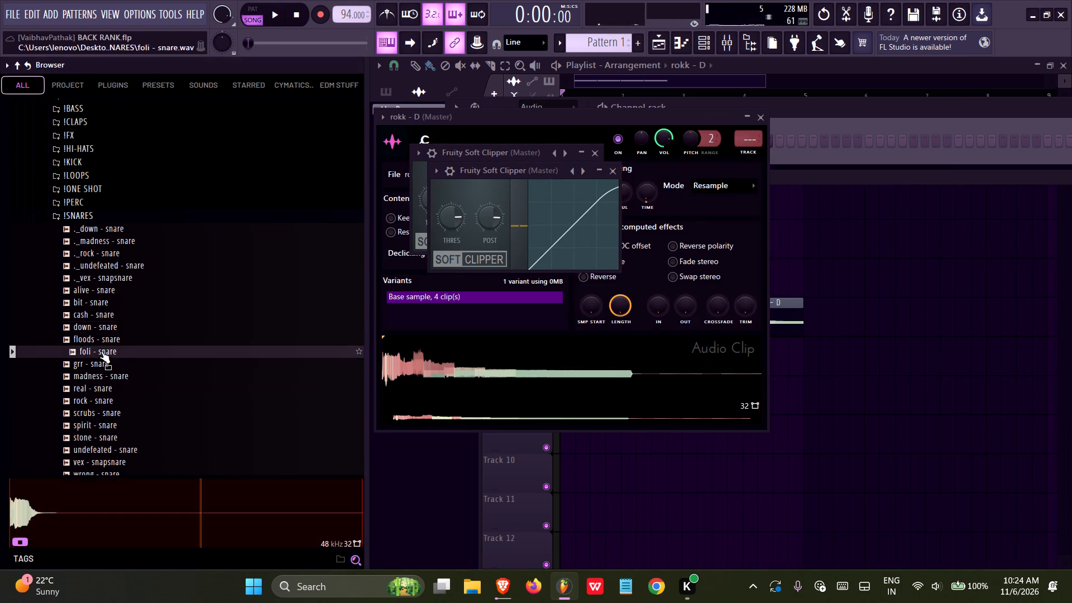
click(98, 344)
click(96, 350)
click(763, 119)
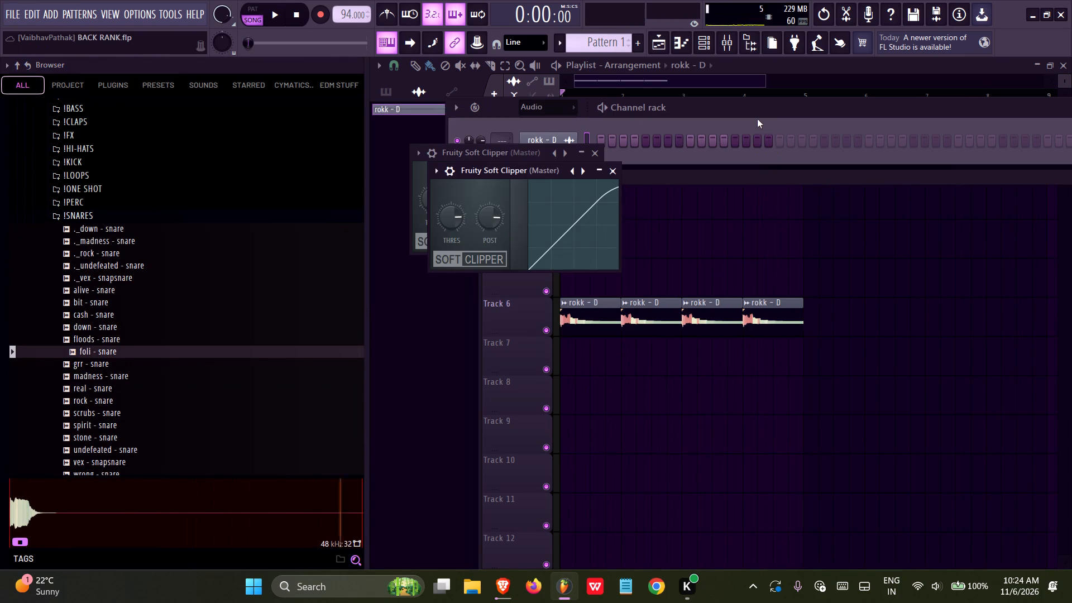
drag(98, 349, 663, 163)
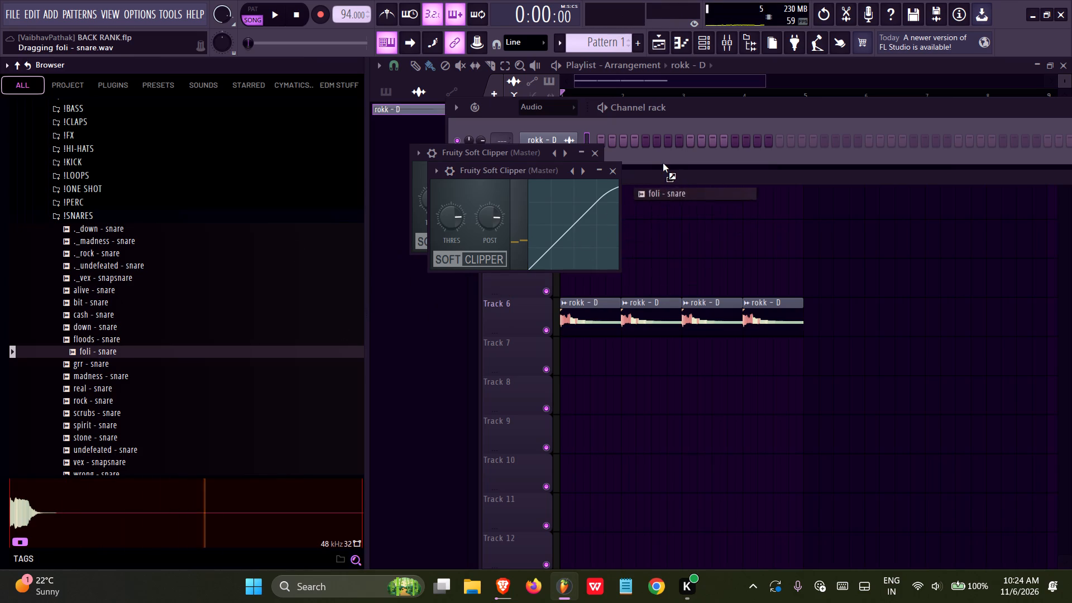
drag(663, 163, 640, 159)
Delete the default Sampler channel from the Channel rack.
right_click(542, 142)
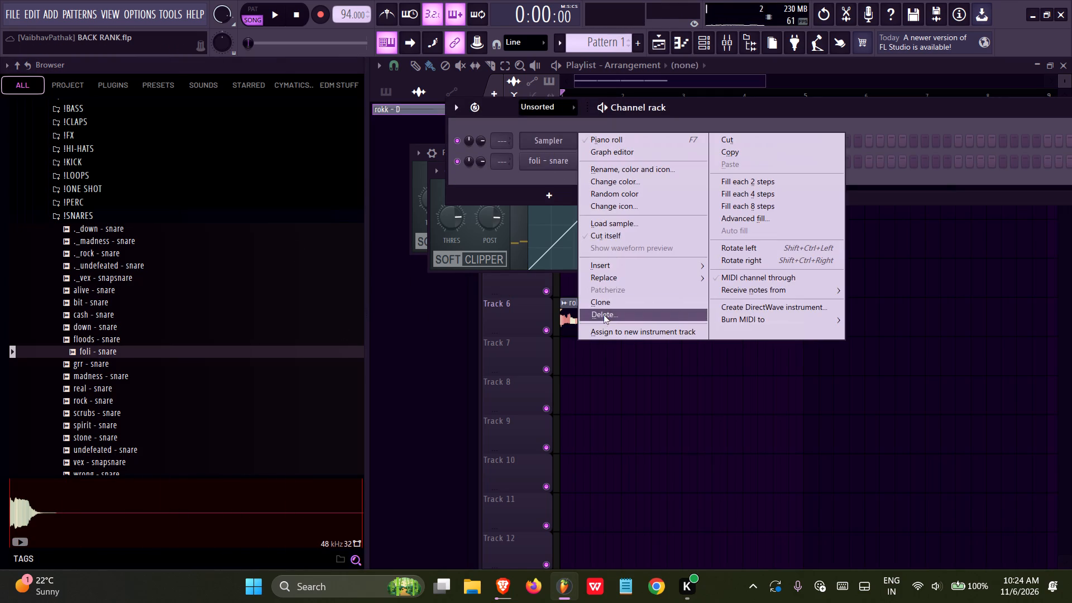
click(604, 315)
Audition samples in the !KICK folder and add ye - kick as a new channel above foli - snare.
click(78, 216)
click(73, 163)
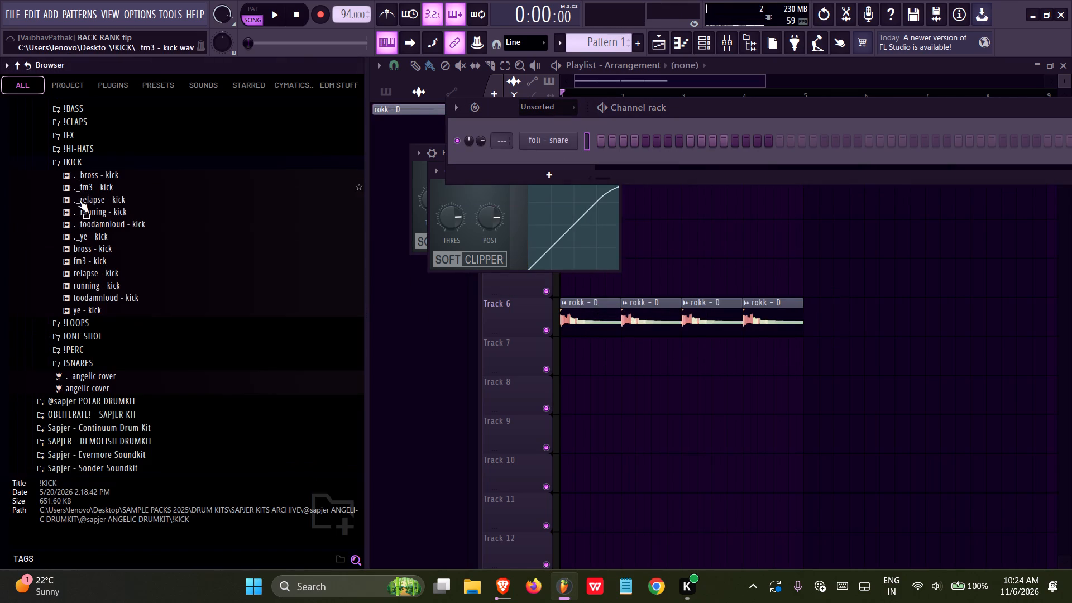
click(79, 200)
click(81, 230)
click(83, 246)
double_click(84, 253)
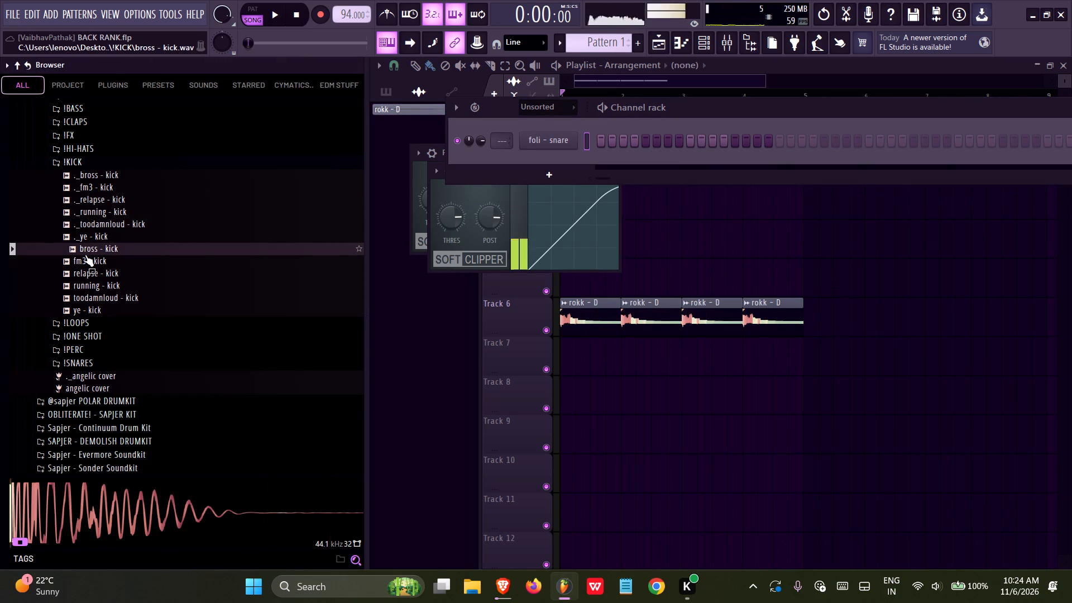
click(85, 259)
click(89, 282)
click(89, 270)
click(89, 294)
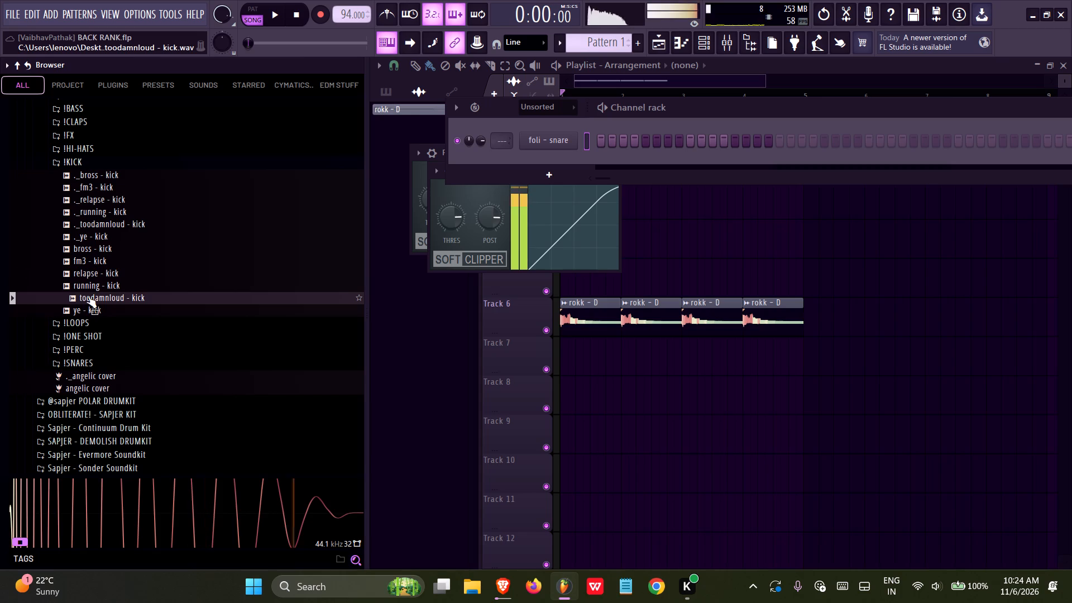
click(88, 299)
click(87, 305)
click(87, 307)
drag(87, 308, 521, 140)
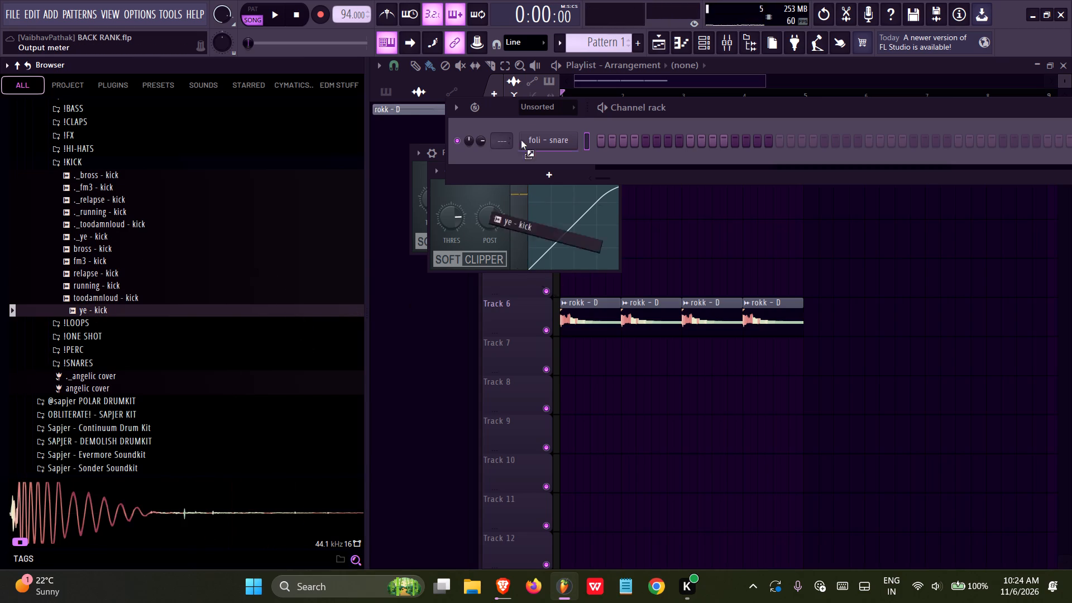
drag(521, 140, 529, 128)
Program foli - snare hits on steps 5 and 13 of Pattern 1.
click(644, 162)
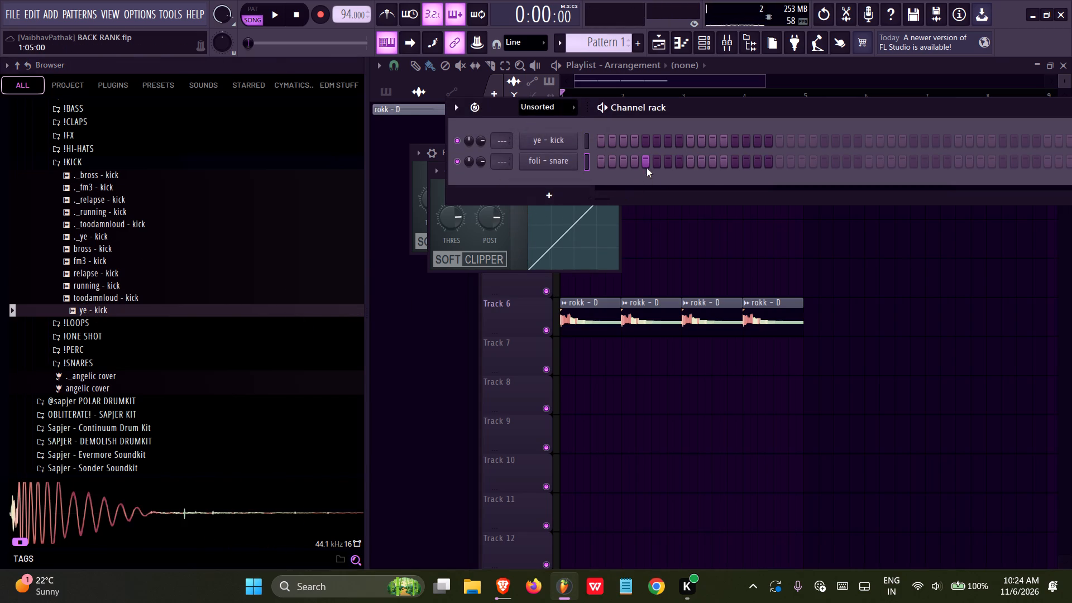
click(737, 165)
Program ye - kick on steps 1, 3, 4, 7, 11 and 15, playing the loop in pattern mode.
click(601, 139)
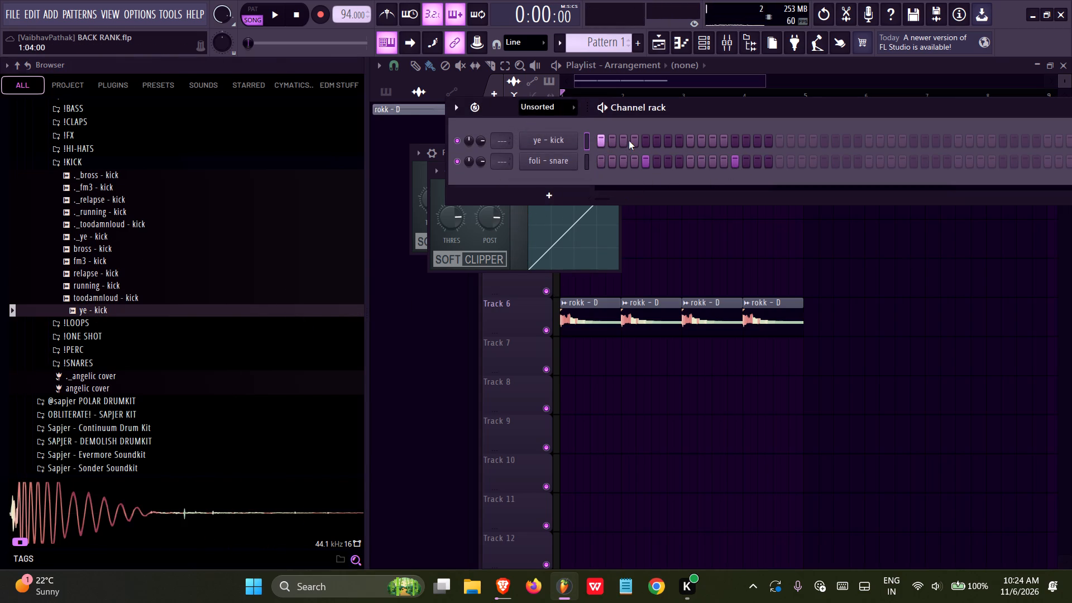
click(624, 140)
click(631, 141)
click(255, 12)
click(270, 16)
key(space)
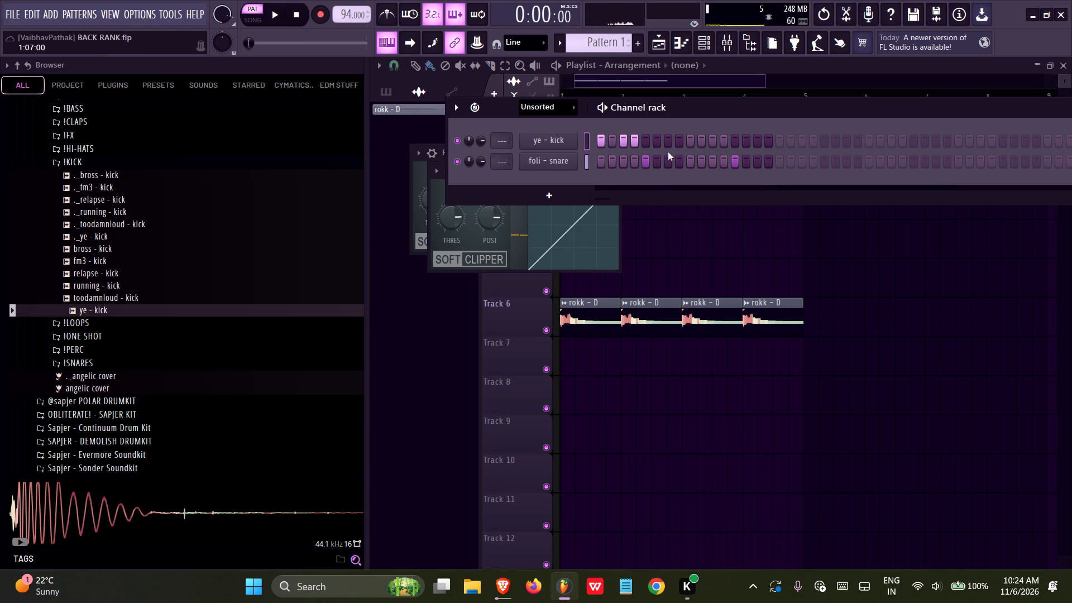
click(670, 142)
click(713, 141)
key(space)
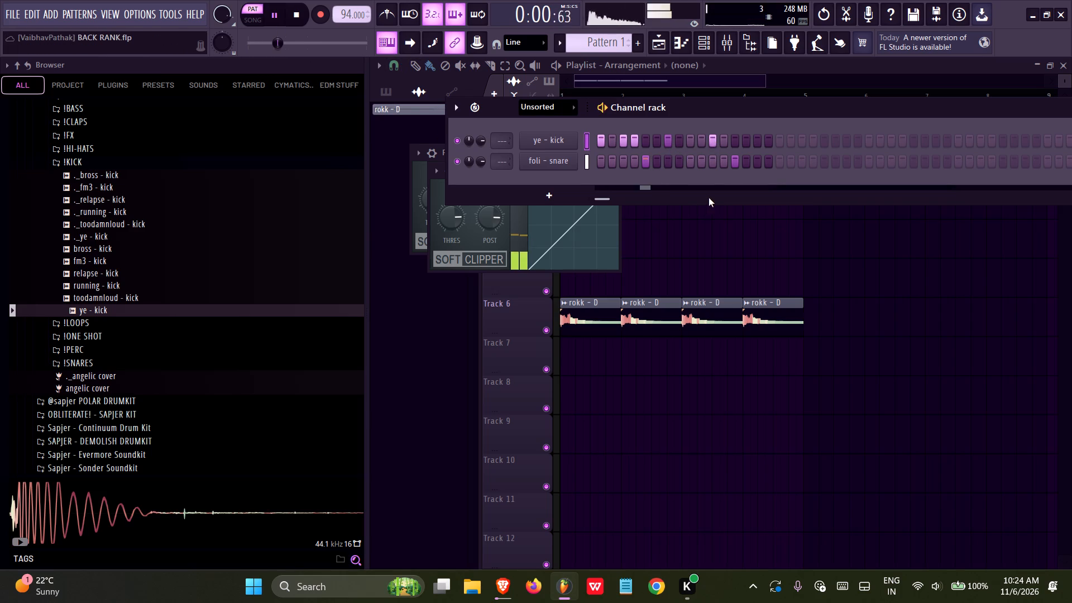
click(753, 142)
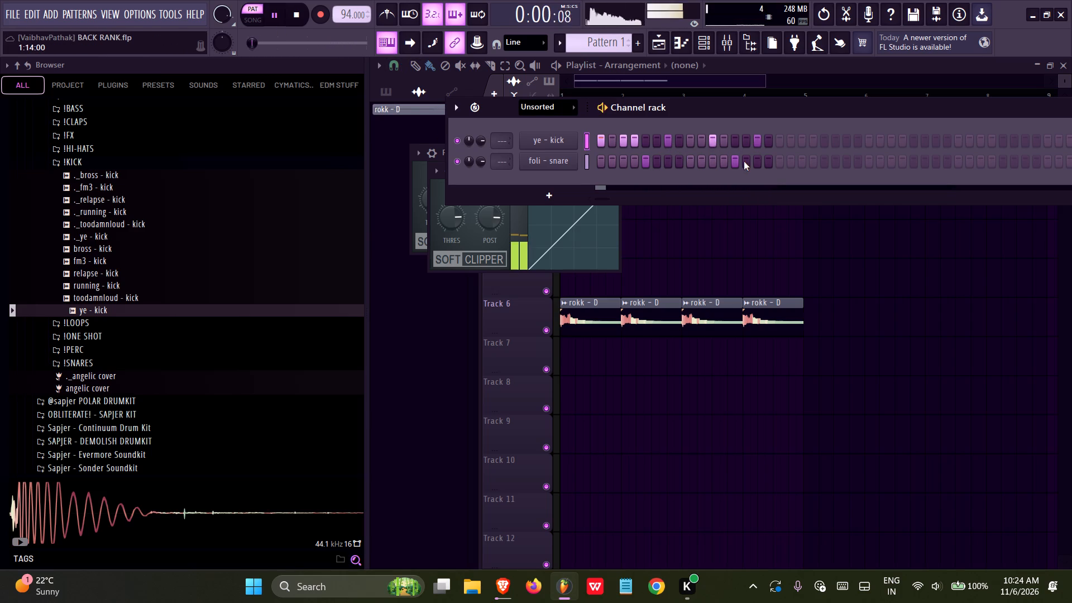
Collapse the !KICK sample folder and save the project.
click(90, 164)
scroll(93, 241, up, 2)
key(ctrl+s)
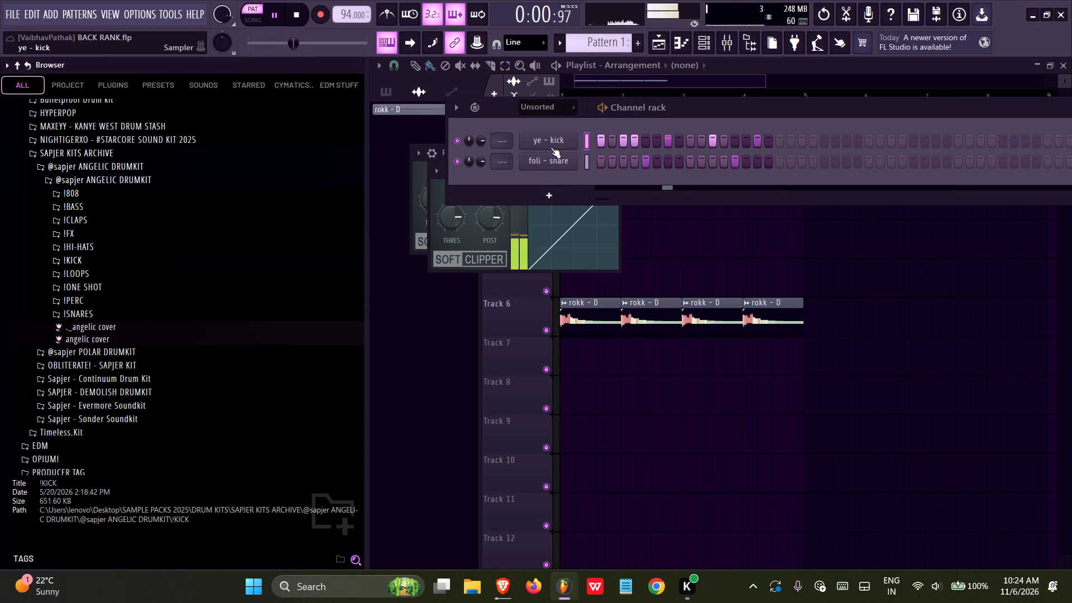
In the ye - kick piano roll, lower the second note's velocity to about 60% and reduce the fifth note's too, then stop playback.
right_click(548, 146)
click(612, 140)
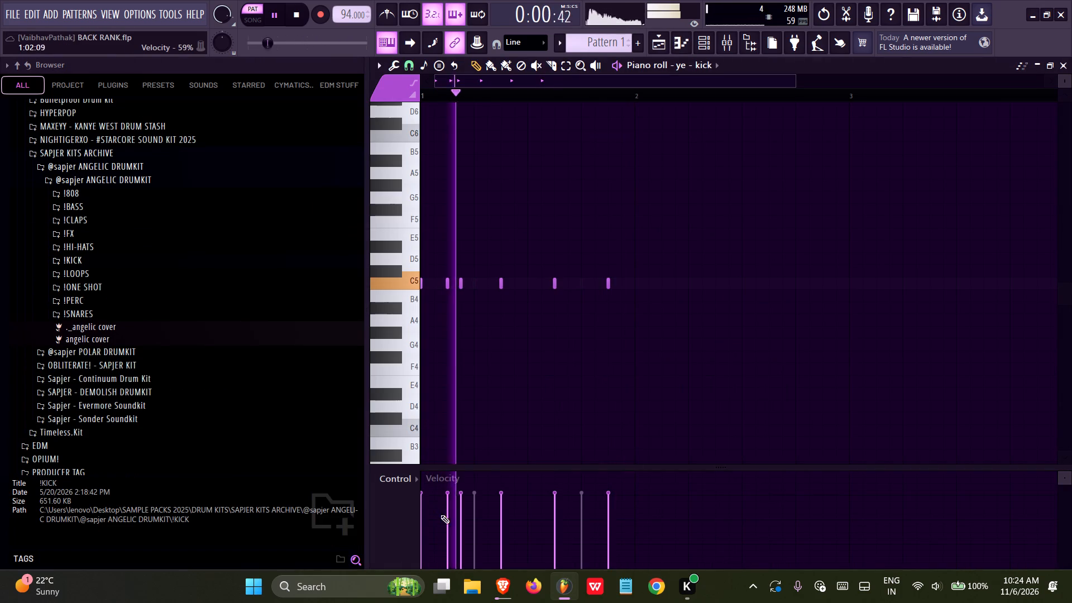
drag(448, 517, 449, 509)
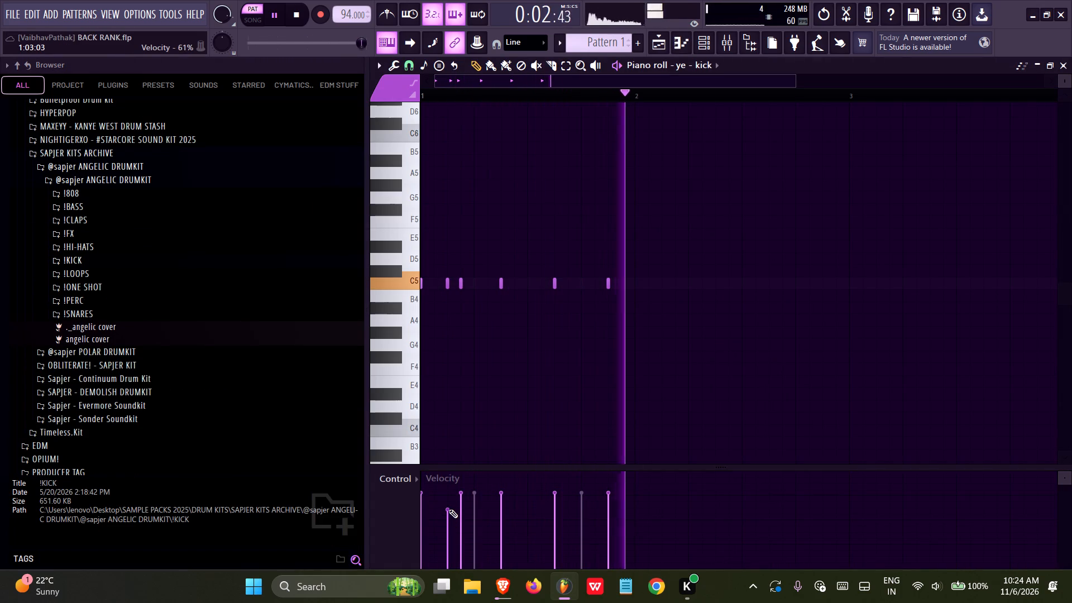
drag(449, 509, 449, 511)
click(553, 516)
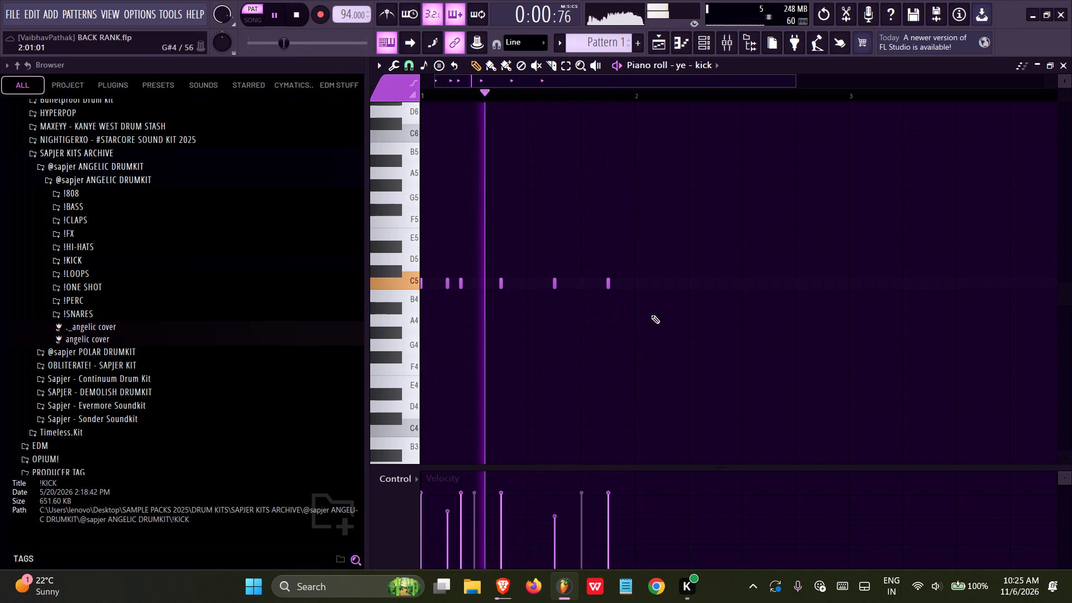
click(657, 37)
click(701, 47)
key(space)
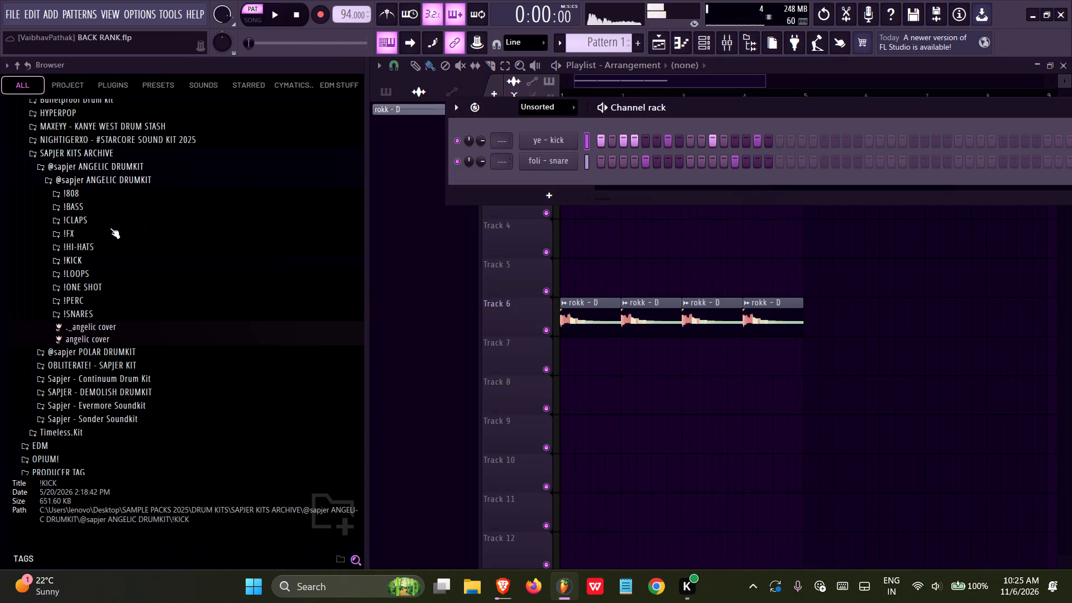
Audition samples in the !HI-HATS folder and add pain - hat as a new channel below foli - snare.
click(79, 244)
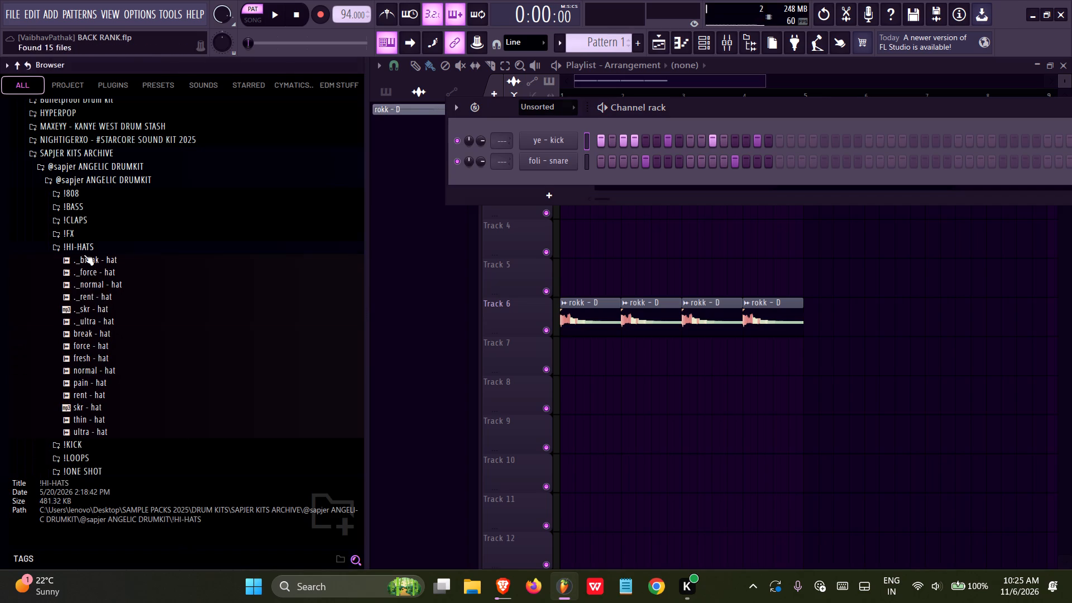
click(92, 286)
click(76, 367)
click(83, 379)
click(91, 405)
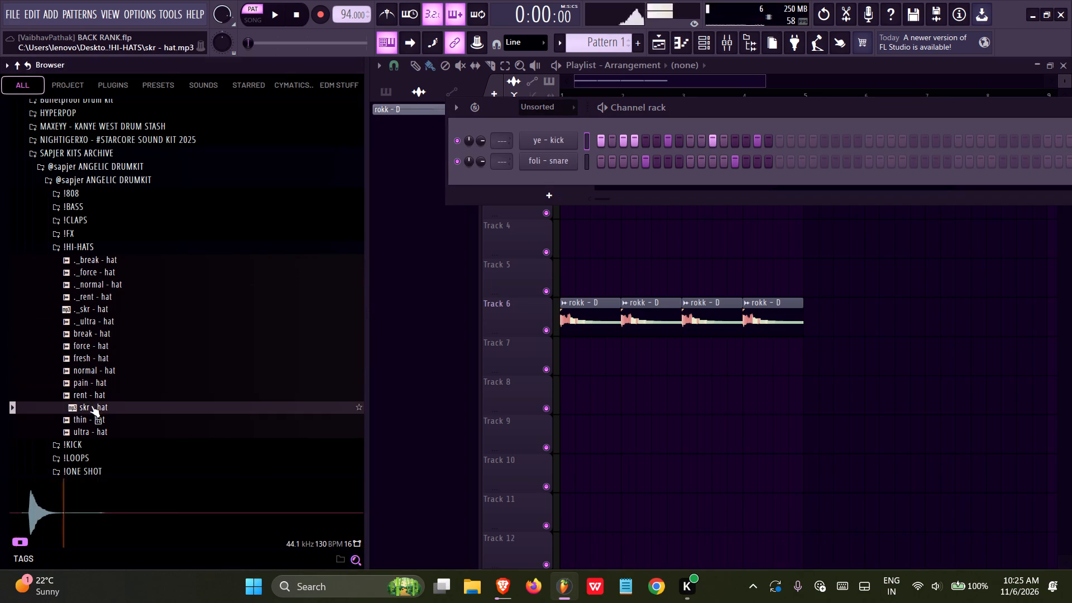
click(94, 382)
drag(94, 381, 542, 185)
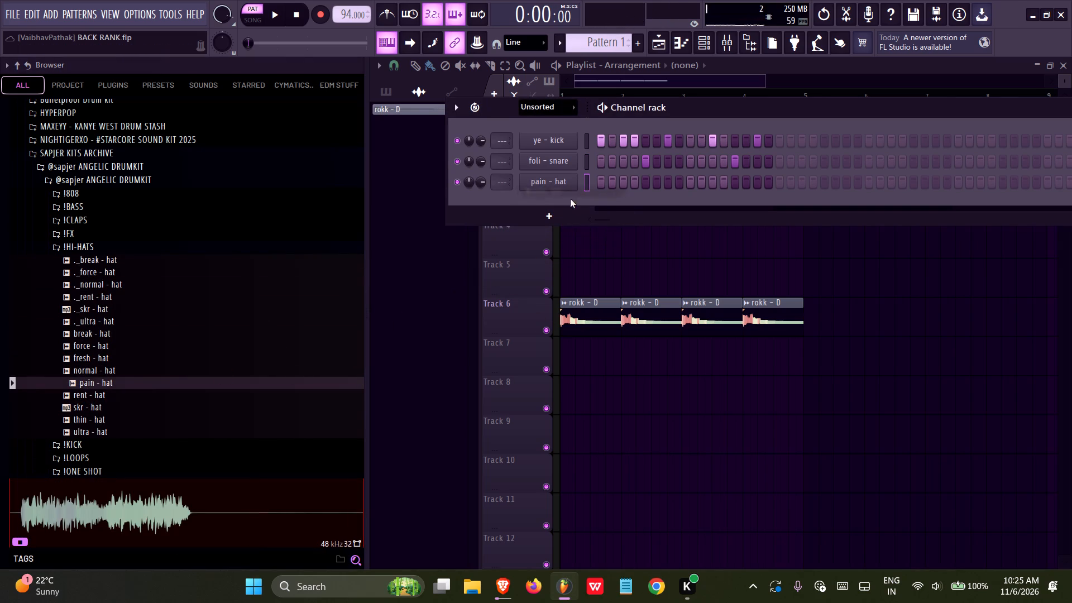
Draw a C5 note four steps long at the start of the pain - hat piano roll.
right_click(574, 184)
click(592, 184)
drag(499, 228, 351, 294)
key(space)
key(space)
key(space)
ctrl+scroll(430, 310, up, 8)
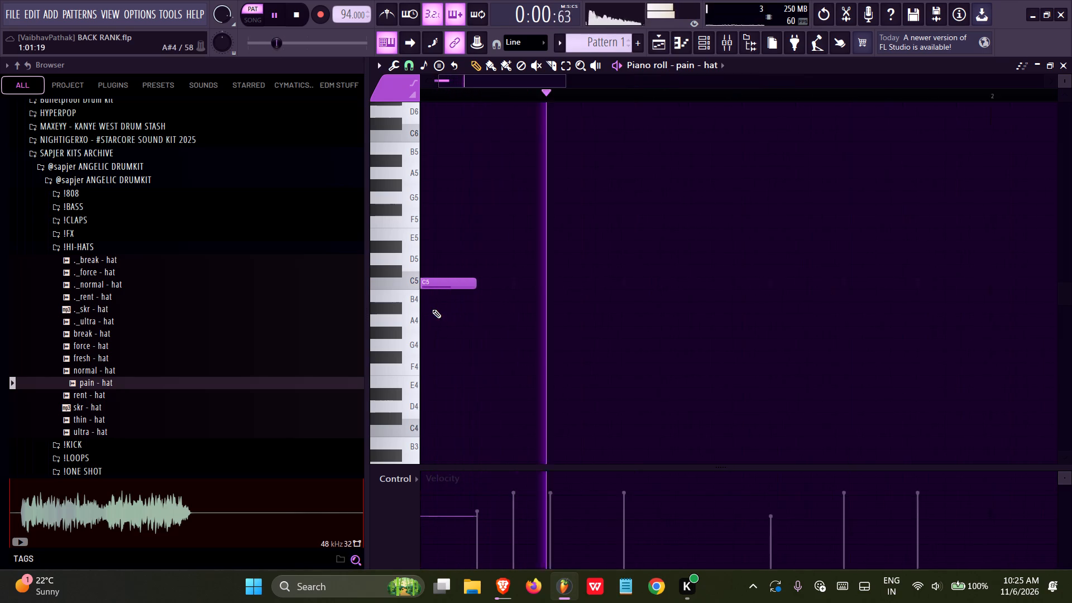
ctrl+scroll(432, 309, up, 3)
middle_drag(499, 312, 615, 312)
key(space)
key(space)
key(space)
drag(494, 319, 571, 328)
ctrl+click(545, 319)
ctrl+scroll(545, 319, up, 6)
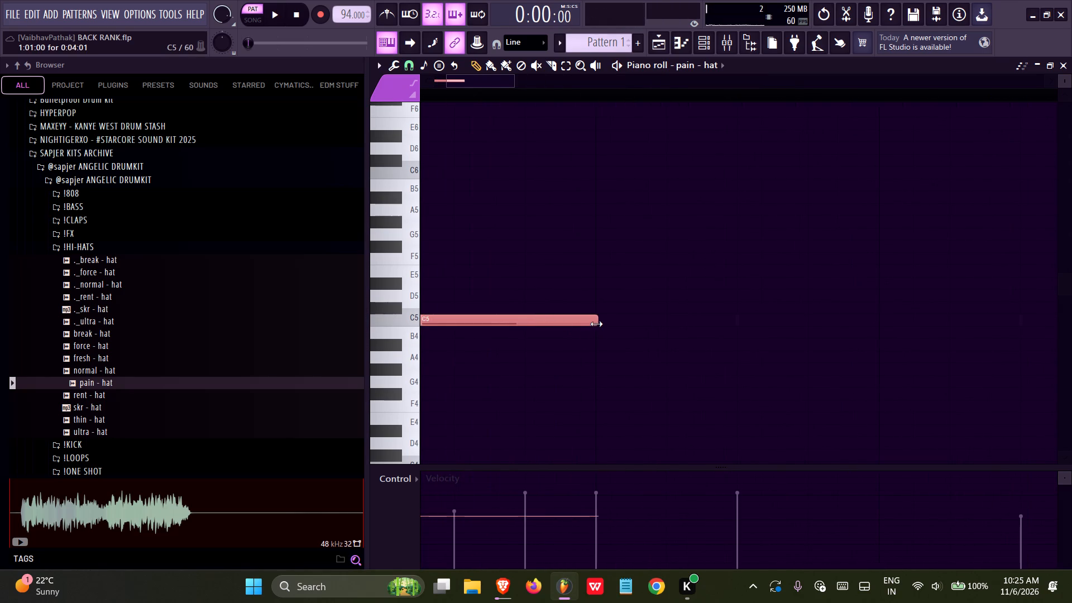
click(596, 324)
Chop the long pain - hat note into quick hits with the chopper's Default pattern and play the result.
key(alt+u)
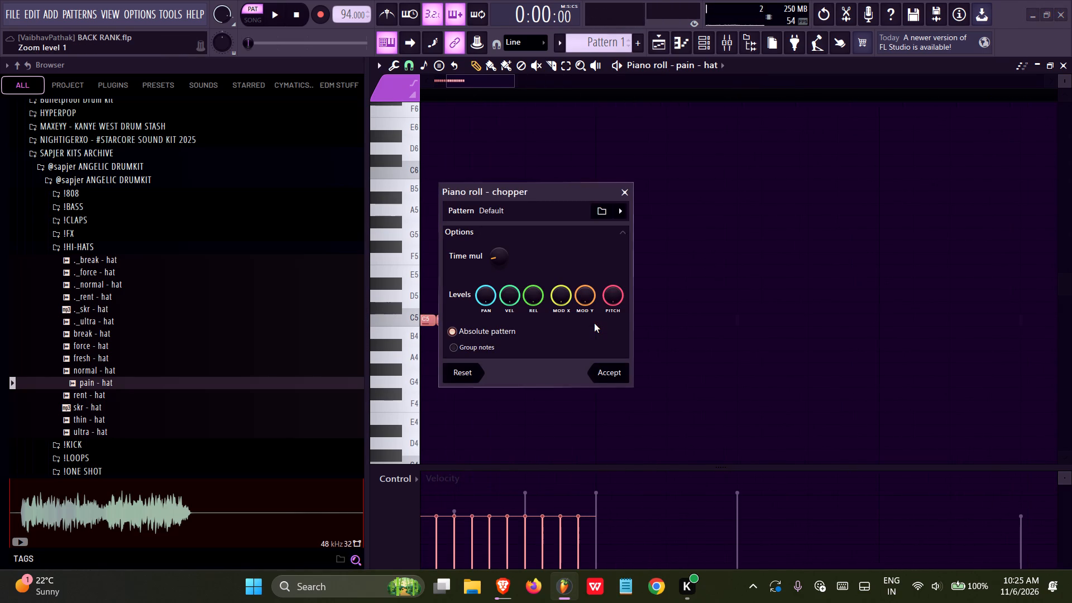
click(635, 371)
click(629, 371)
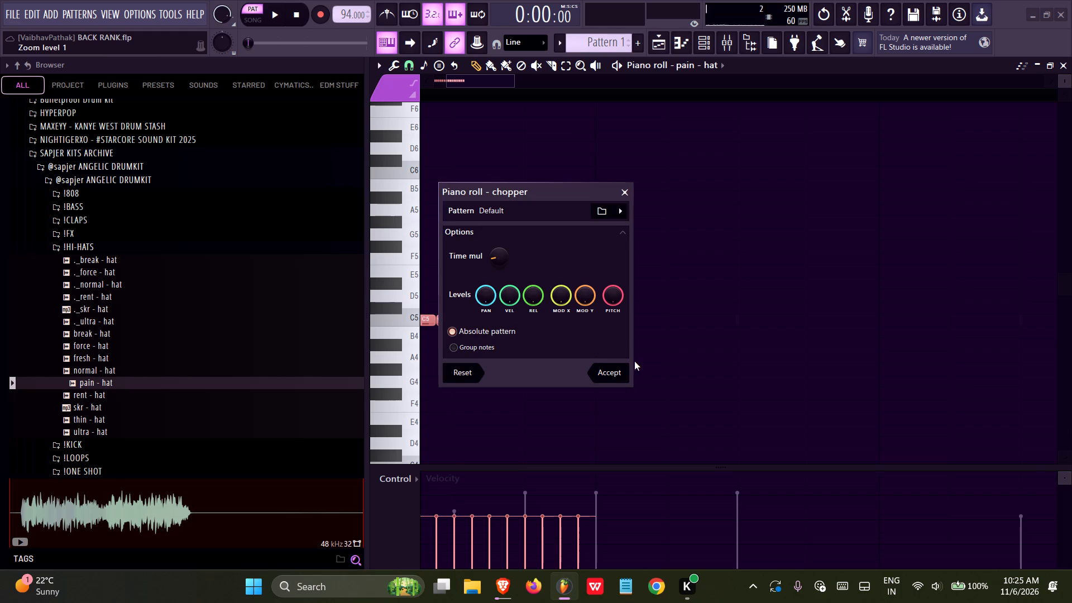
click(617, 370)
key(space)
ctrl+scroll(640, 352, down, 6)
key(space)
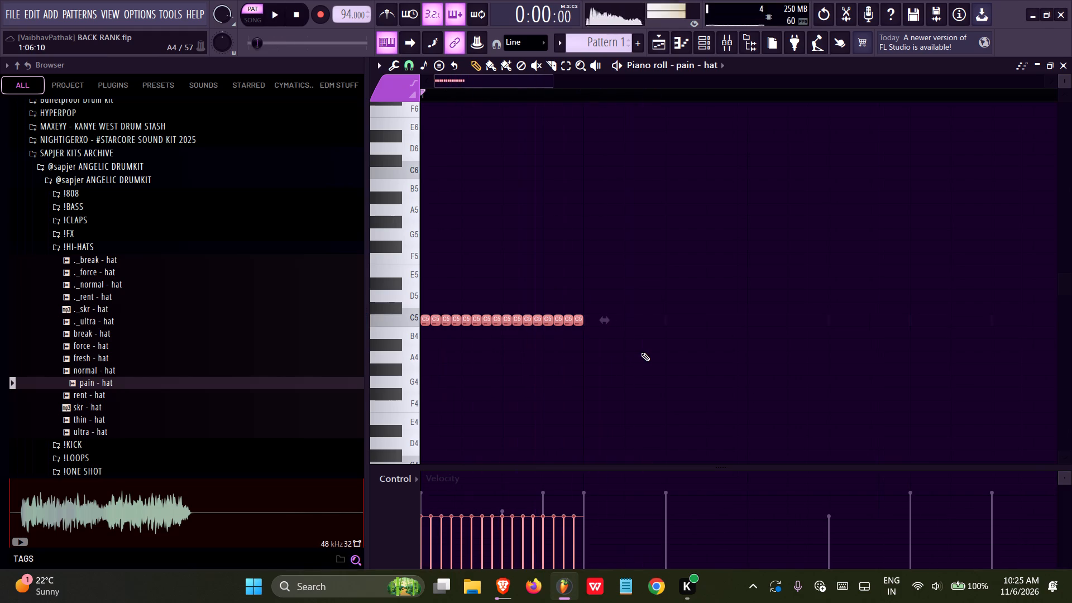
key(space)
key(space)
Delete the chopped hits on steps 3 and 4, keeping only the first eight, and play the pattern.
right_drag(506, 344, 570, 312)
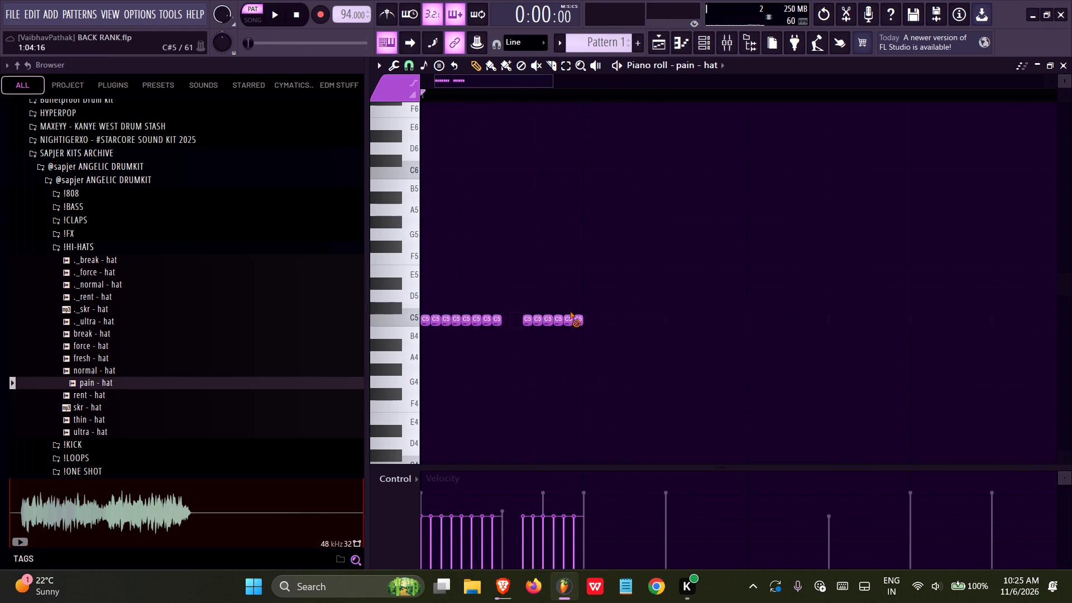
right_drag(570, 312, 525, 324)
key(space)
ctrl+scroll(504, 336, down, 7)
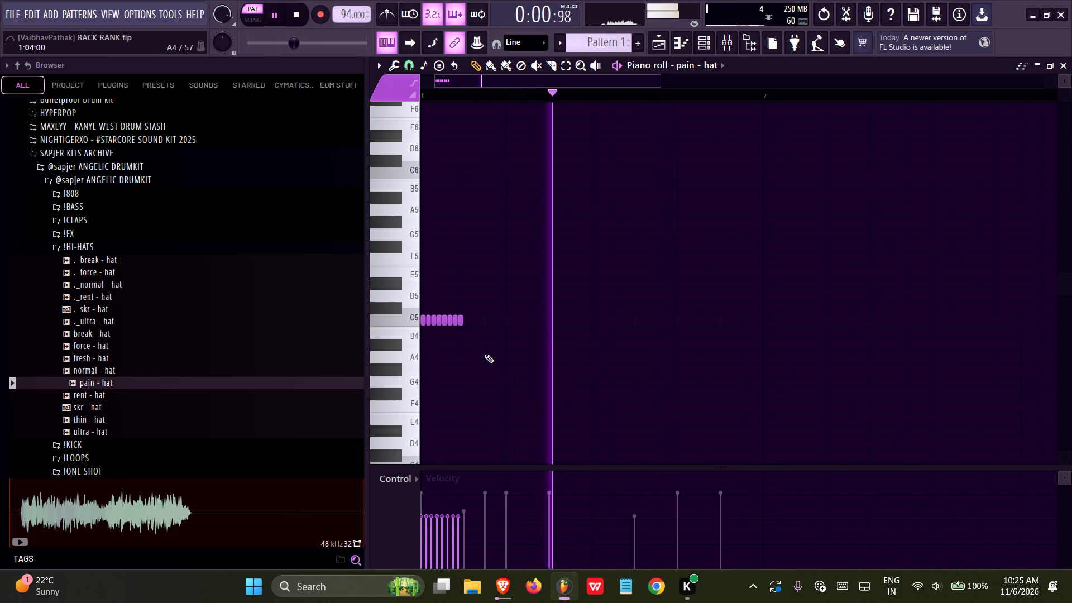
key(space)
Copy the last four pain - hat hits to step 13 of bar 1 and play the pattern.
ctrl+drag(487, 298, 453, 322)
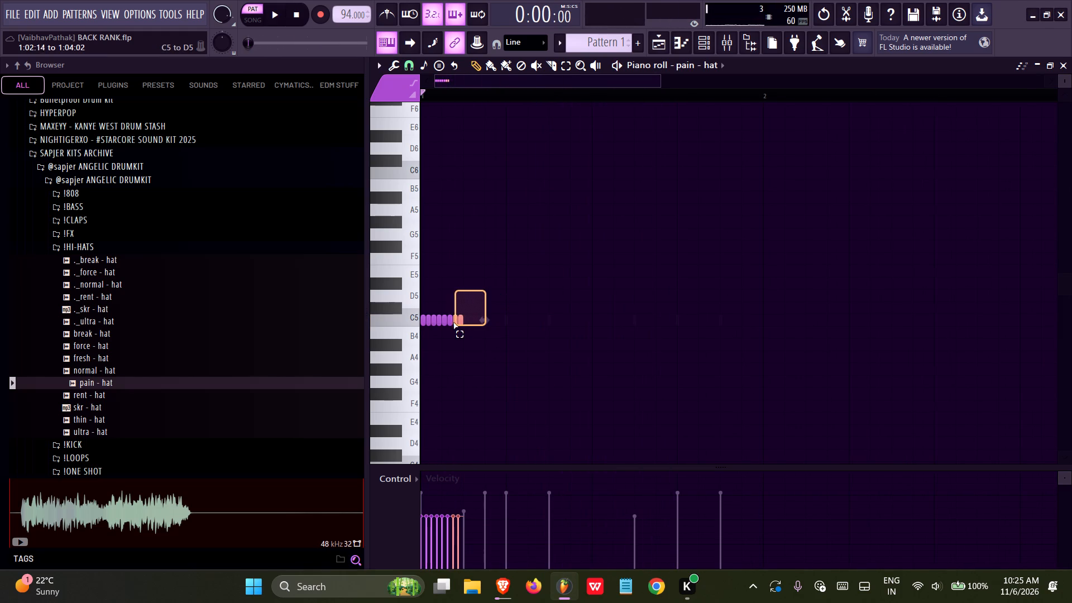
ctrl+drag(453, 322, 446, 328)
shift+drag(444, 320, 692, 323)
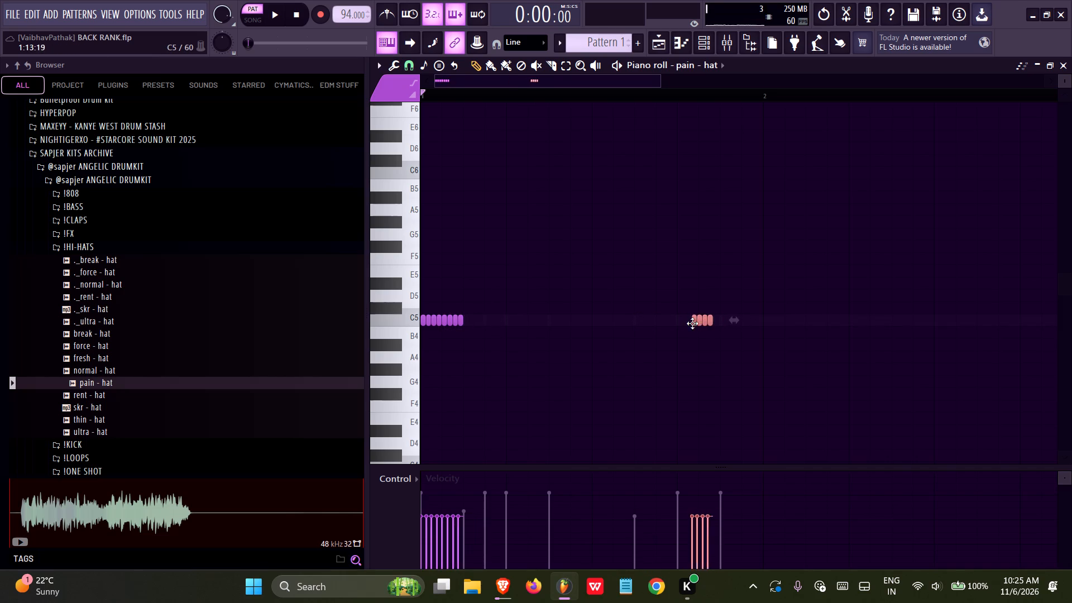
shift+drag(692, 323, 679, 317)
ctrl+scroll(672, 327, up, 18)
key(space)
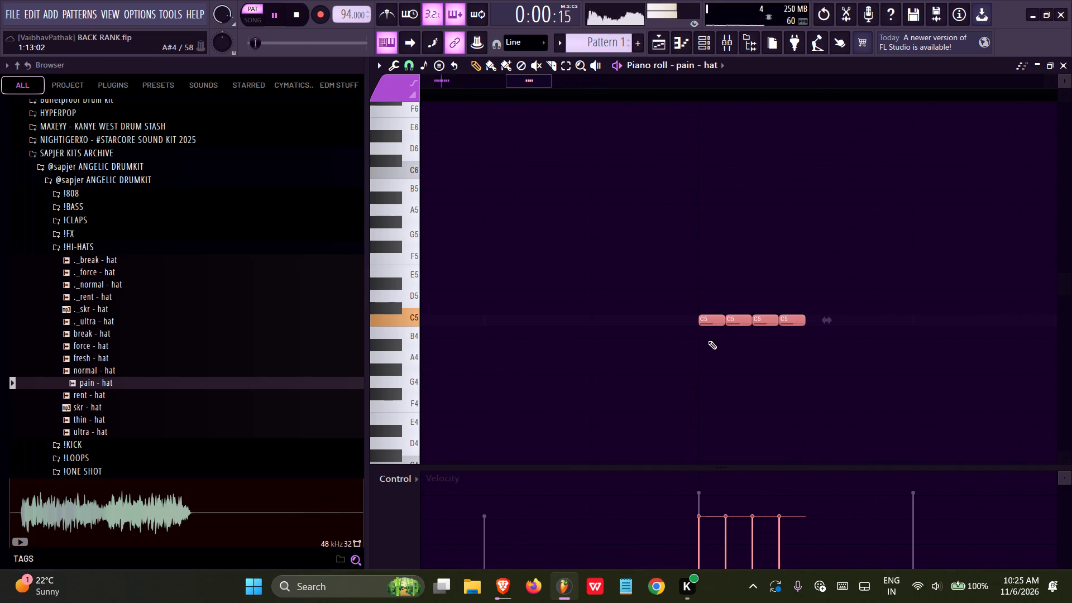
ctrl+scroll(703, 343, down, 17)
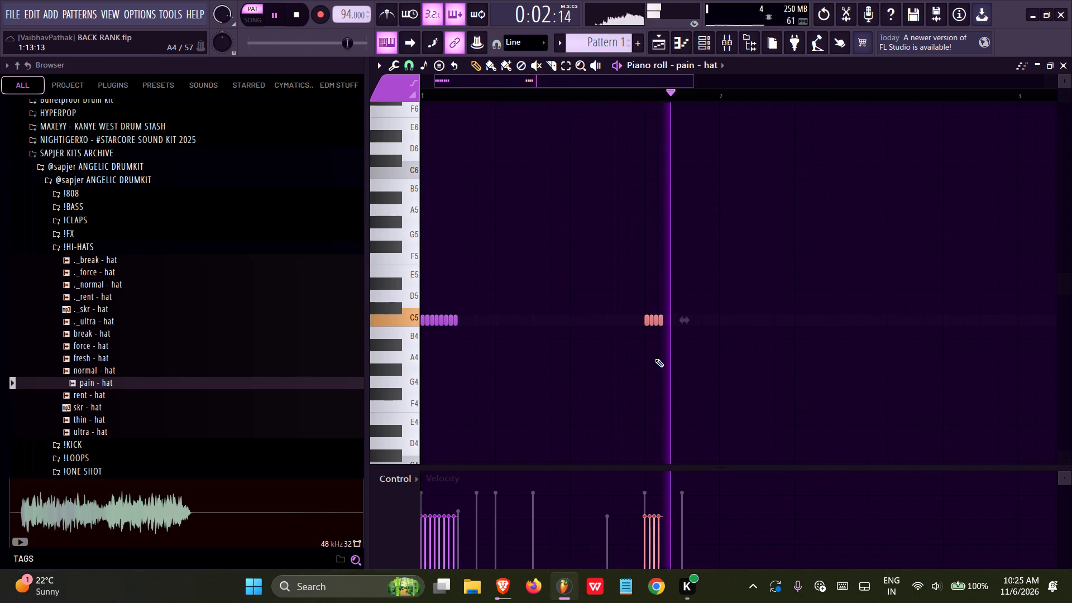
Collapse the !HI-HATS folder, stop playback and audition boop - perc, callme - shaker and classic - shaker in the !PERC folder.
click(697, 40)
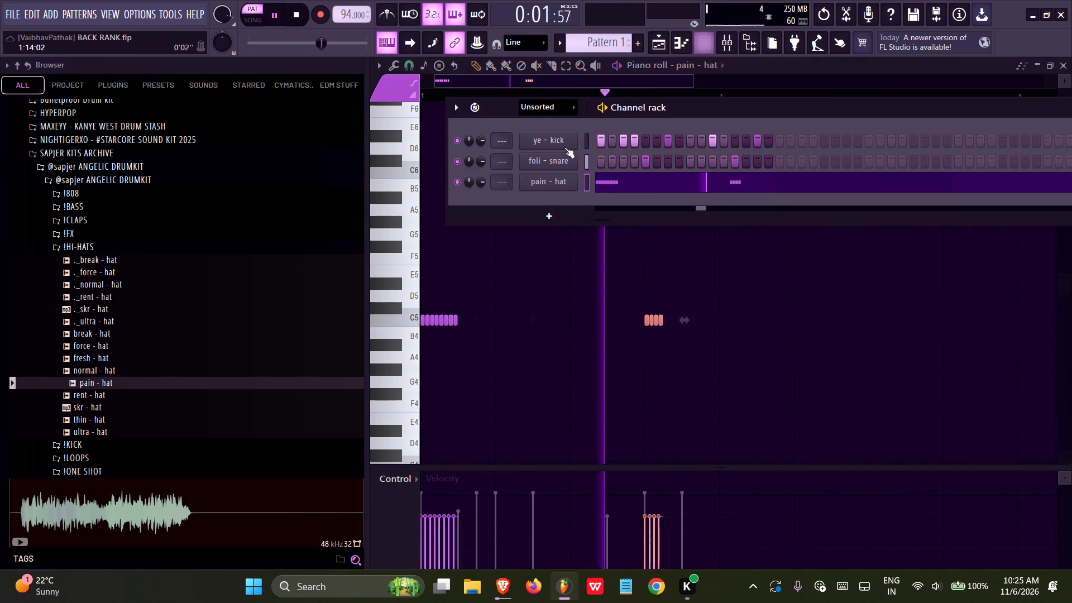
click(80, 243)
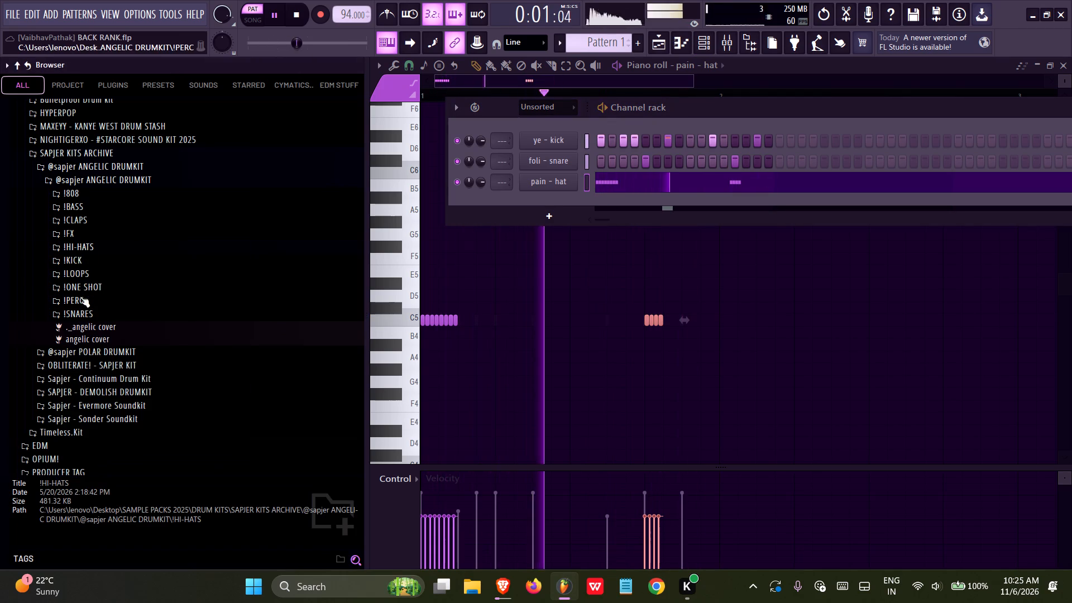
key(space)
click(78, 299)
click(90, 331)
click(98, 368)
click(113, 411)
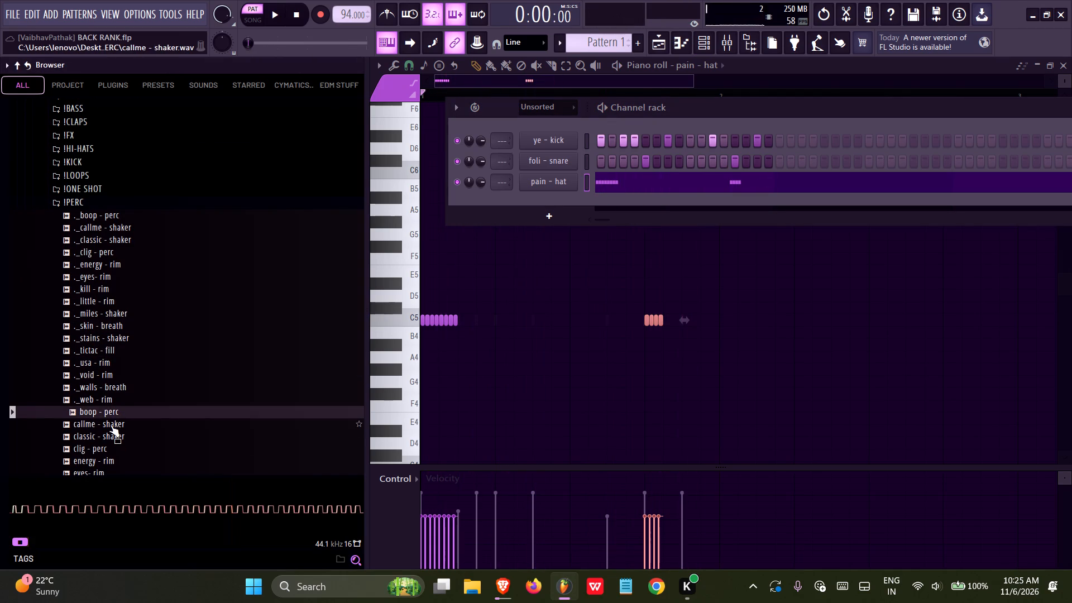
click(111, 425)
click(100, 437)
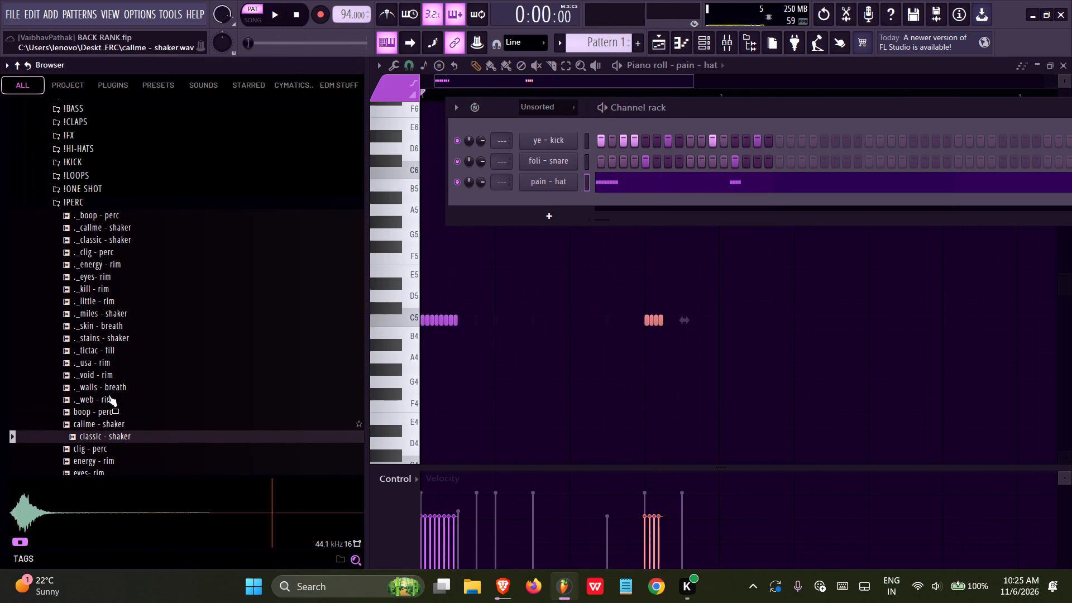
click(92, 201)
In the ye - kick piano roll, duplicate the one-bar pattern three times to fill four bars.
right_click(528, 136)
click(601, 136)
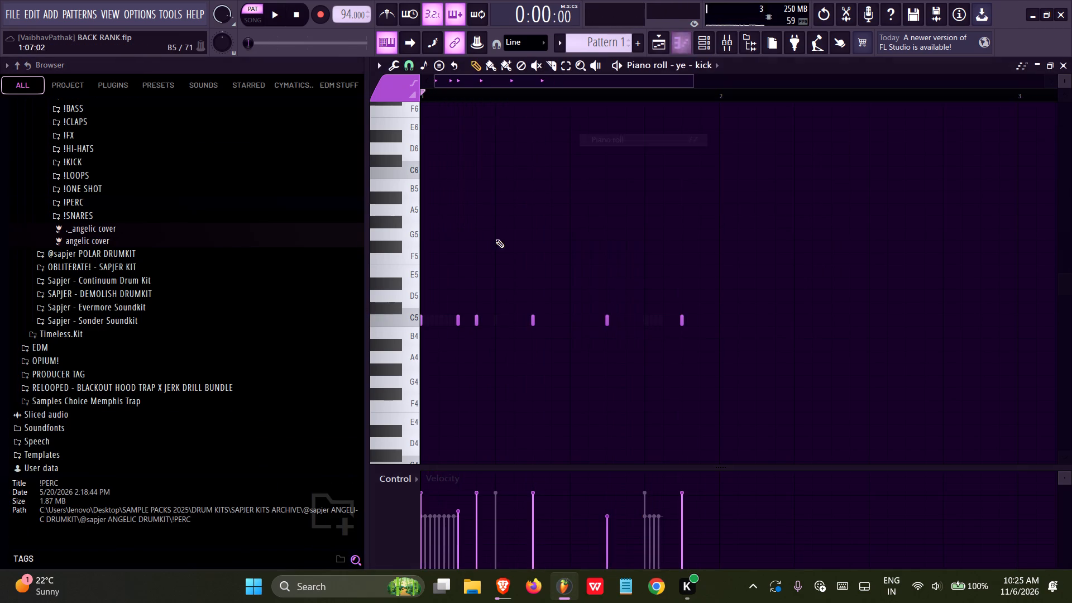
ctrl+scroll(437, 303, down, 6)
key(ctrl+a)
ctrl+scroll(432, 317, down, 10)
key(ctrl+b)
key(ctrl+b)
key(ctrl+b)
key(ctrl+a)
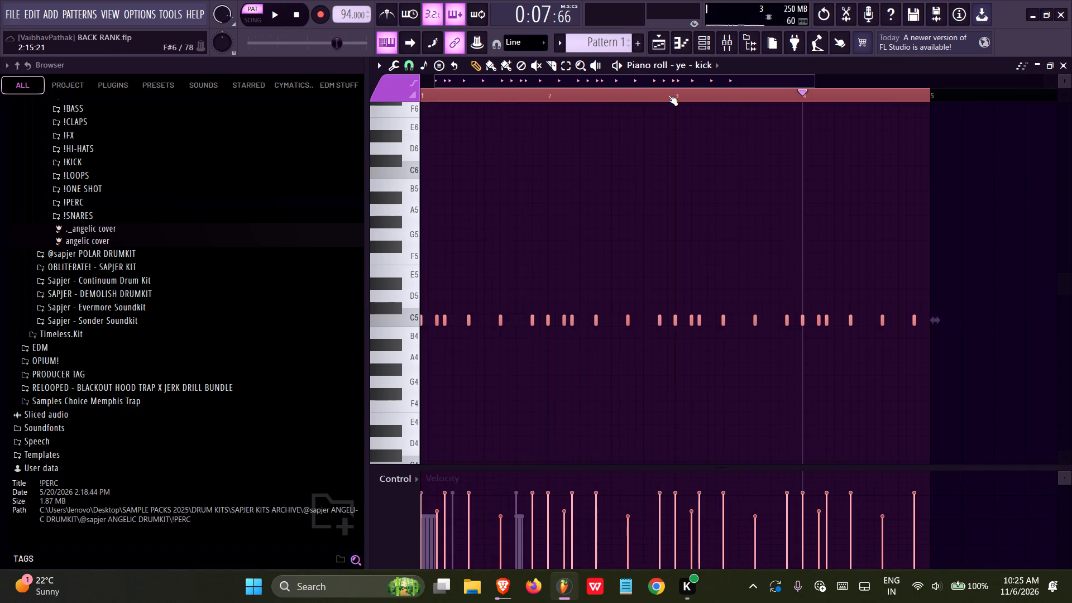
In the foli - snare piano roll, duplicate the one-bar pattern three times to fill four bars and play it.
click(673, 70)
click(717, 66)
click(717, 99)
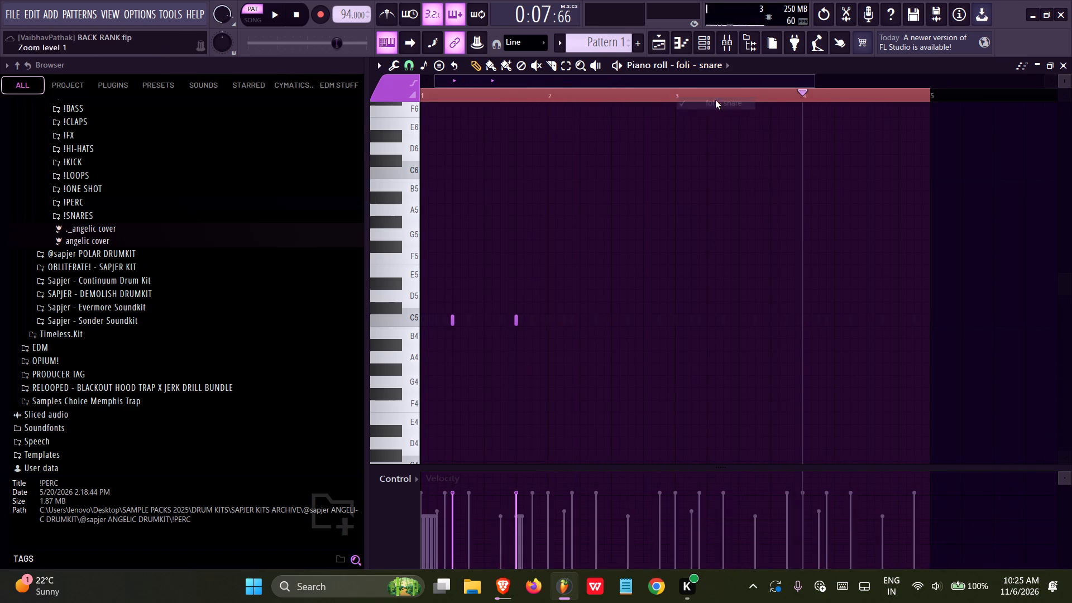
key(ctrl+a)
right_drag(913, 97, 549, 100)
ctrl+scroll(520, 163, up, 20)
ctrl+scroll(520, 163, up, 4)
right_drag(553, 98, 547, 97)
ctrl+scroll(538, 138, down, 20)
ctrl+scroll(538, 138, down, 8)
key(ctrl+b)
key(ctrl+b)
key(ctrl+b)
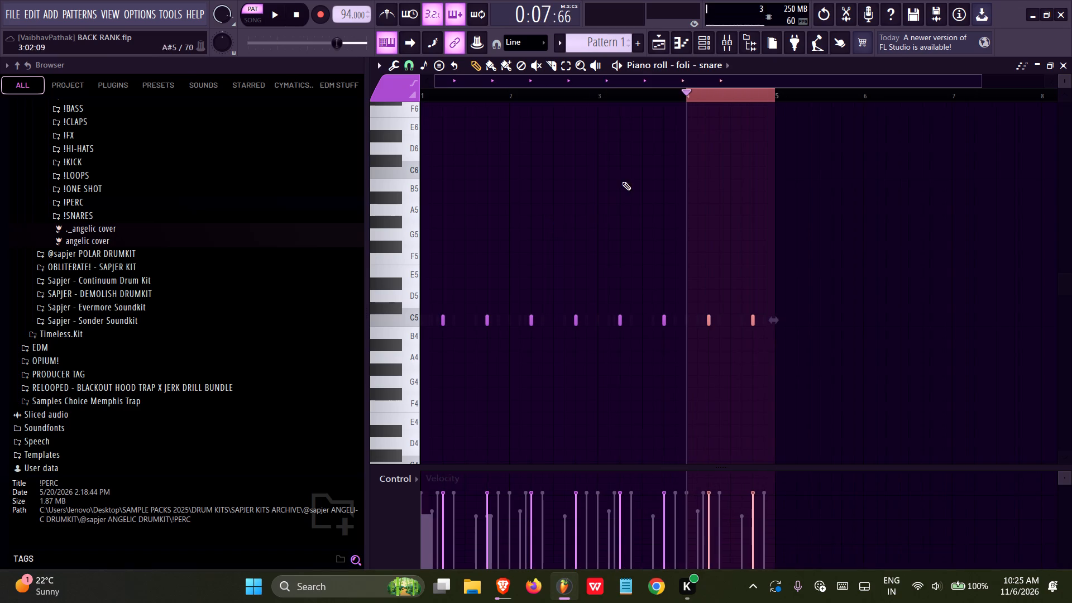
key(ctrl+a)
click(291, 18)
click(280, 15)
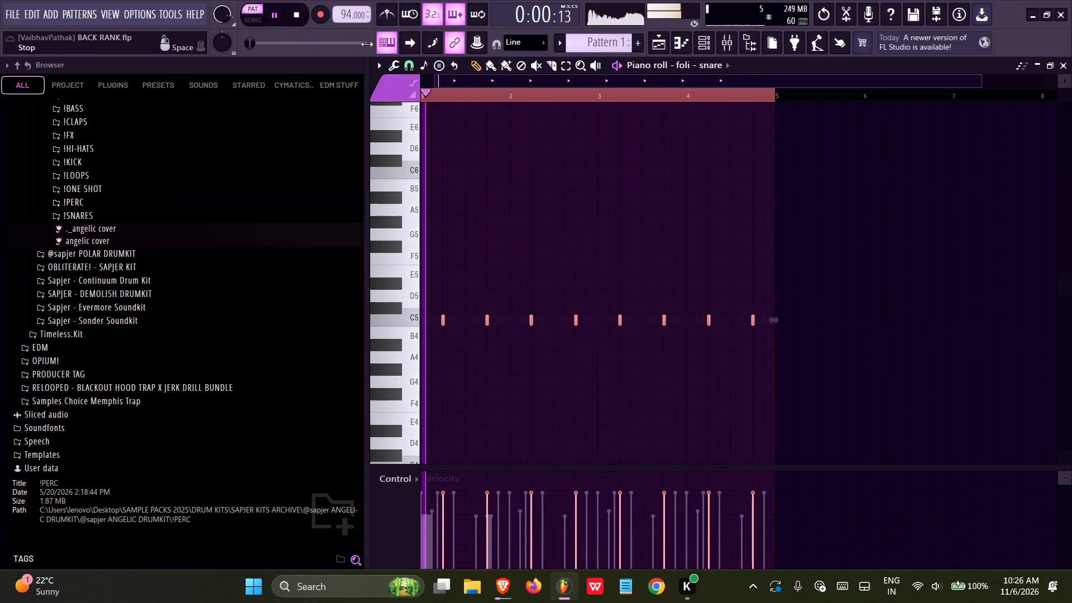
In the pain - hat piano roll, duplicate the first two bars into bars 3 and 4, play the pattern and save the project.
click(695, 66)
click(700, 116)
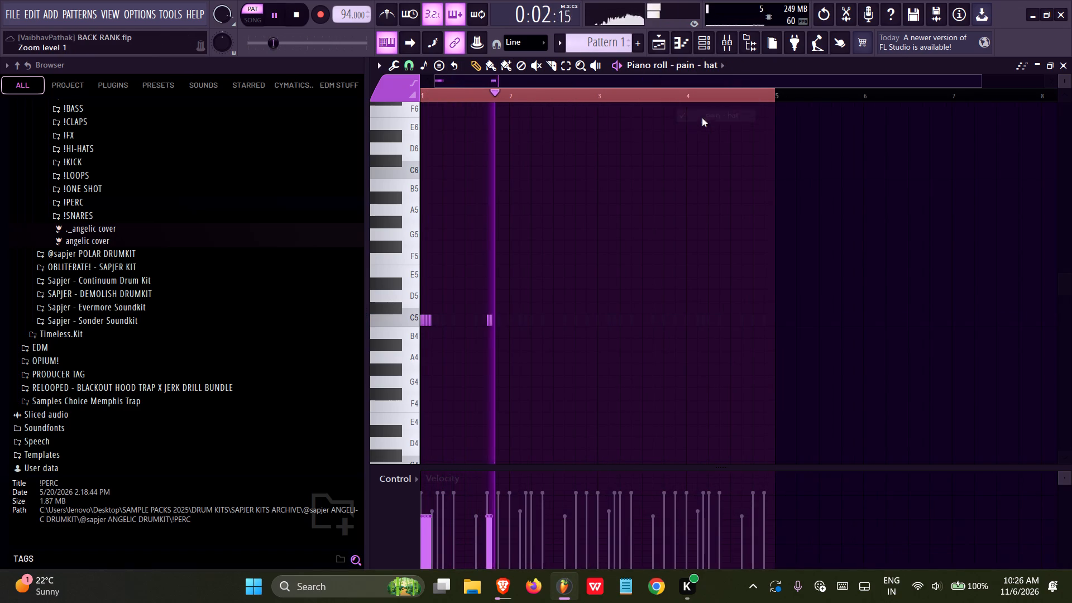
key(ctrl+a)
right_drag(773, 92, 597, 106)
key(space)
ctrl+scroll(619, 149, up, 20)
ctrl+scroll(619, 149, up, 4)
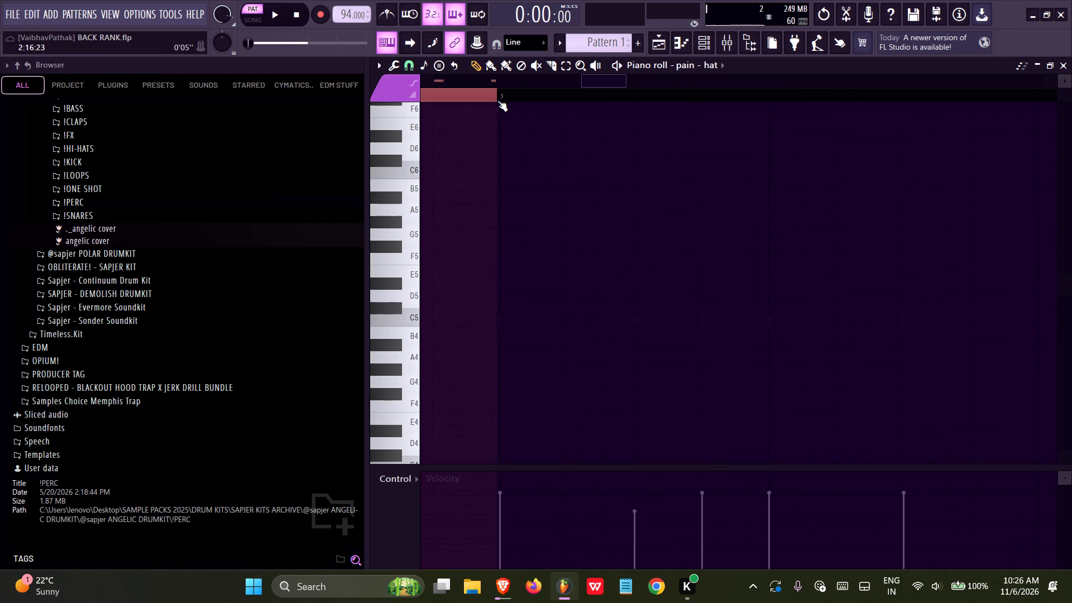
right_click(497, 100)
ctrl+scroll(552, 175, down, 20)
ctrl+scroll(552, 175, down, 8)
key(ctrl+b)
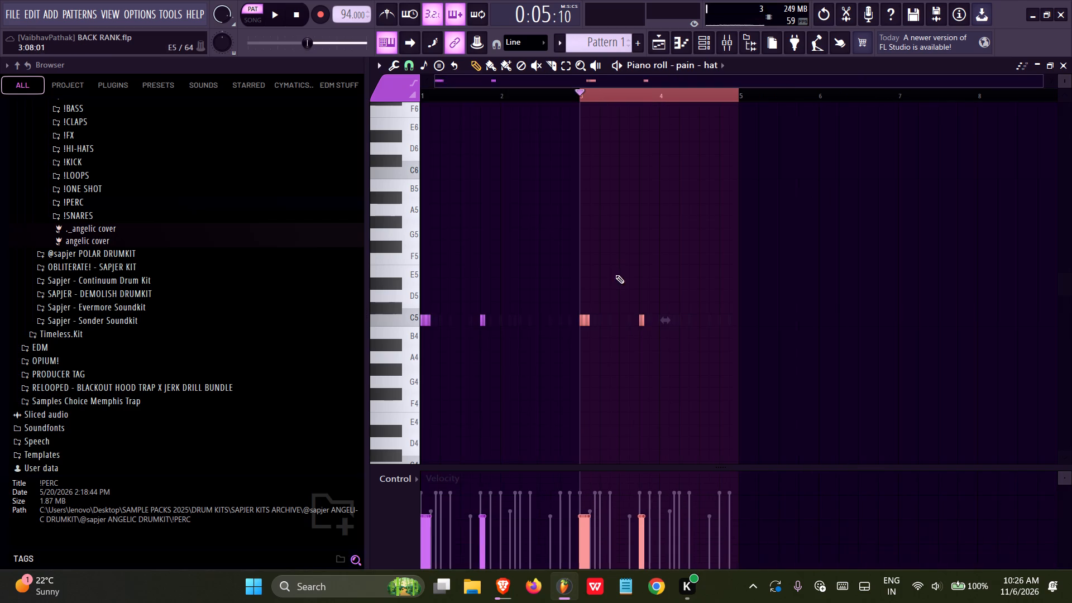
key(ctrl+a)
right_drag(744, 95, 379, 89)
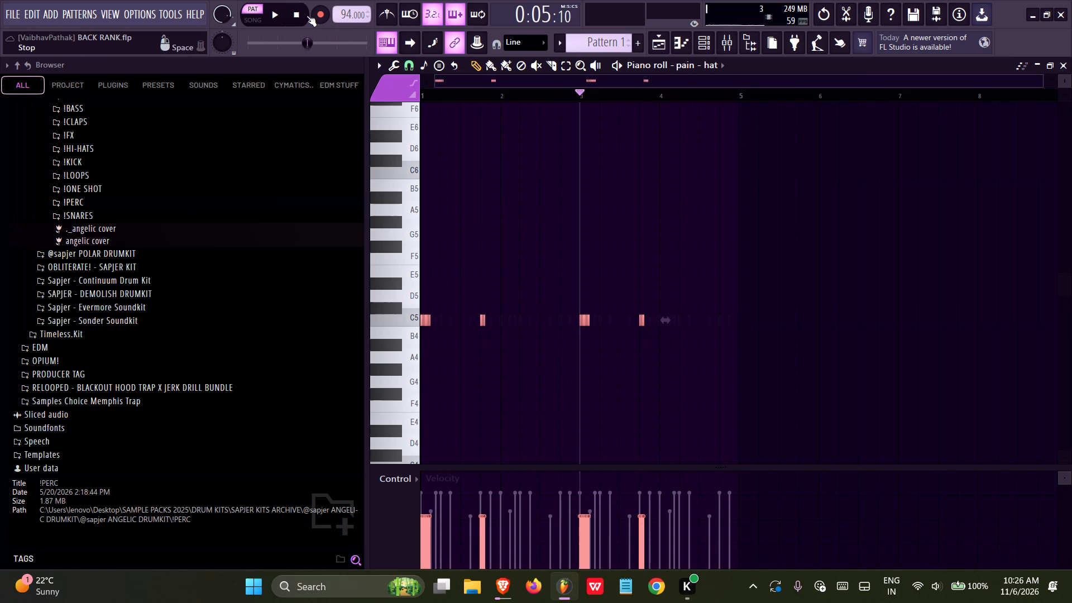
click(307, 16)
click(281, 13)
key(ctrl+s)
Using note pan, pan bar 1's first hat roll from right towards centre and its second roll increasingly left, and play it.
scroll(93, 336, up, 2)
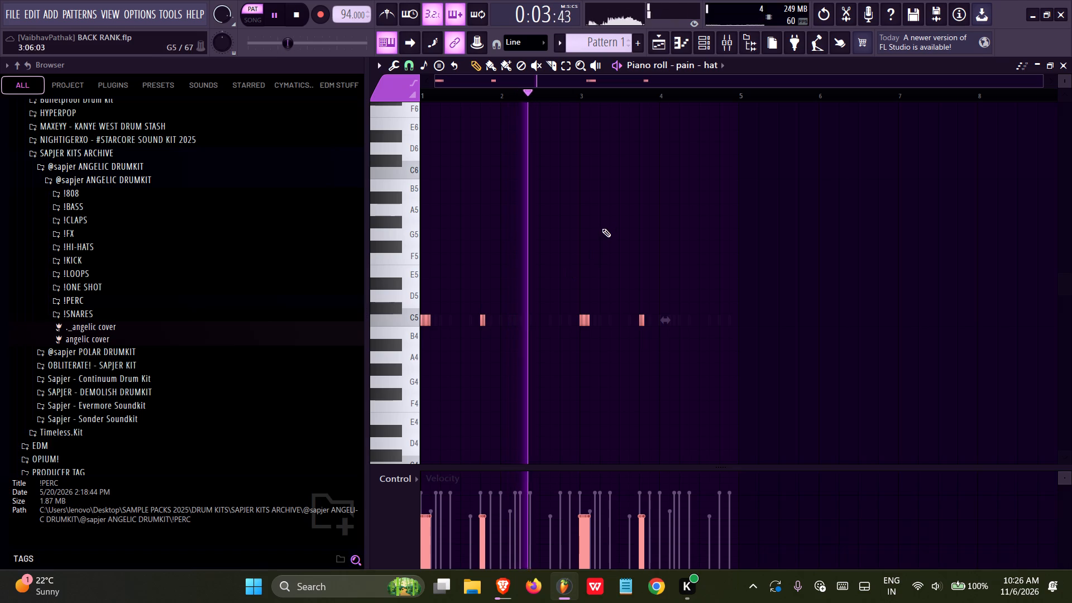
ctrl+drag(457, 489, 386, 545)
key(ctrl+a)
key(space)
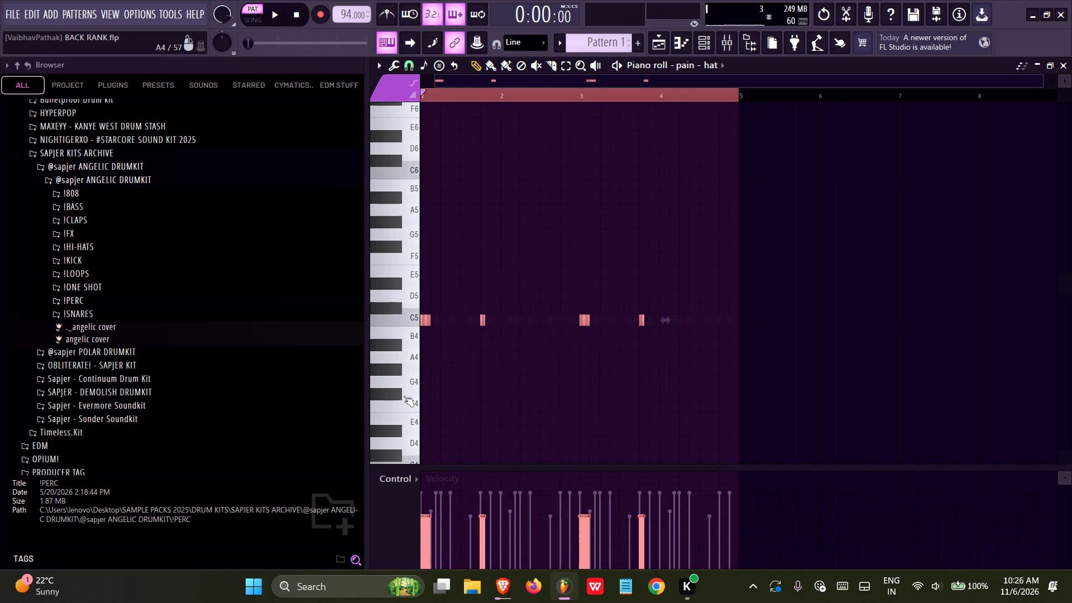
click(405, 482)
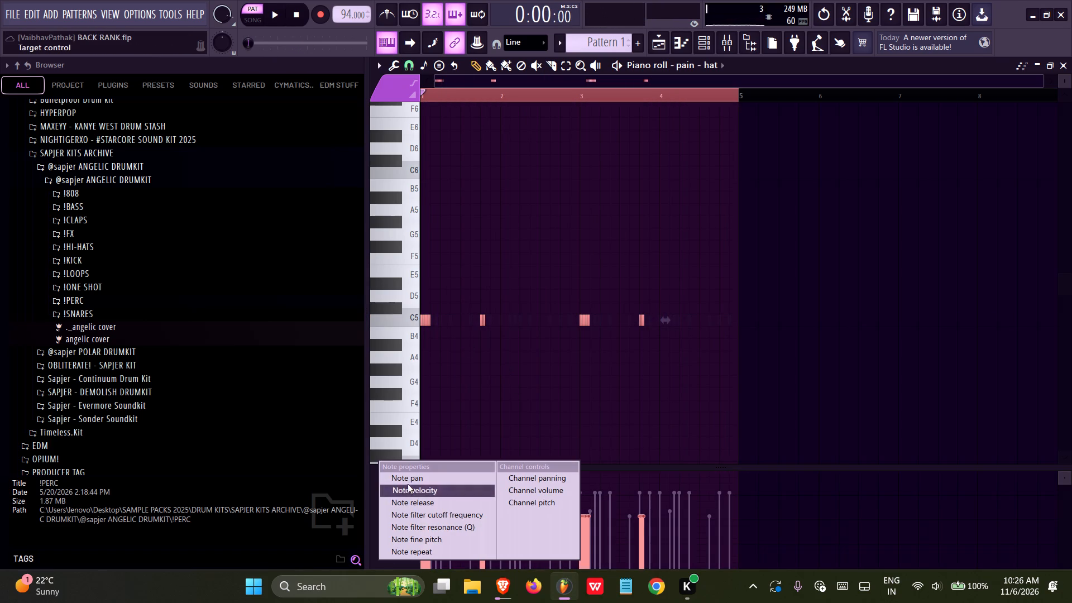
click(409, 481)
drag(427, 517, 423, 476)
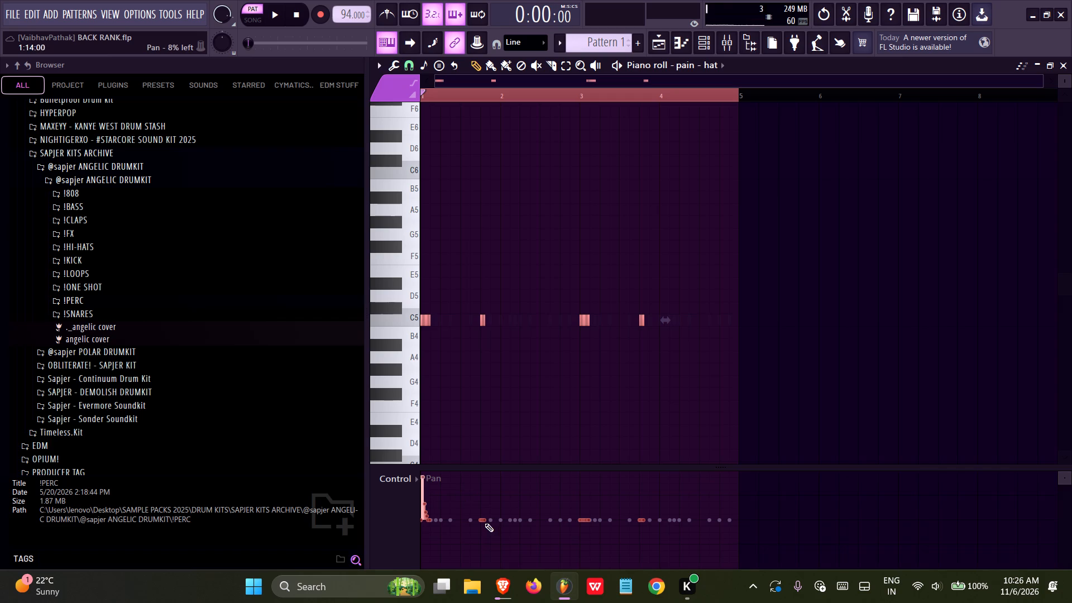
drag(478, 521, 513, 576)
key(space)
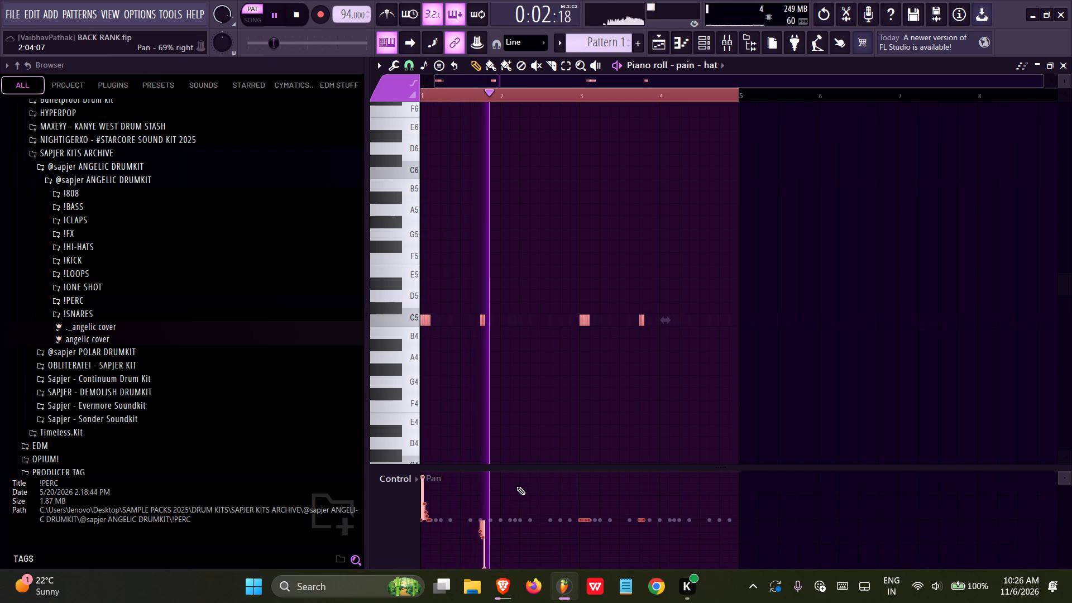
Replace the pain - hat notes in bars 3 and 4 with a duplicate of the panned first two bars, and save the project.
right_drag(562, 344, 655, 317)
key(ctrl+a)
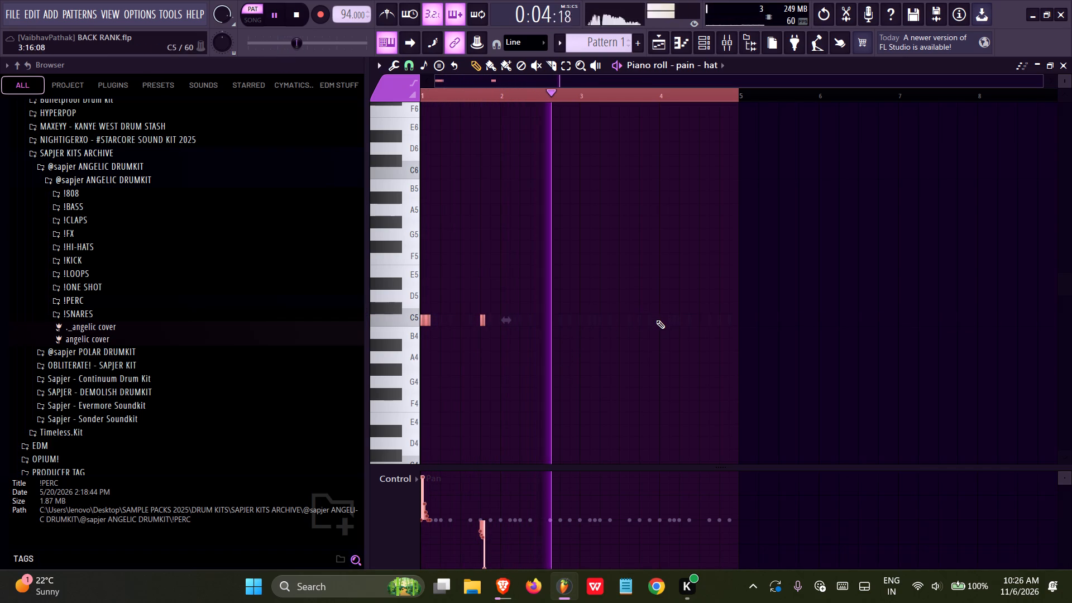
key(space)
right_drag(743, 98, 578, 97)
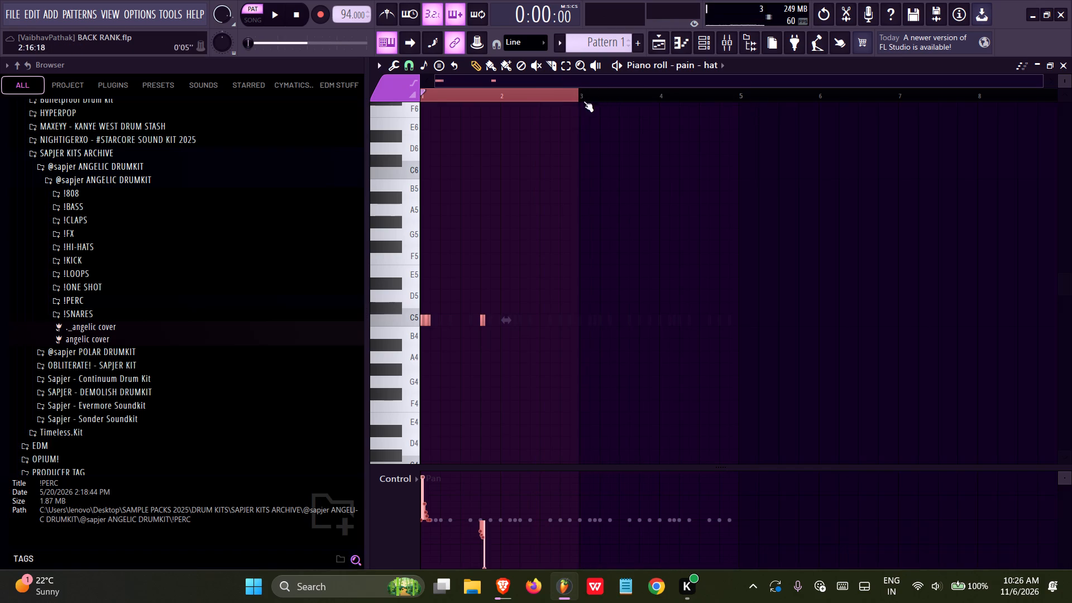
ctrl+scroll(599, 121, up, 20)
right_click(489, 96)
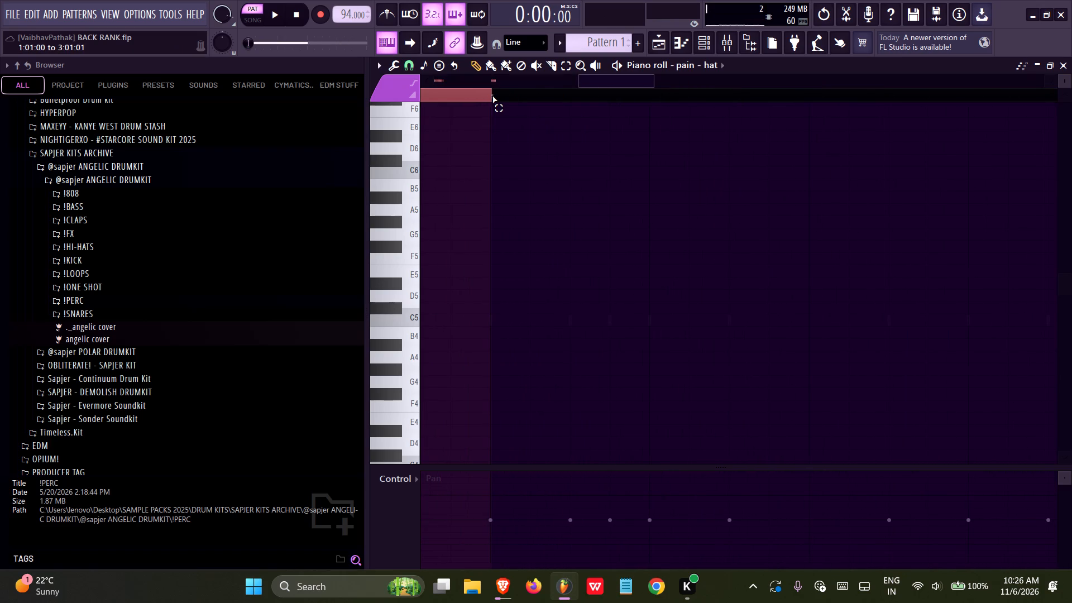
ctrl+scroll(540, 314, down, 20)
ctrl+scroll(540, 314, down, 8)
key(ctrl+b)
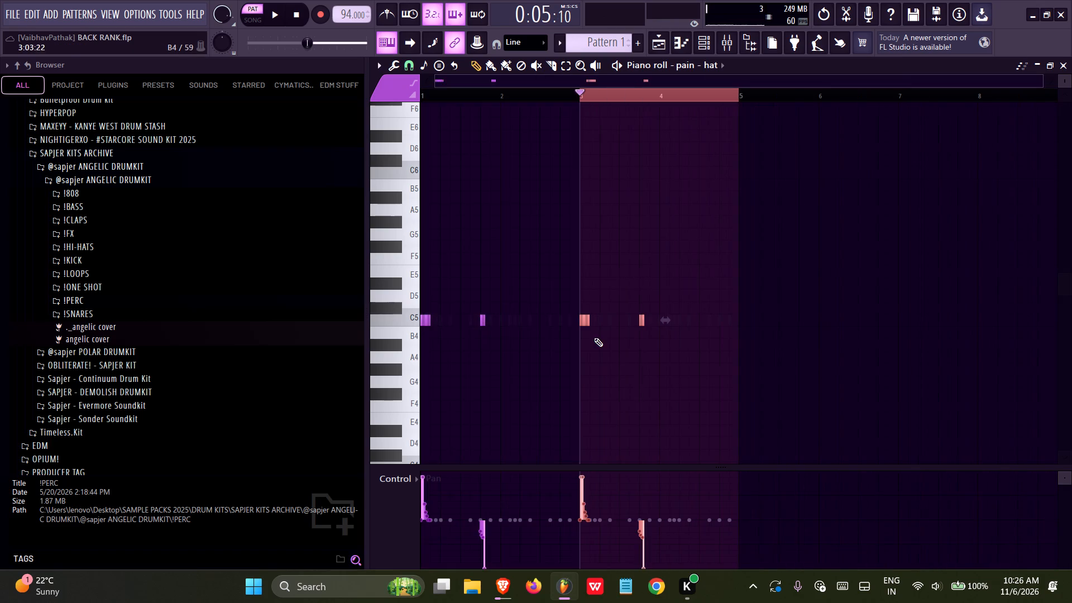
key(ctrl+a)
right_drag(734, 89, 379, 97)
key(ctrl+s)
Switch the piano roll's control lane back to note velocity, start playback and save the project.
click(402, 482)
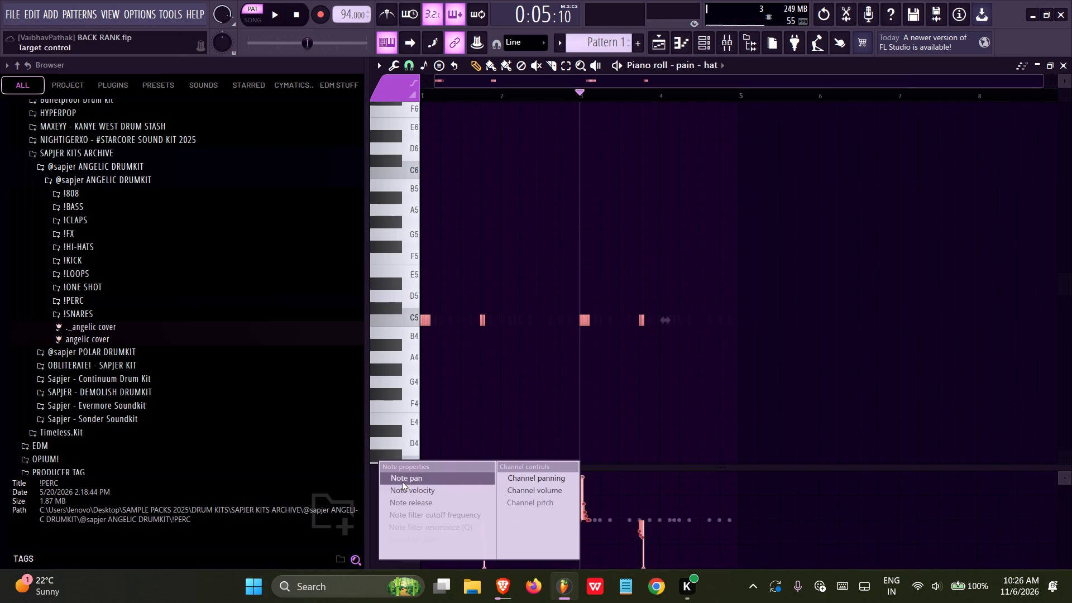
click(410, 490)
key(space)
key(ctrl+s)
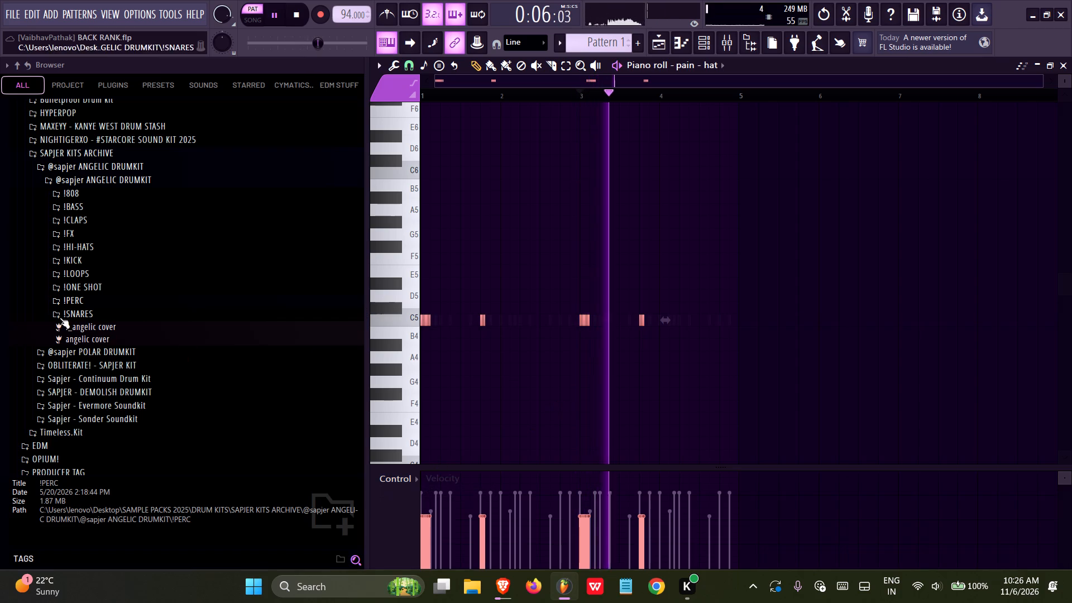
Save the project and place one Pattern 1 clip in the playlist on Track 3, covering bars 5 to 8 after the rokk loop.
key(ctrl+s)
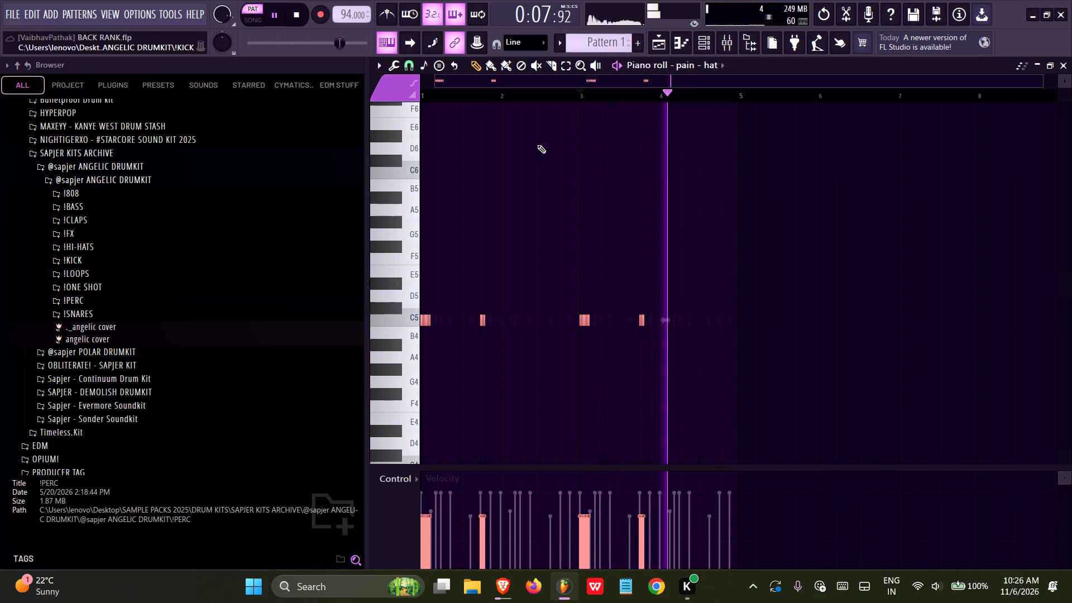
click(666, 44)
click(690, 47)
click(667, 46)
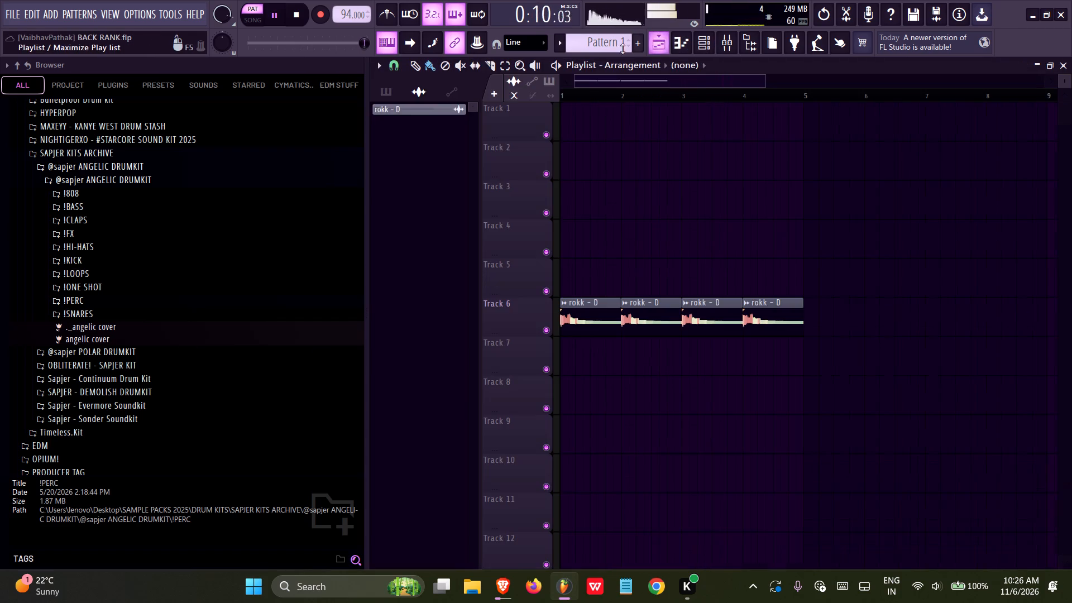
click(610, 48)
key(space)
click(628, 208)
drag(653, 183, 382, 184)
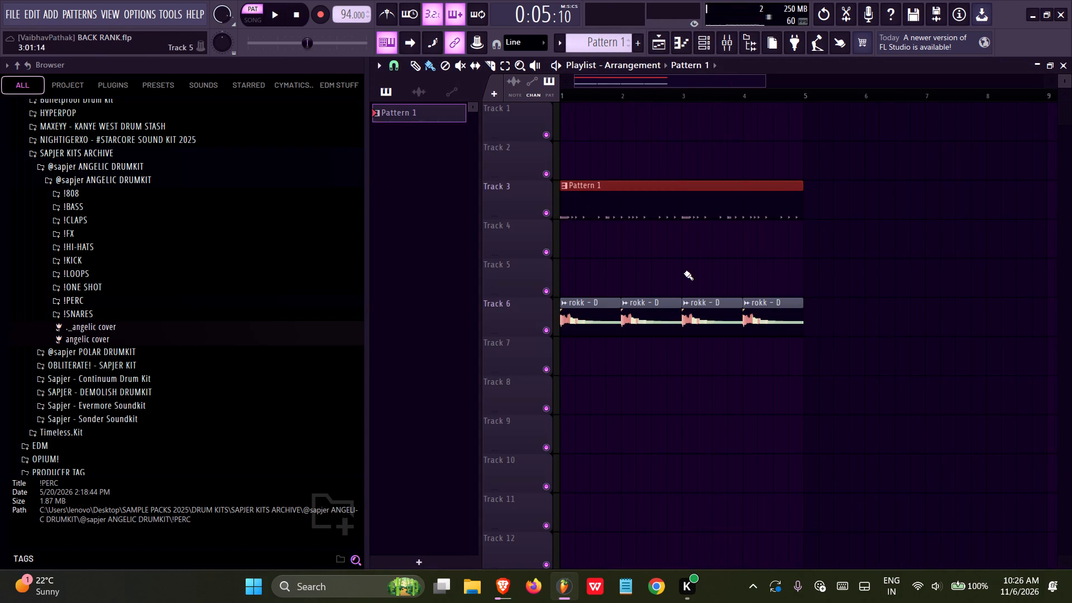
key(ctrl+b)
right_click(642, 213)
drag(585, 98, 424, 111)
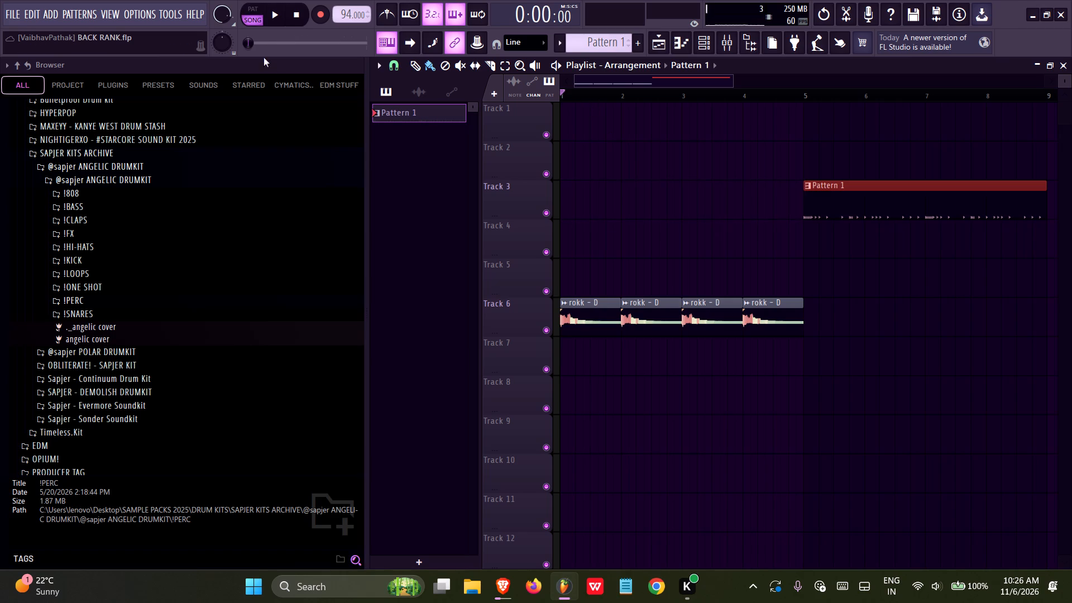
Play the arrangement in song mode, duplicate the Track 3 Pattern 1 clip into bars 9 to 12, and save the project.
click(281, 22)
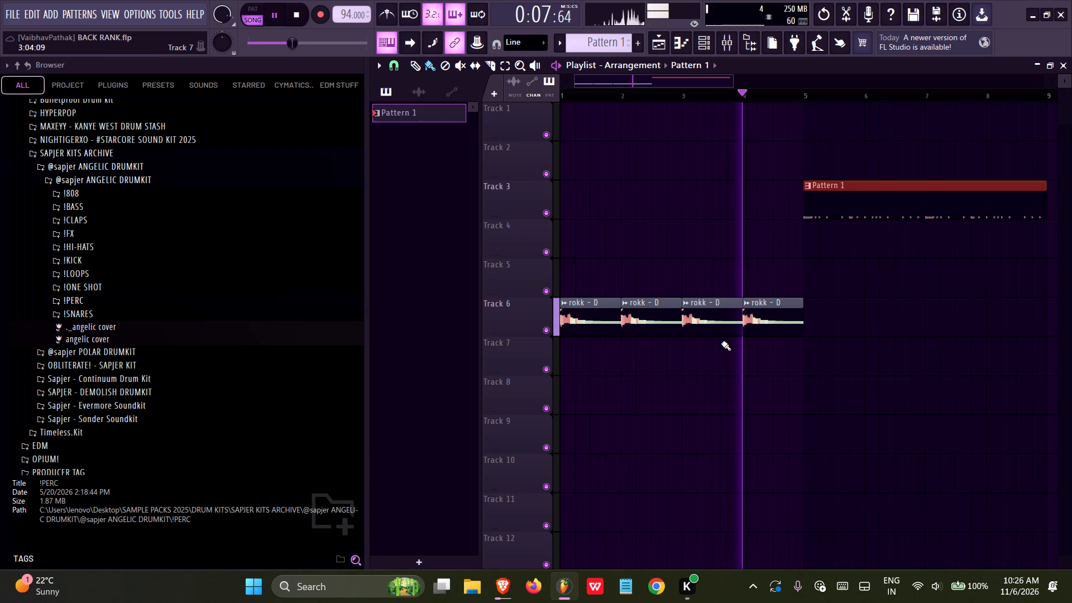
middle_drag(783, 232, 537, 286)
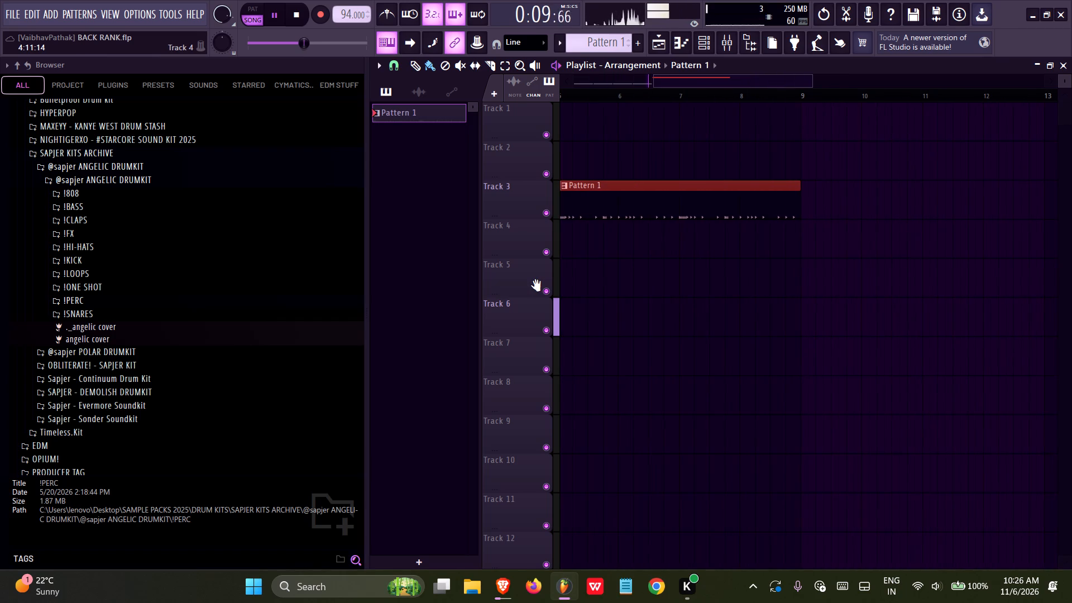
middle_drag(537, 286, 536, 286)
key(ctrl+s)
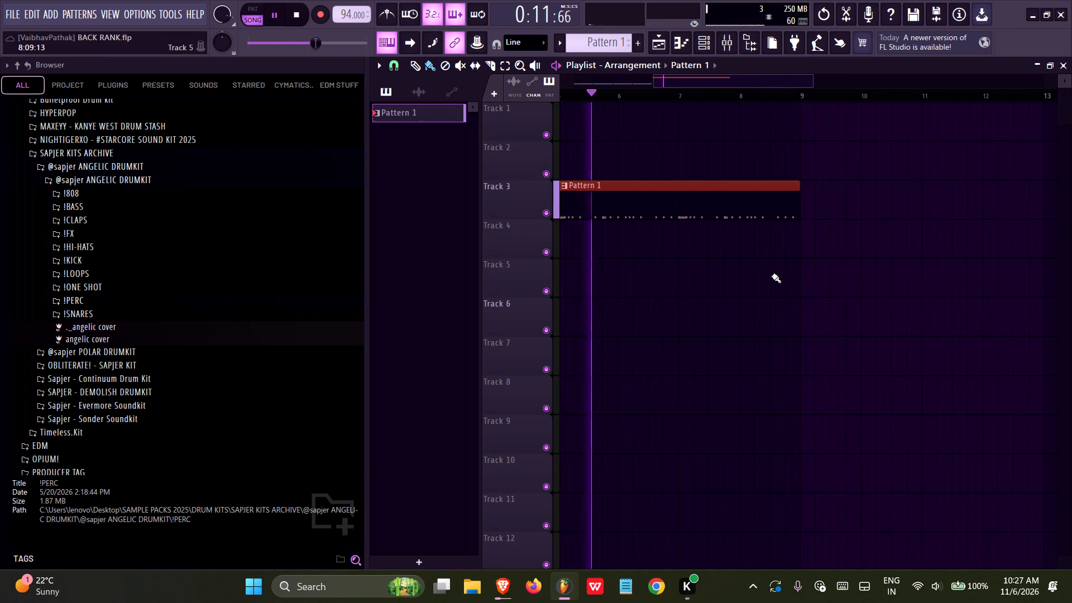
ctrl+scroll(773, 275, down, 4)
key(ctrl+b)
key(ctrl+s)
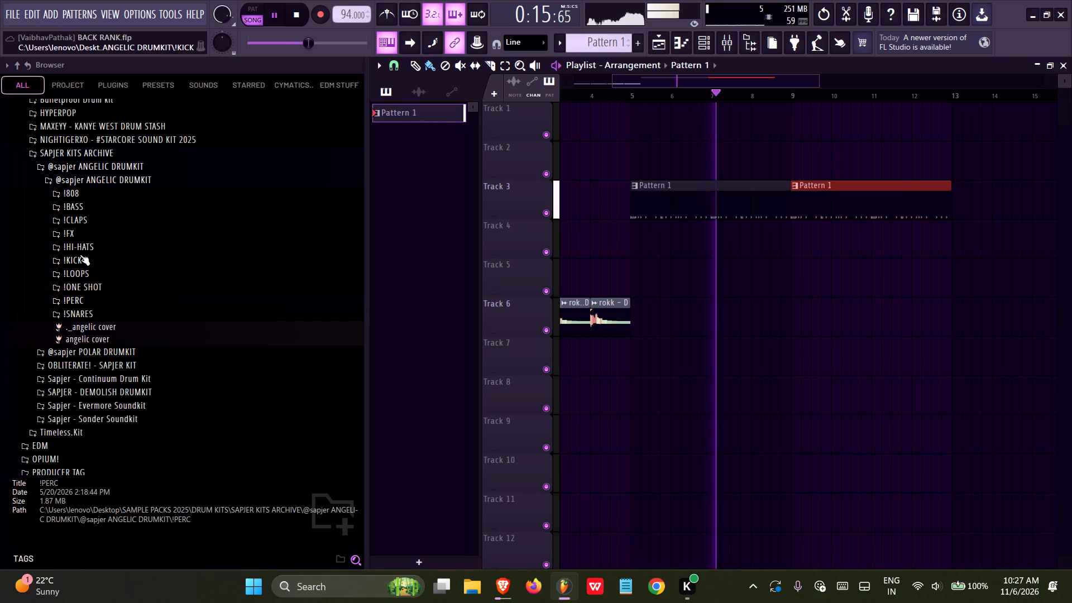
key(ctrl+s)
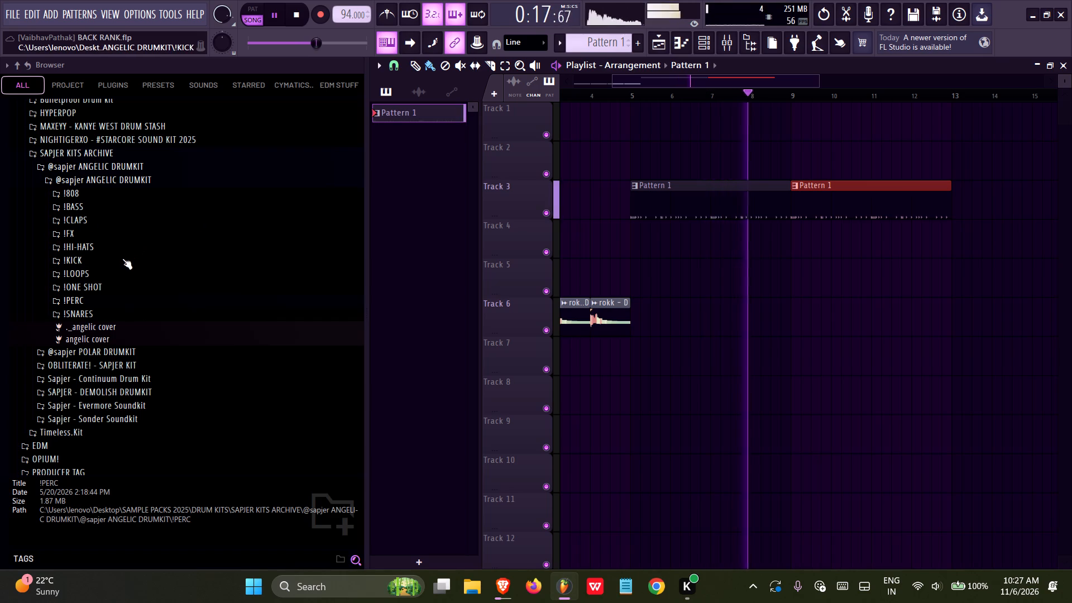
key(ctrl+s)
key(ctrl+s)
middle_drag(639, 147, 772, 147)
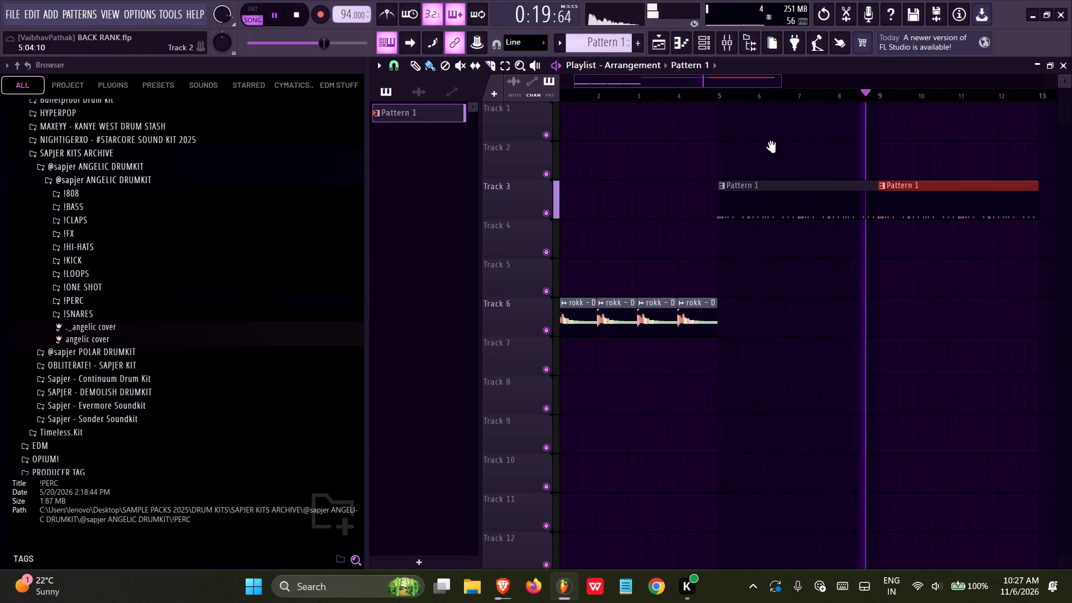
middle_drag(772, 147, 772, 147)
key(space)
key(ctrl+s)
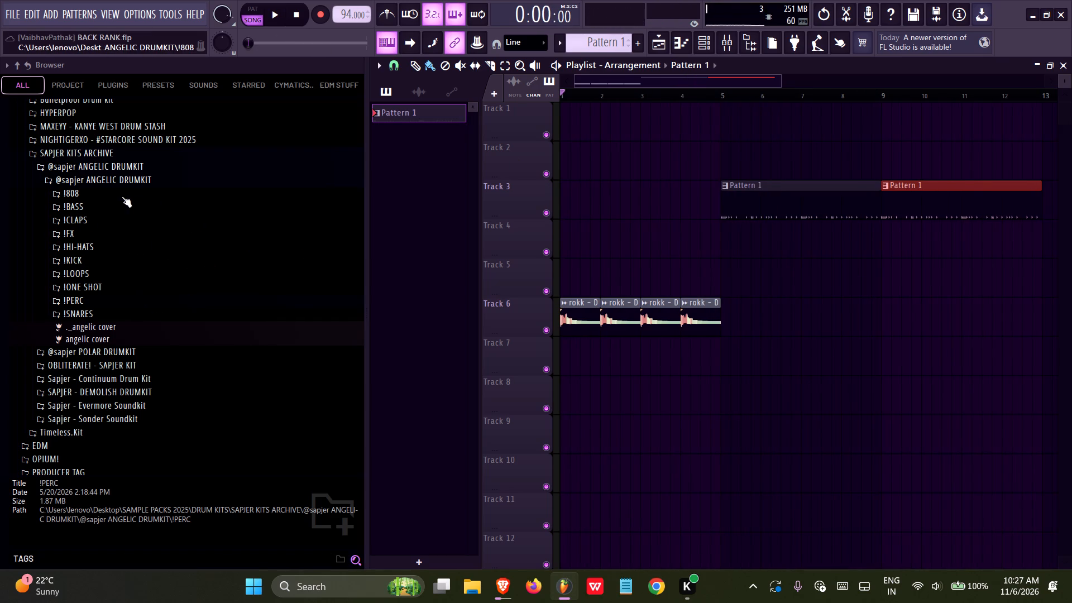
Audition the Angelic drumkit's 808 samples, including Honey, Stars, Cocoon, CtmSapjer and coupe.
click(123, 197)
click(116, 298)
click(117, 312)
click(114, 338)
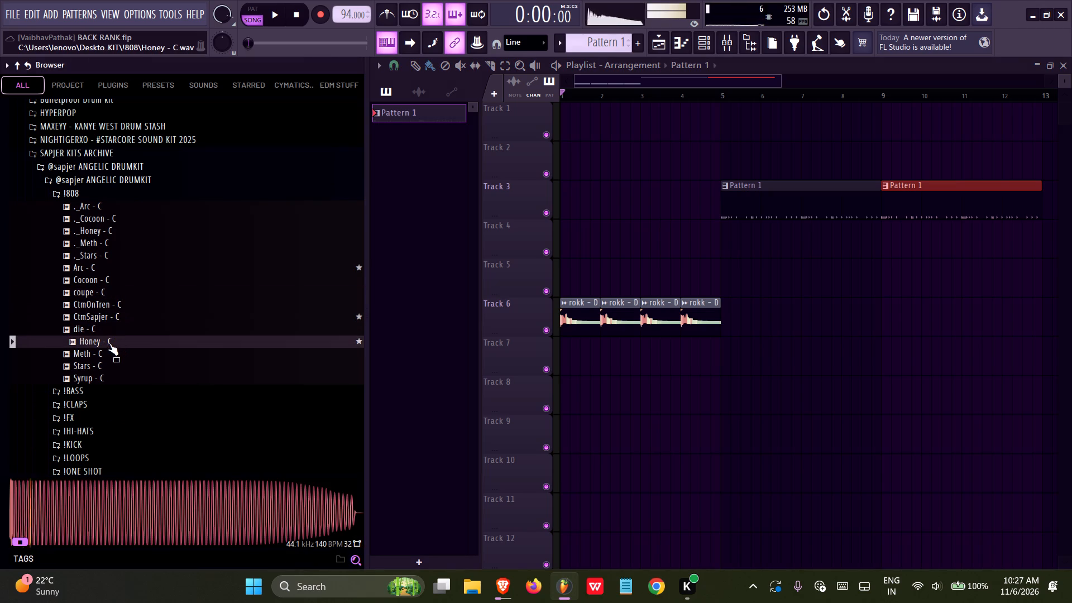
click(109, 344)
click(105, 357)
click(100, 367)
click(100, 367)
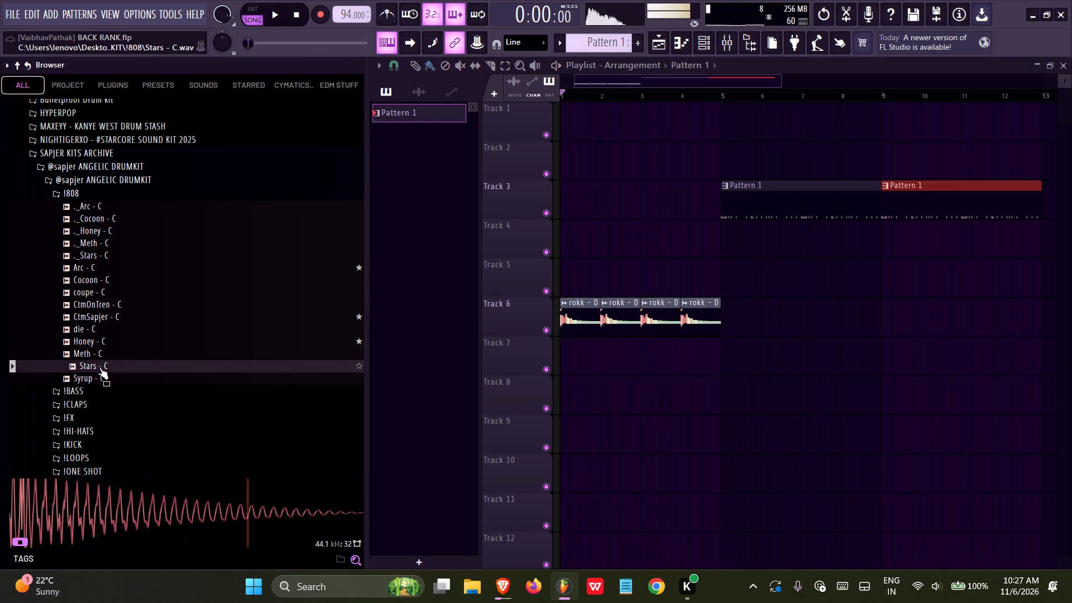
click(94, 373)
click(111, 299)
click(105, 282)
click(105, 282)
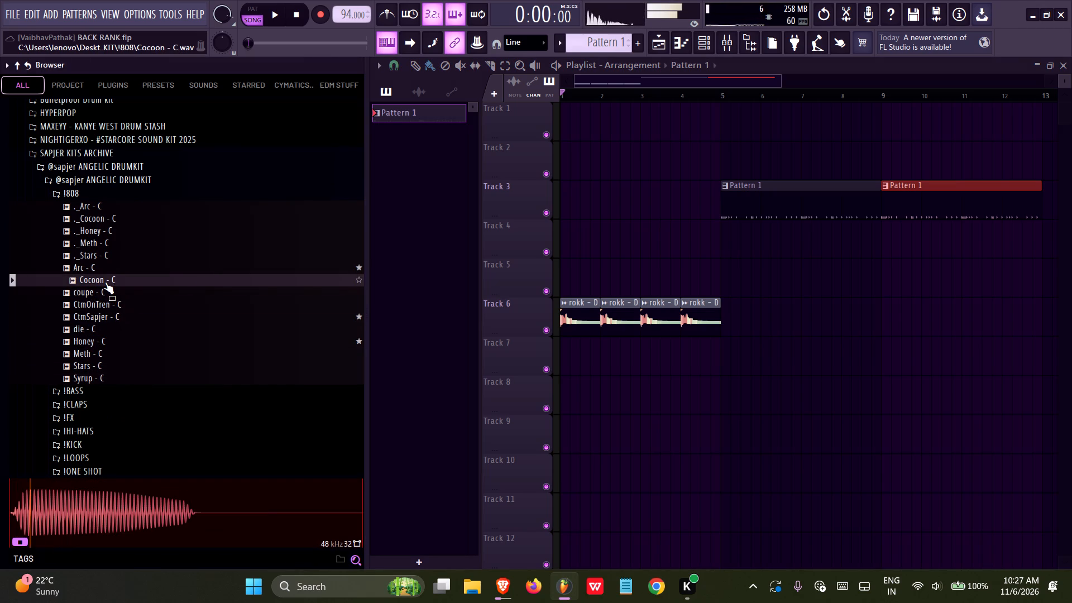
click(700, 45)
click(91, 312)
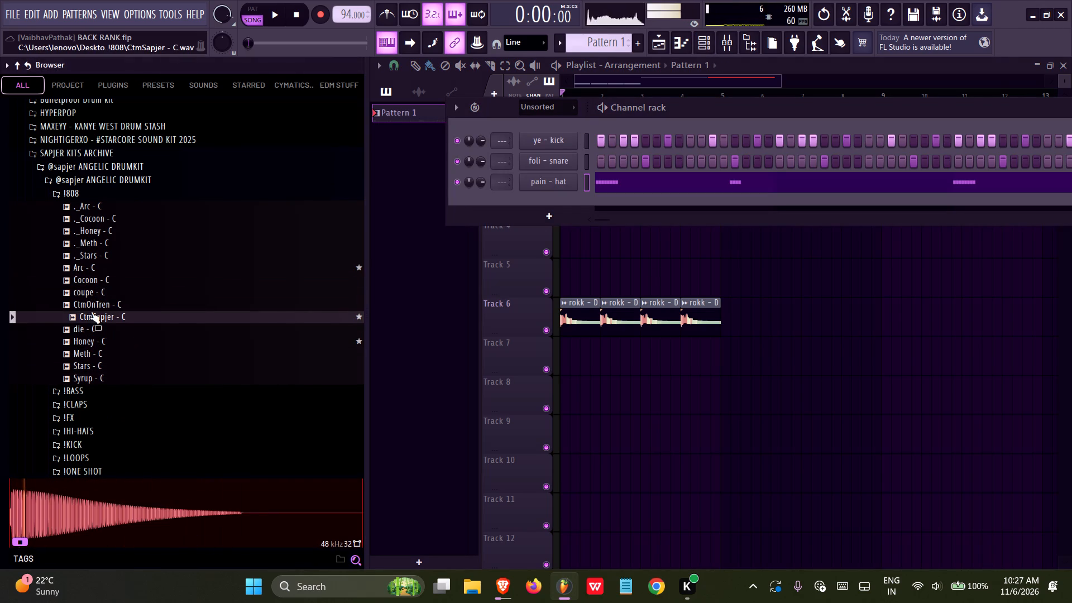
click(92, 299)
click(92, 294)
click(92, 294)
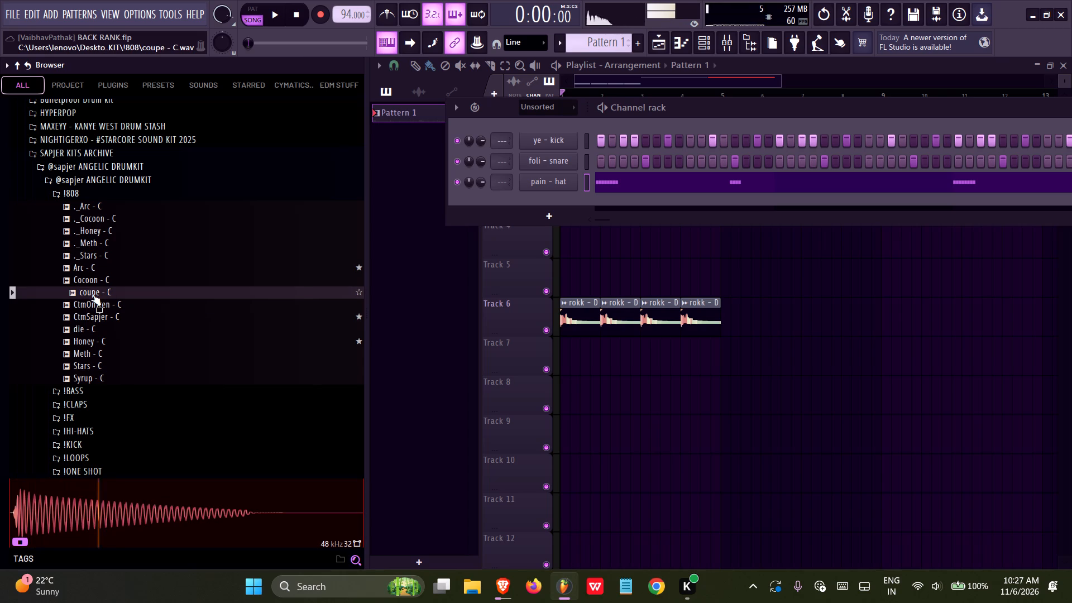
Add a Serum channel, load BS - Big Growl from the MOONBOY EDM Trap Presets, and audition onward to settle on BS - DeathRattle.
click(546, 212)
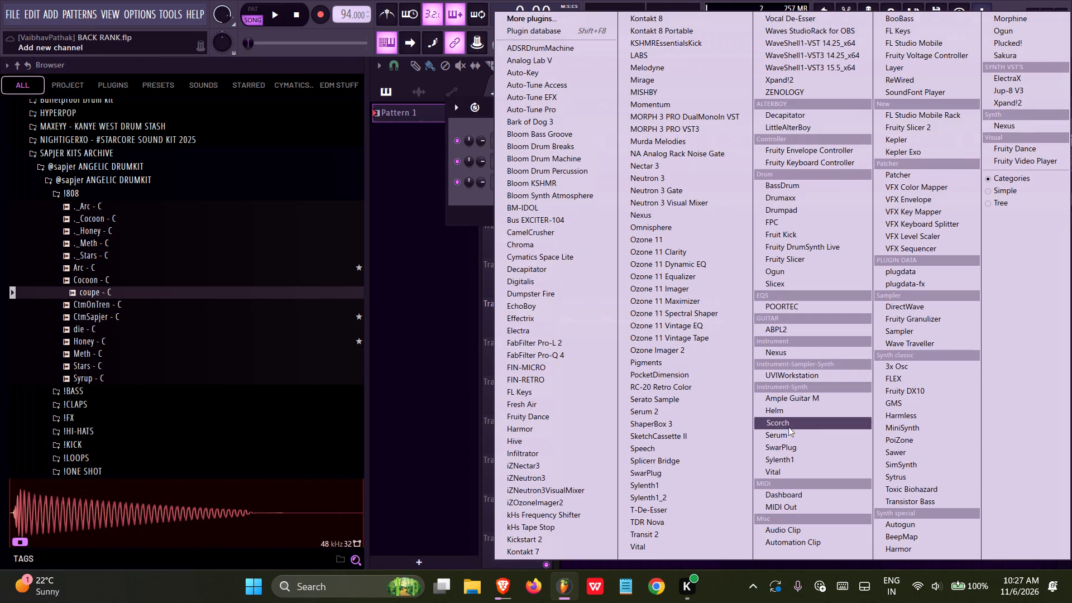
click(779, 434)
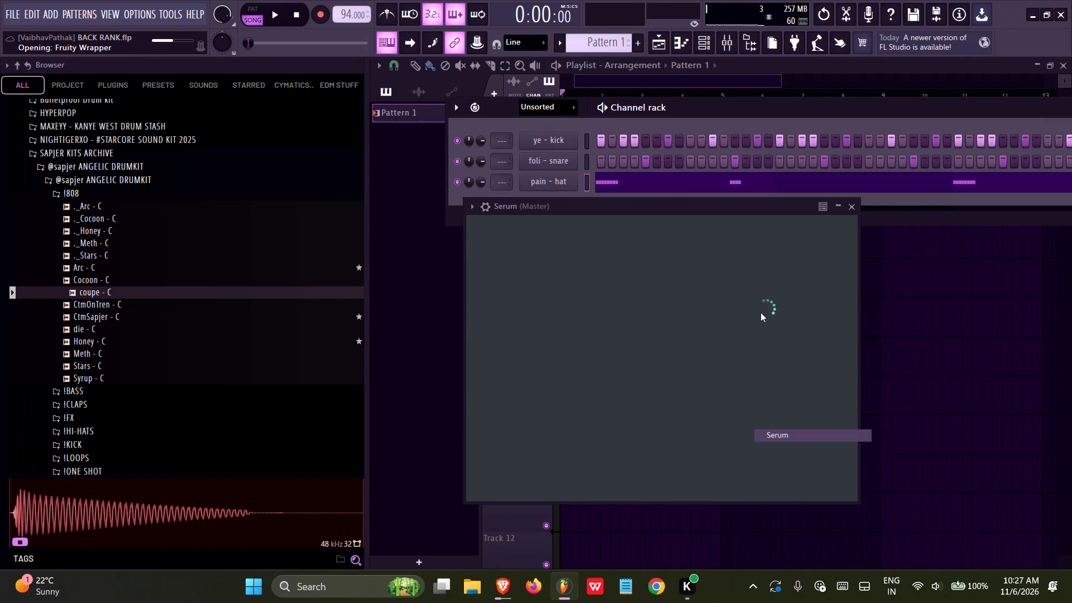
click(769, 226)
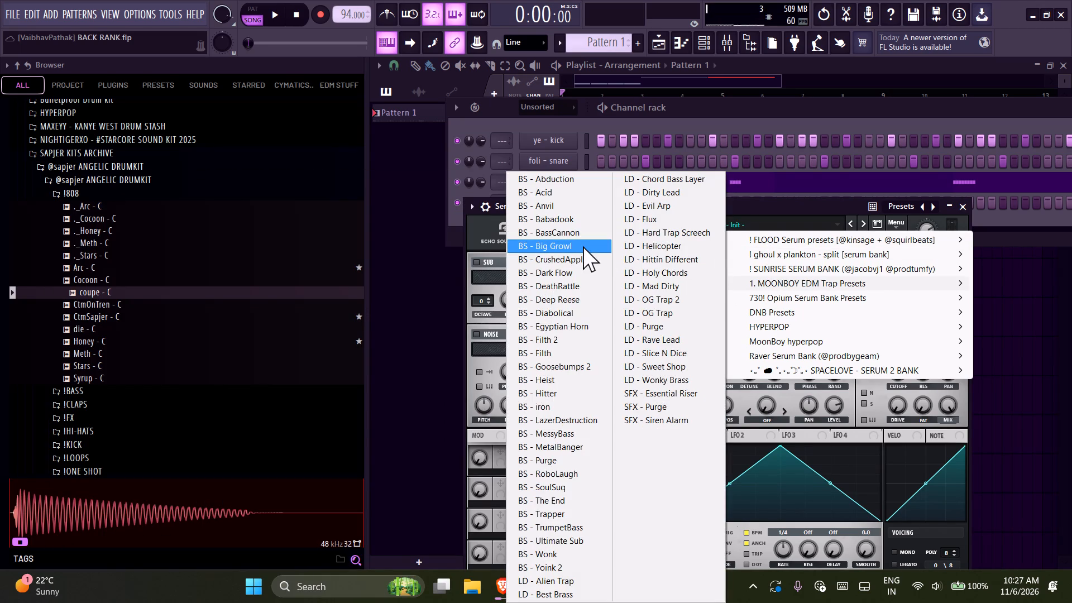
click(583, 246)
key(d)
click(863, 223)
text(dd)
click(863, 223)
text(ddd)
click(863, 223)
key(d)
key(d)
key(d)
key(d)
key(d)
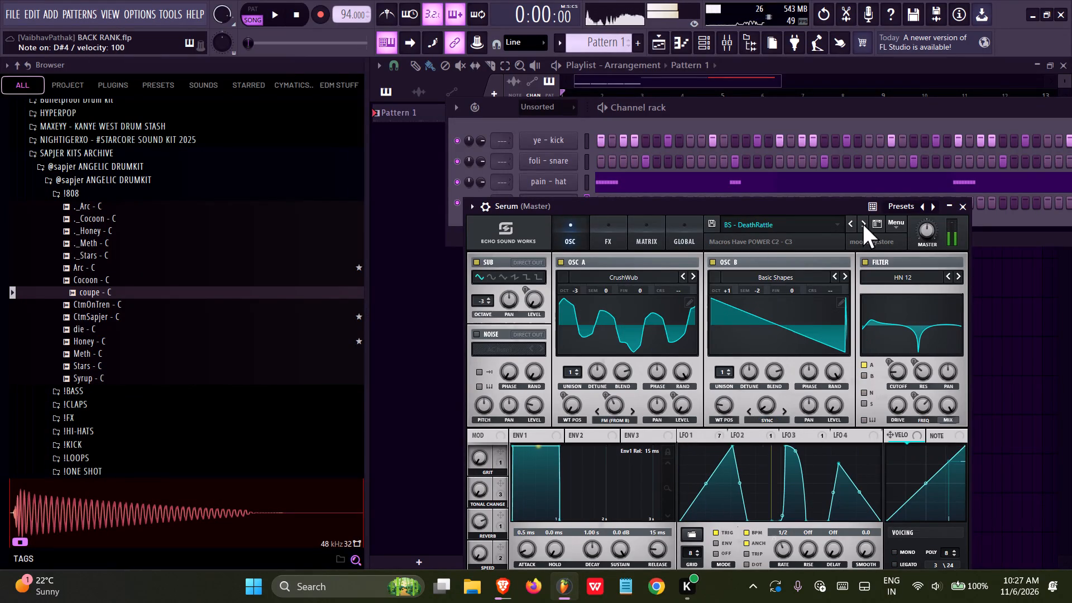
click(961, 204)
In Serum's piano roll, set the scale to Minor Natural (Aeolian) with D# as the root note.
right_click(568, 204)
click(598, 204)
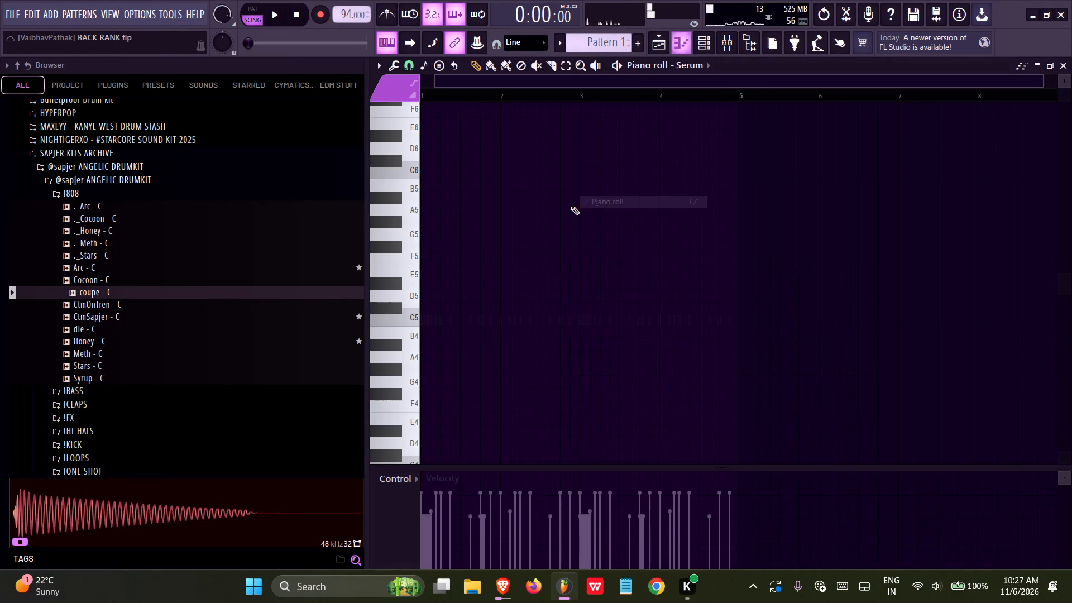
right_click(423, 65)
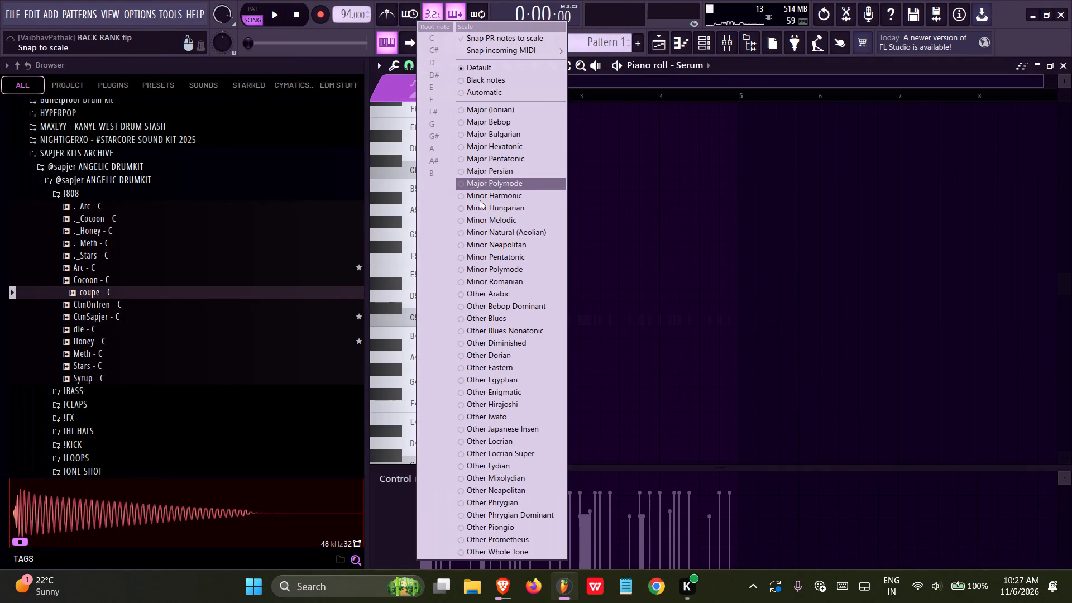
click(472, 232)
right_click(424, 64)
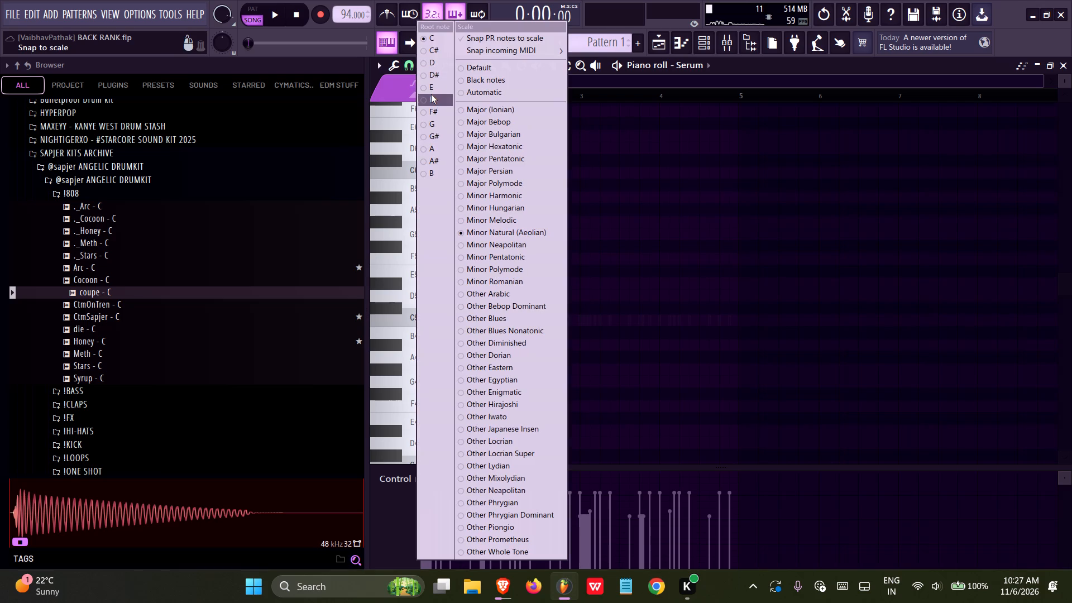
click(429, 76)
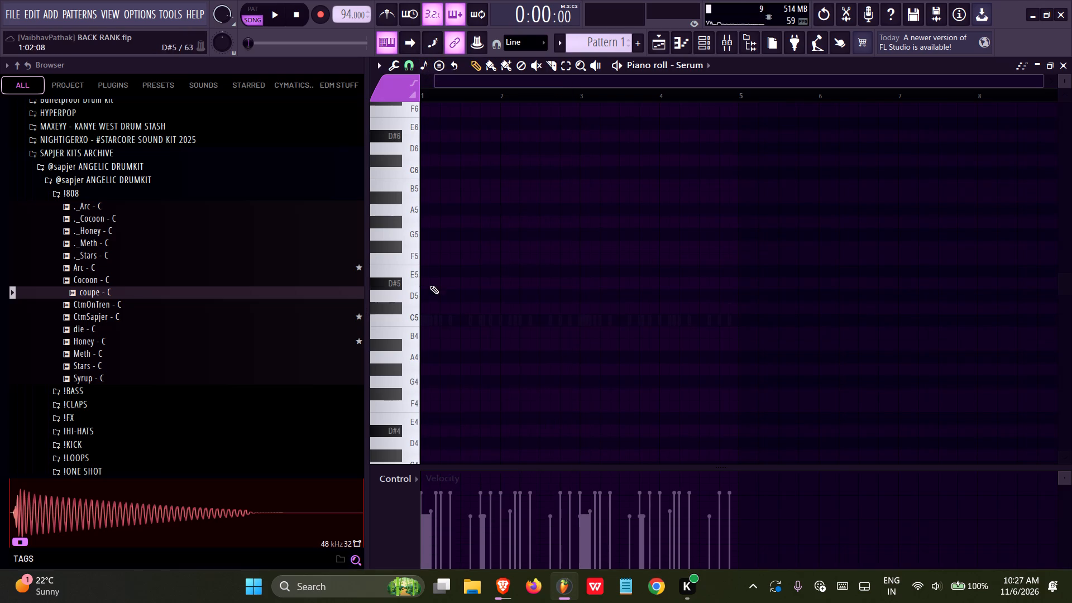
Add one-beat D#5 Serum notes at the starts of bars 1 and 3, play them in pattern mode, and save the project.
drag(431, 279, 362, 285)
ctrl+scroll(413, 309, up, 4)
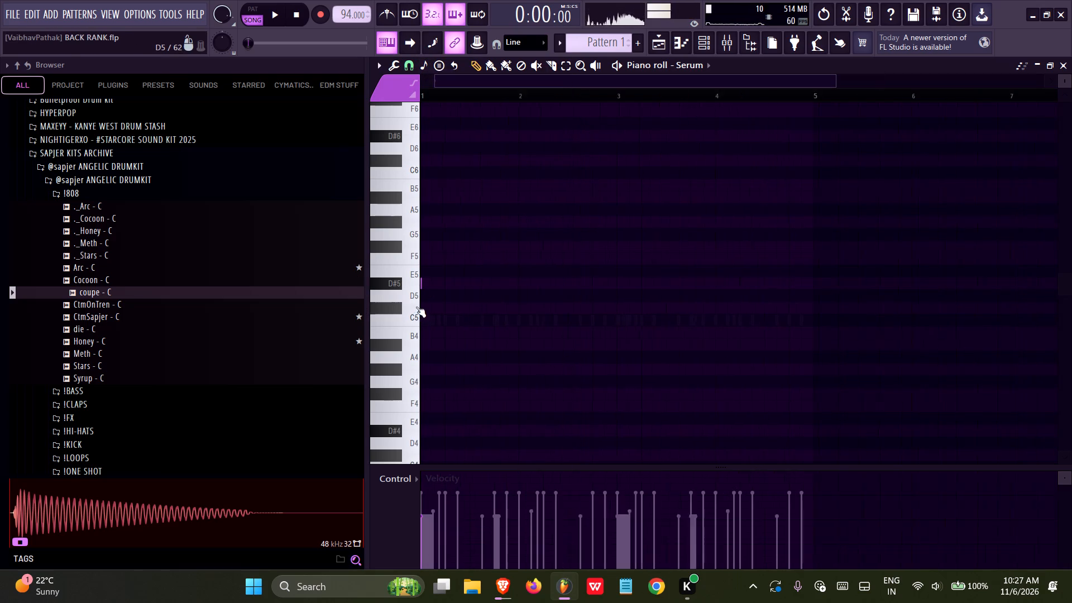
key(space)
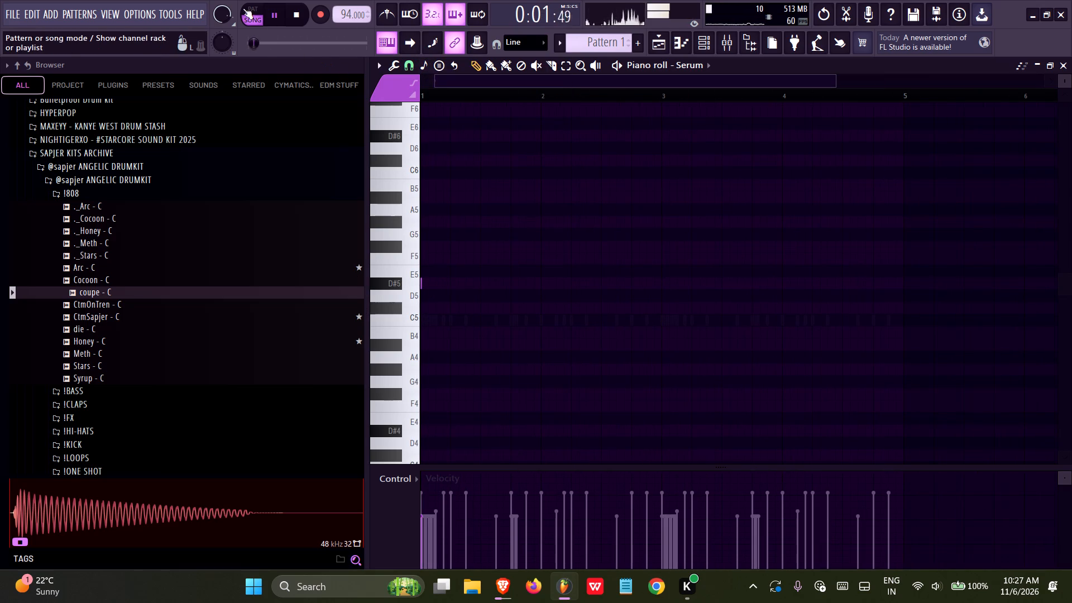
click(243, 8)
ctrl+scroll(442, 255, up, 6)
middle_drag(512, 253, 781, 284)
key(space)
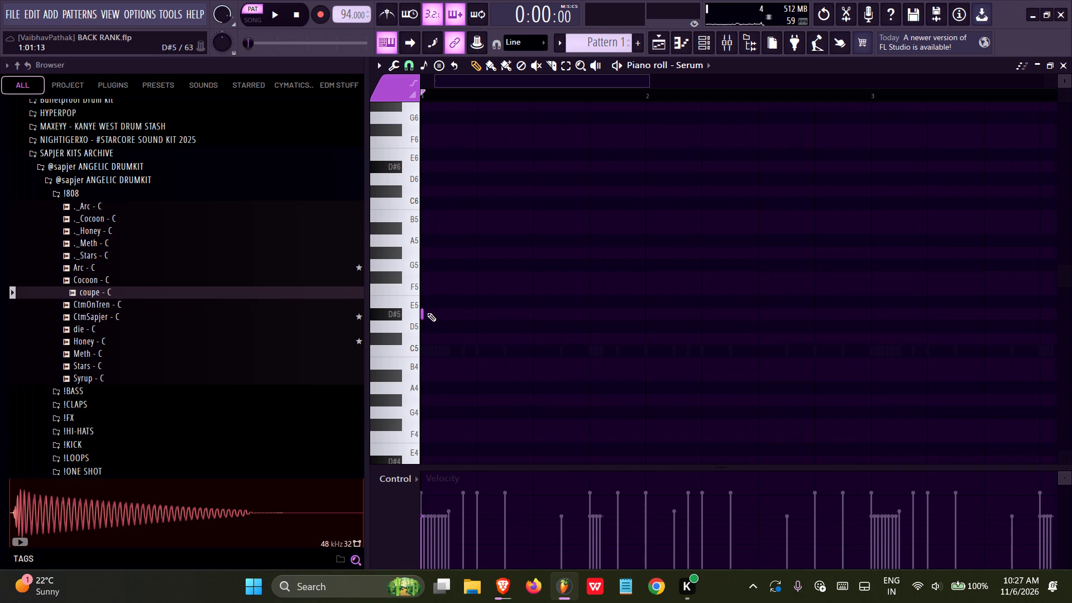
drag(423, 315, 413, 314)
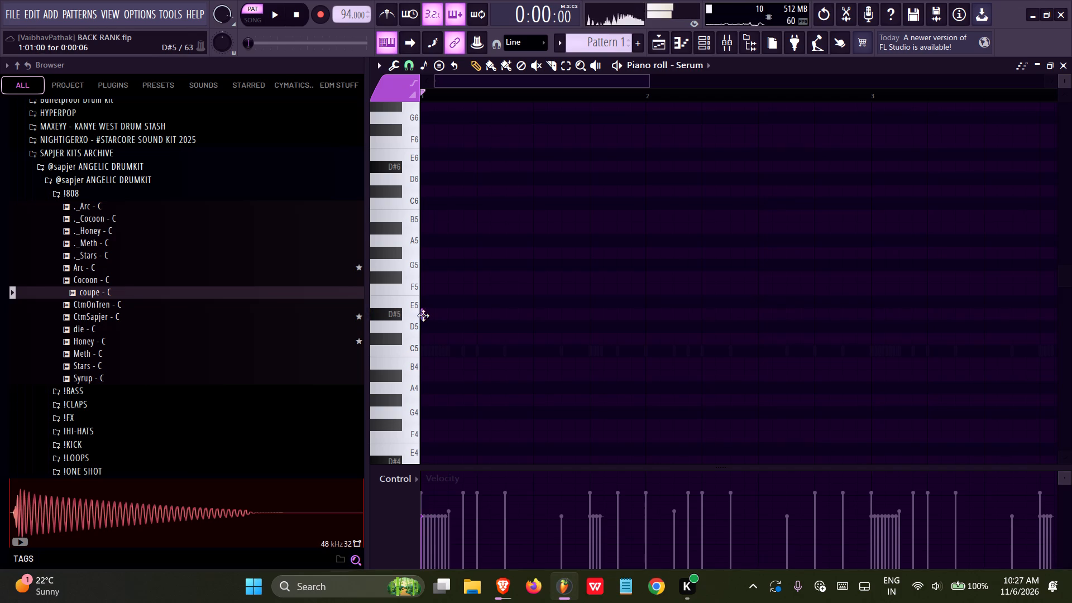
drag(425, 315, 477, 322)
key(space)
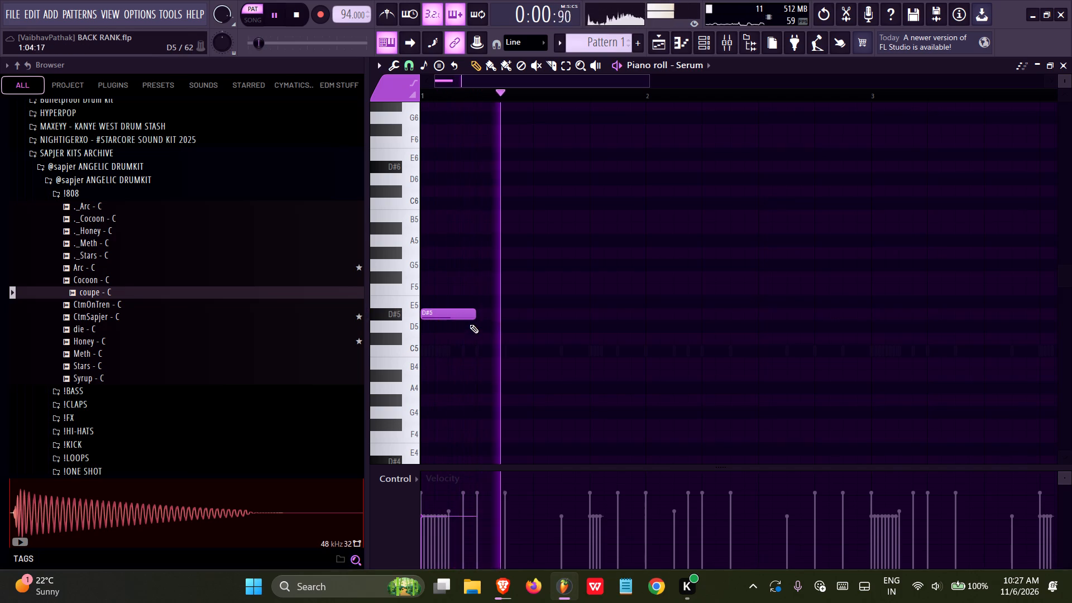
ctrl+scroll(461, 328, down, 5)
click(699, 313)
ctrl+scroll(707, 332, up, 9)
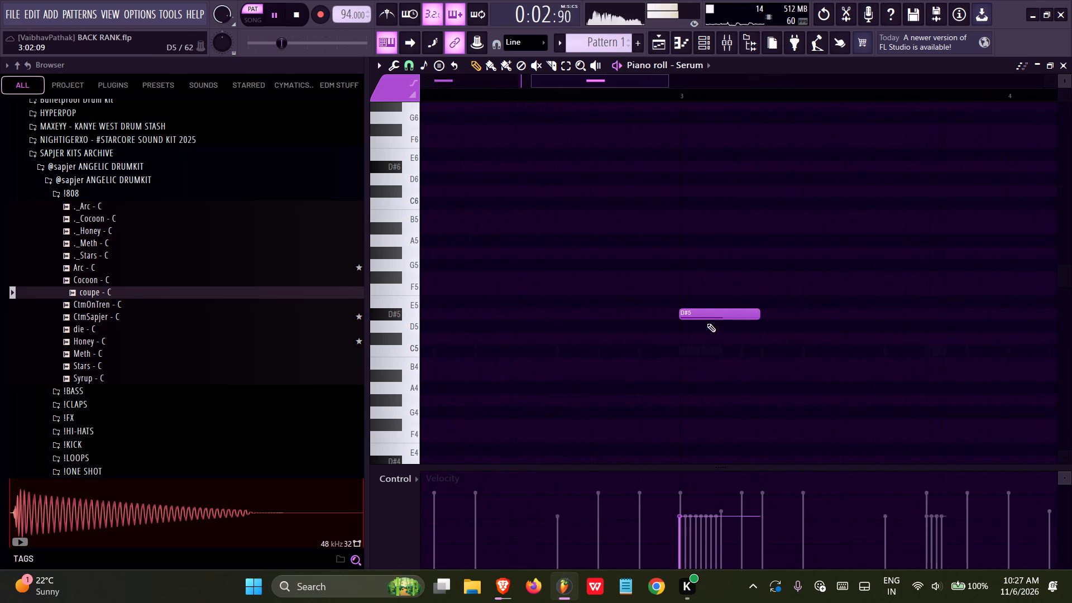
click(700, 316)
ctrl+scroll(697, 364, down, 10)
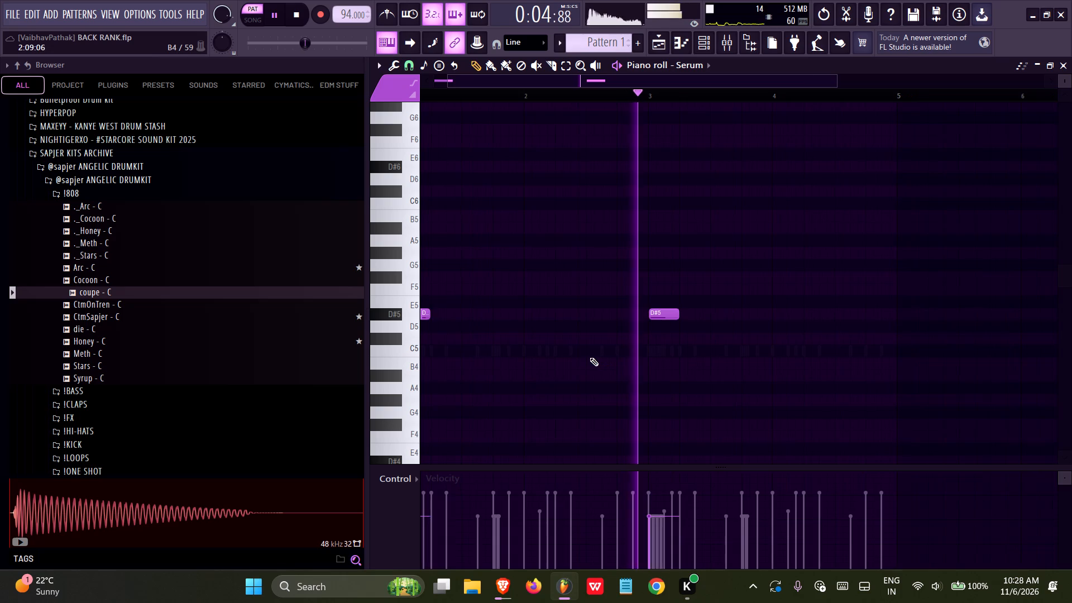
ctrl+scroll(678, 379, up, 16)
key(ctrl+s)
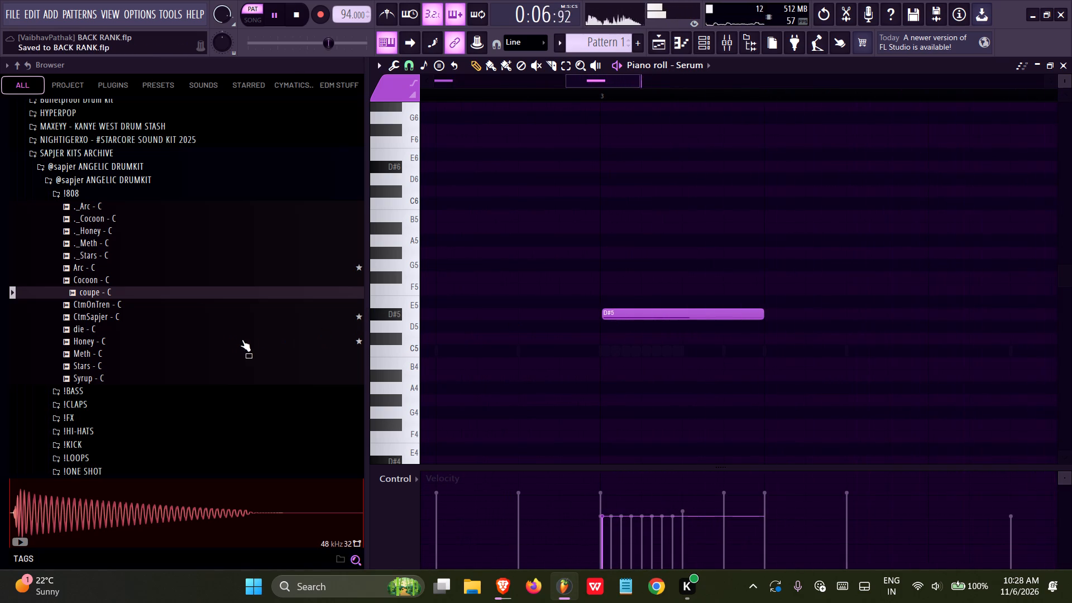
key(space)
Save the project and audition the Angelic drumkit's !BASS samples, including creeper, distruction, mistake and orbit.
click(83, 194)
key(ctrl+s)
click(82, 209)
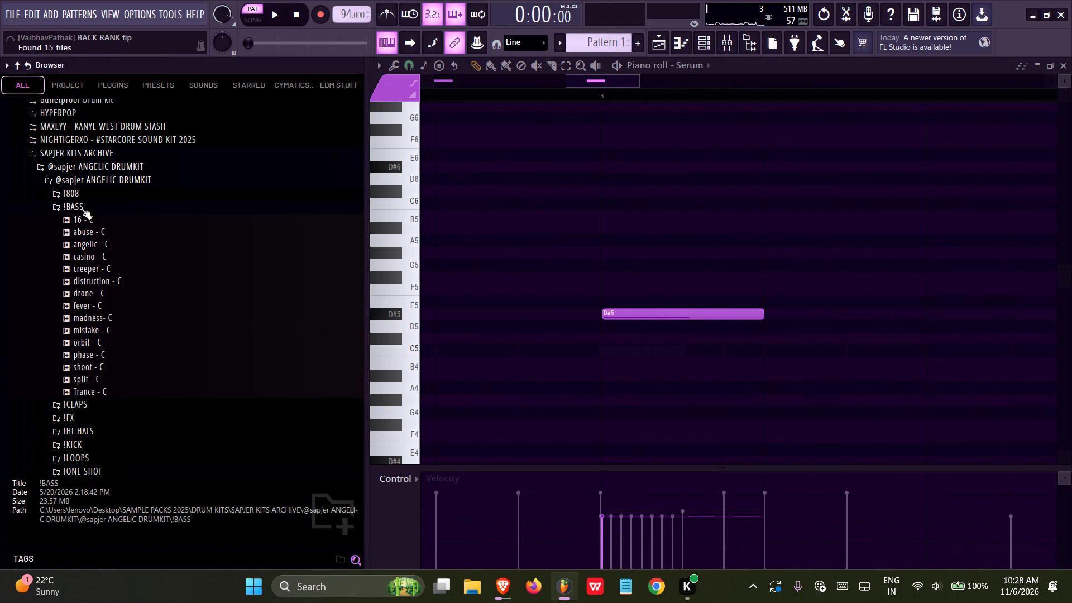
click(92, 260)
click(95, 295)
click(95, 284)
click(93, 269)
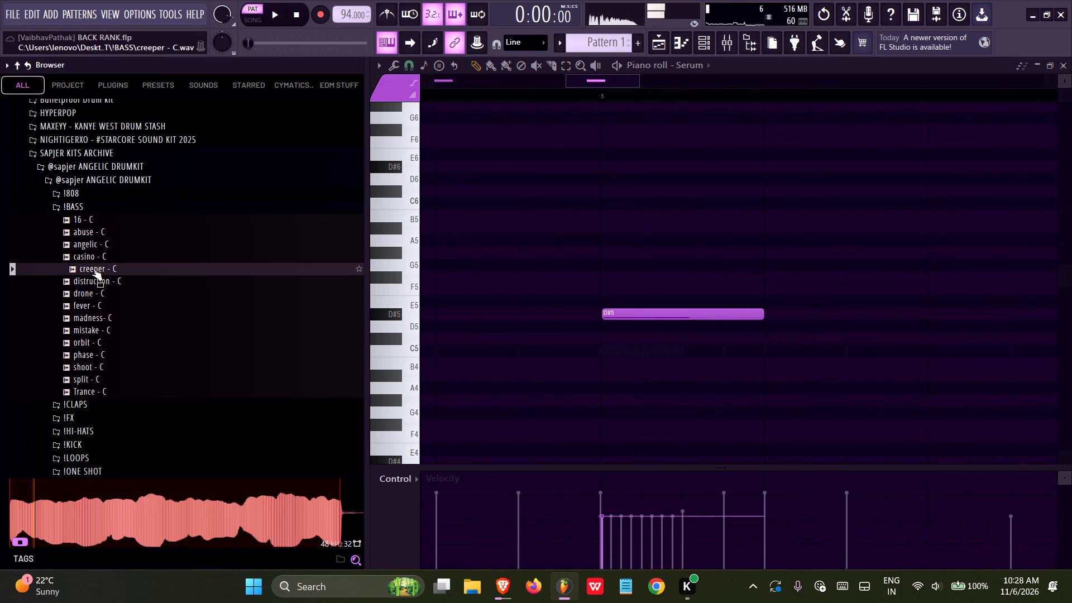
click(94, 320)
click(90, 337)
click(85, 347)
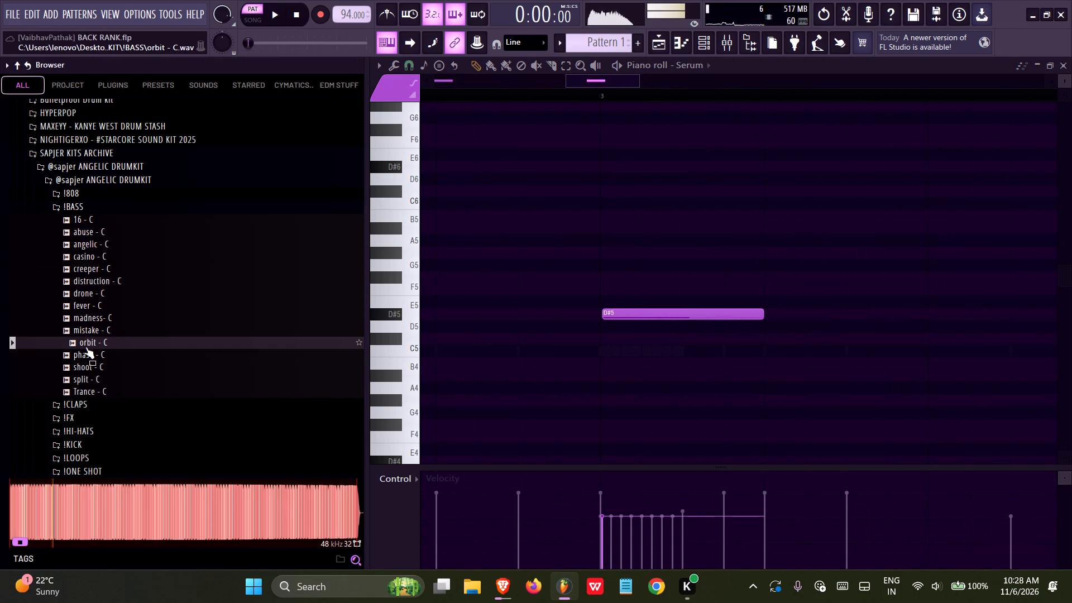
click(85, 347)
Add orbit - C as a new channel, apply the Basic preset to its volume envelope, and set it to cut itself.
click(698, 51)
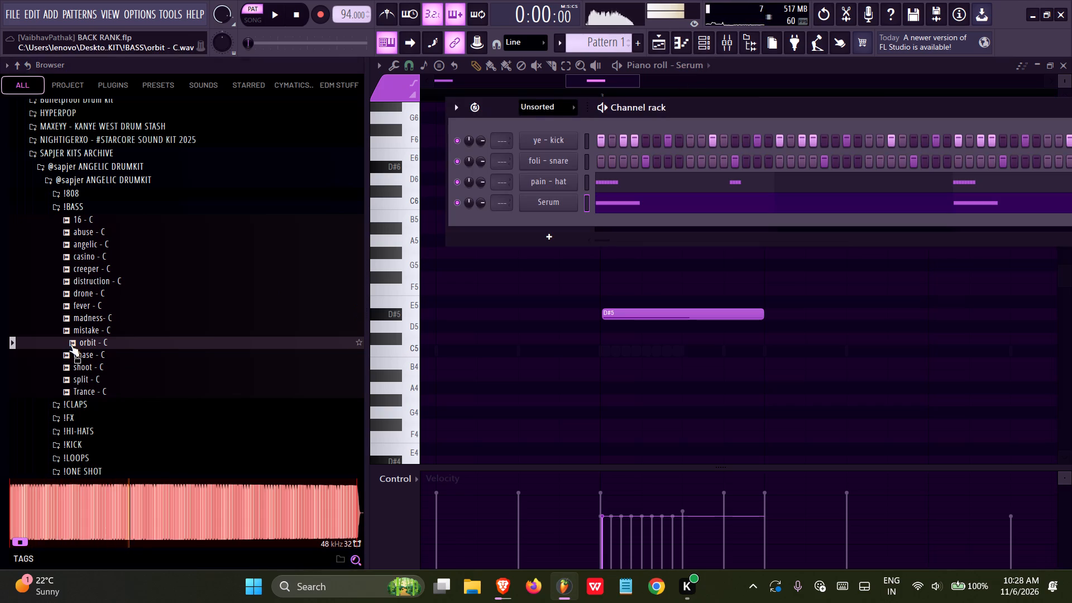
drag(70, 344, 511, 225)
click(527, 229)
click(534, 250)
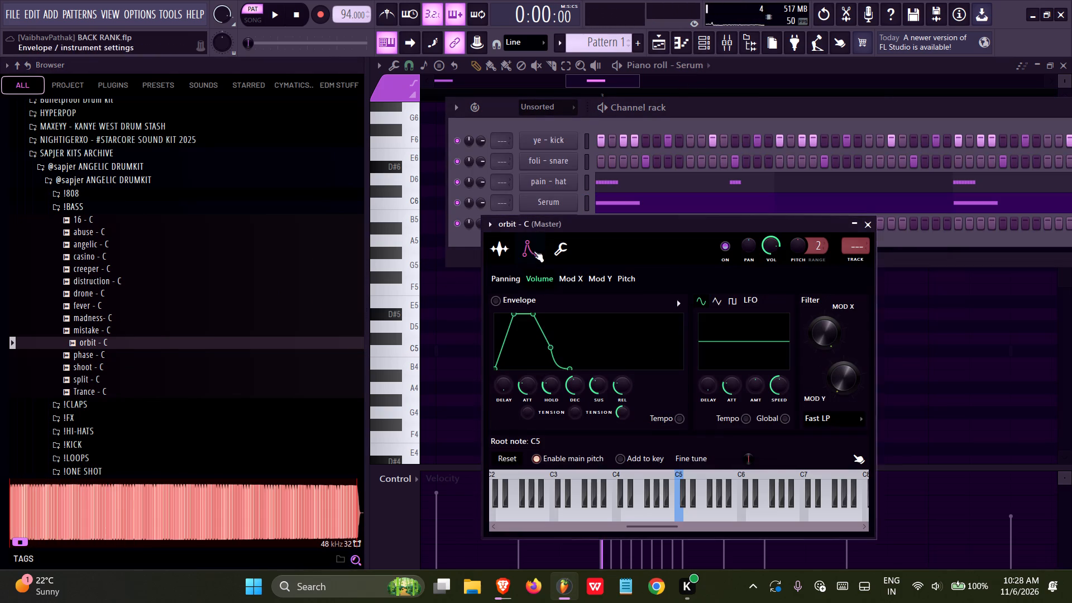
click(674, 303)
double_click(685, 322)
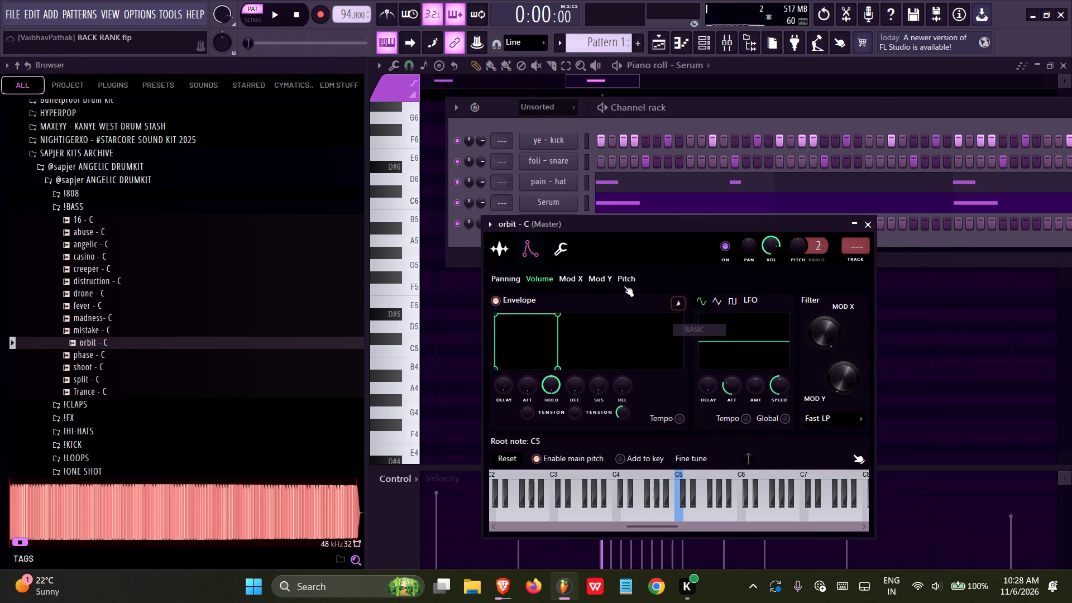
click(575, 255)
click(510, 413)
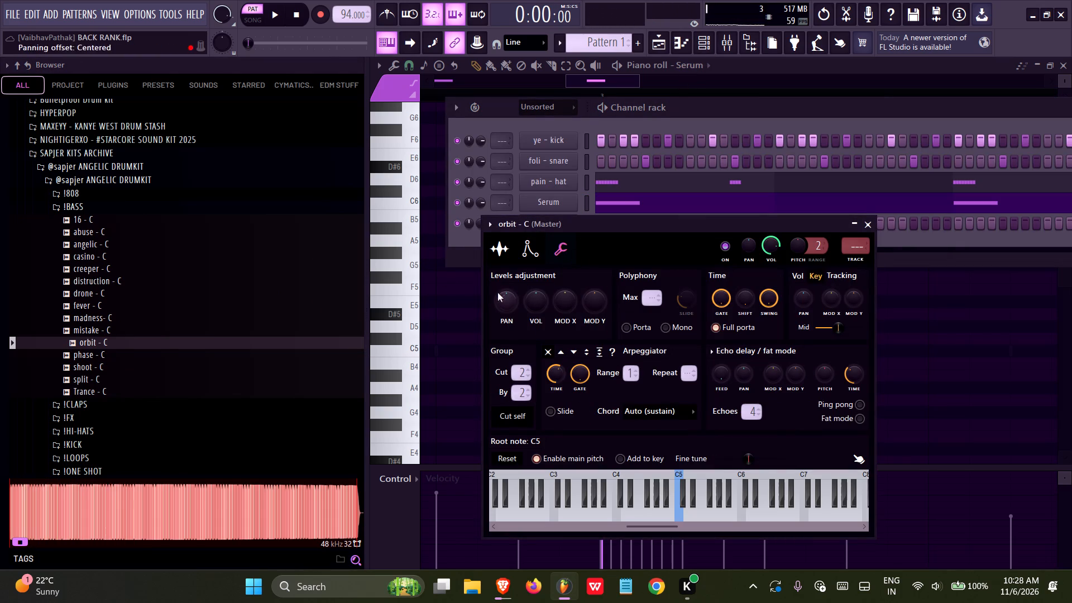
Place a one-beat D#5 note at the start of bar 1 in the orbit - C piano roll.
click(451, 237)
right_click(553, 224)
click(584, 223)
drag(530, 219, 393, 262)
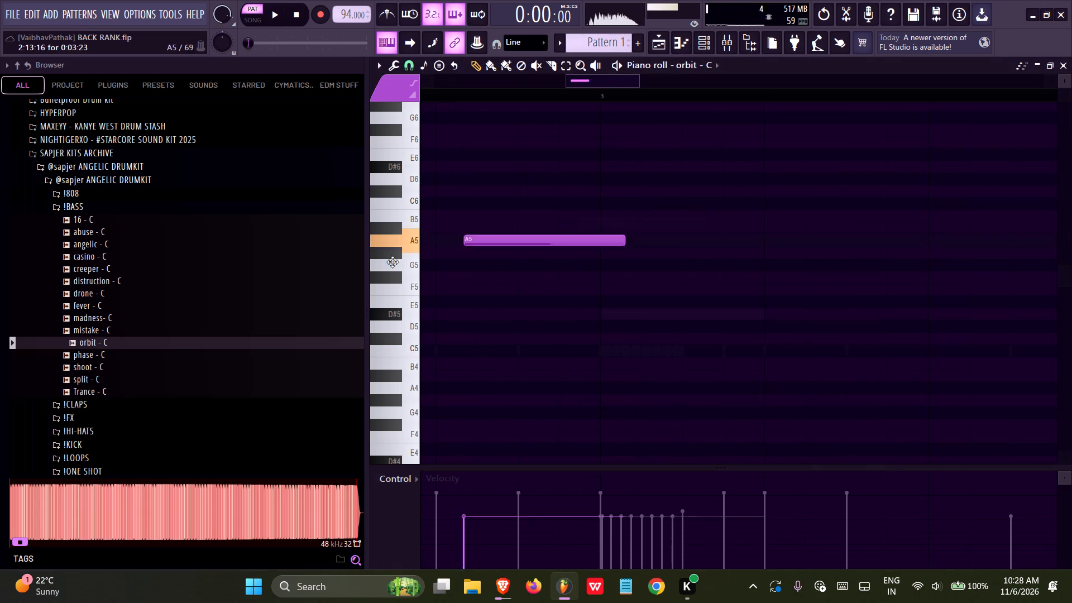
drag(393, 262, 92, 328)
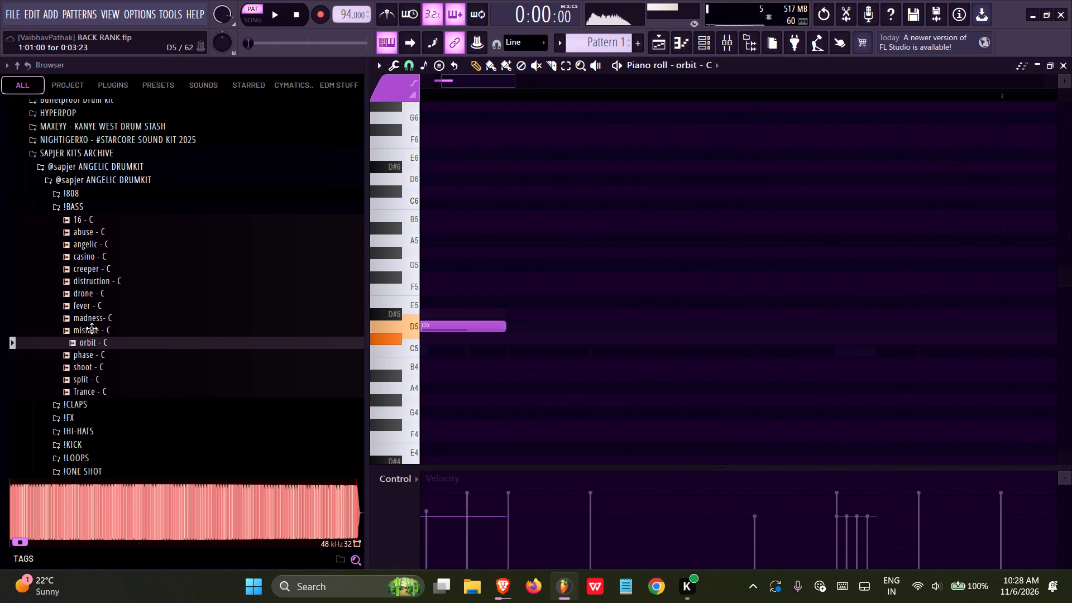
drag(92, 328, 77, 316)
Review the orbit - C channel's sample settings and play the pattern to hear the bass note.
click(702, 45)
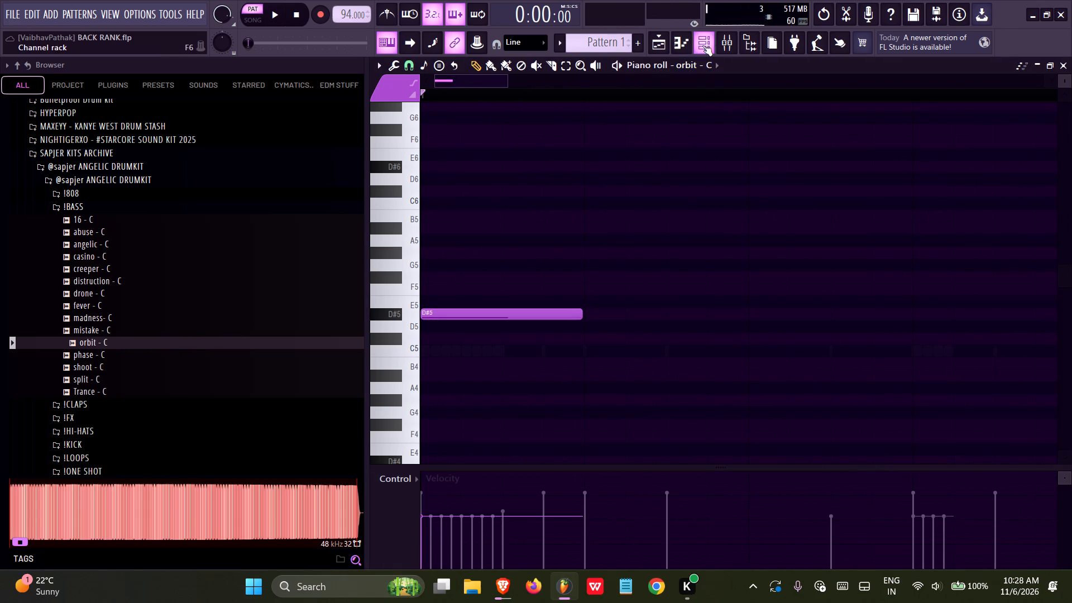
click(556, 218)
click(556, 218)
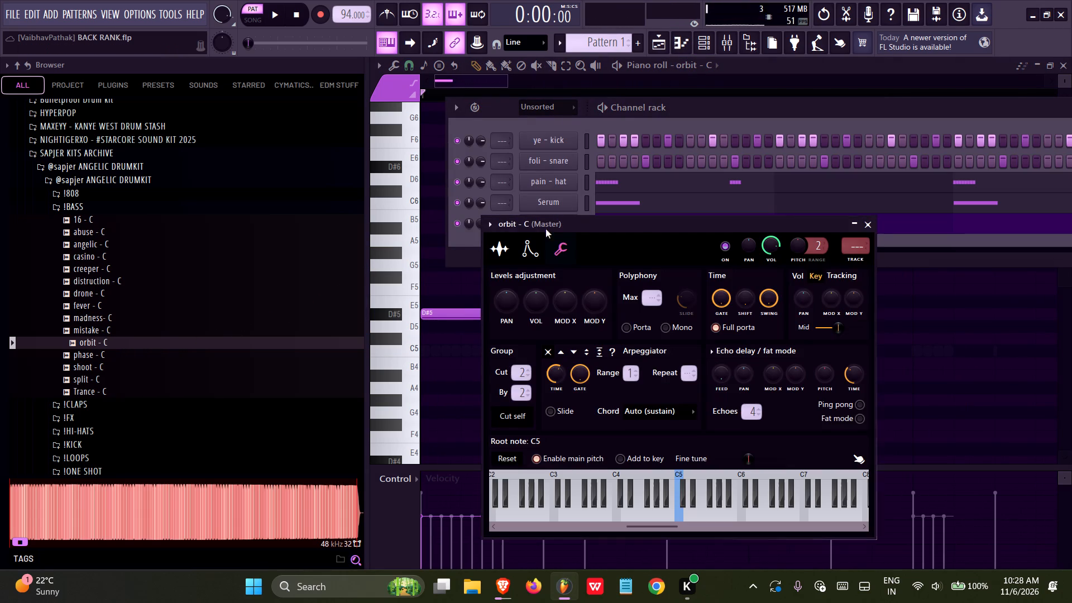
click(539, 234)
click(506, 255)
key(space)
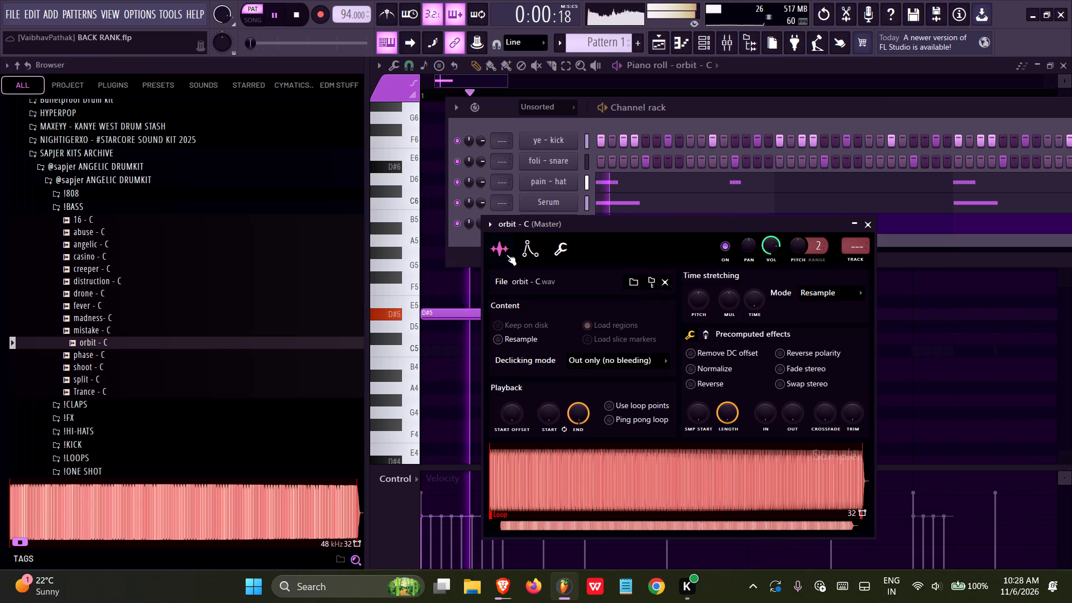
key(space)
key(space)
key(space)
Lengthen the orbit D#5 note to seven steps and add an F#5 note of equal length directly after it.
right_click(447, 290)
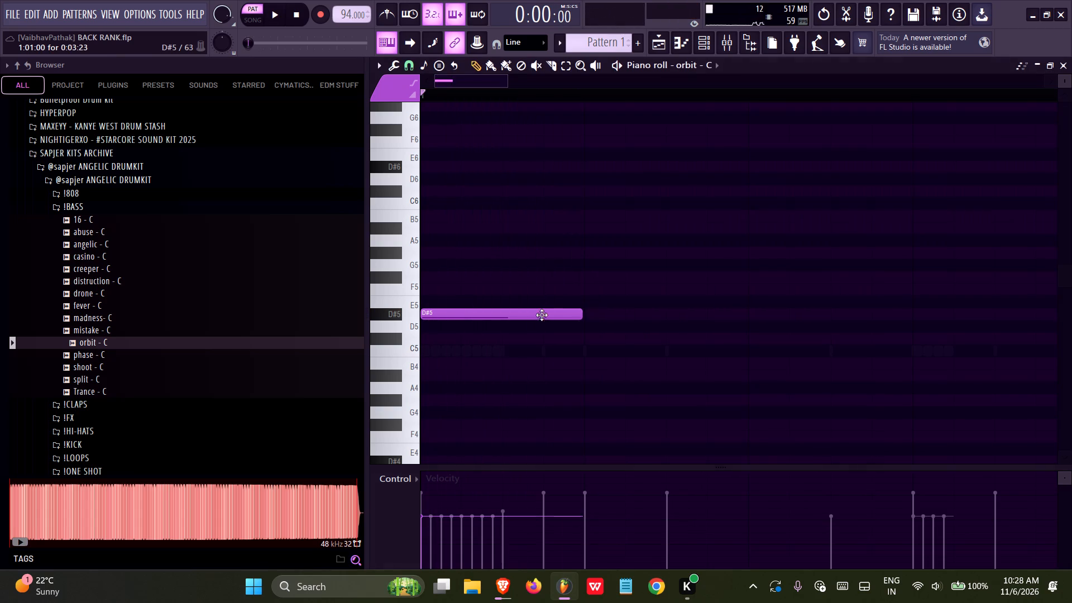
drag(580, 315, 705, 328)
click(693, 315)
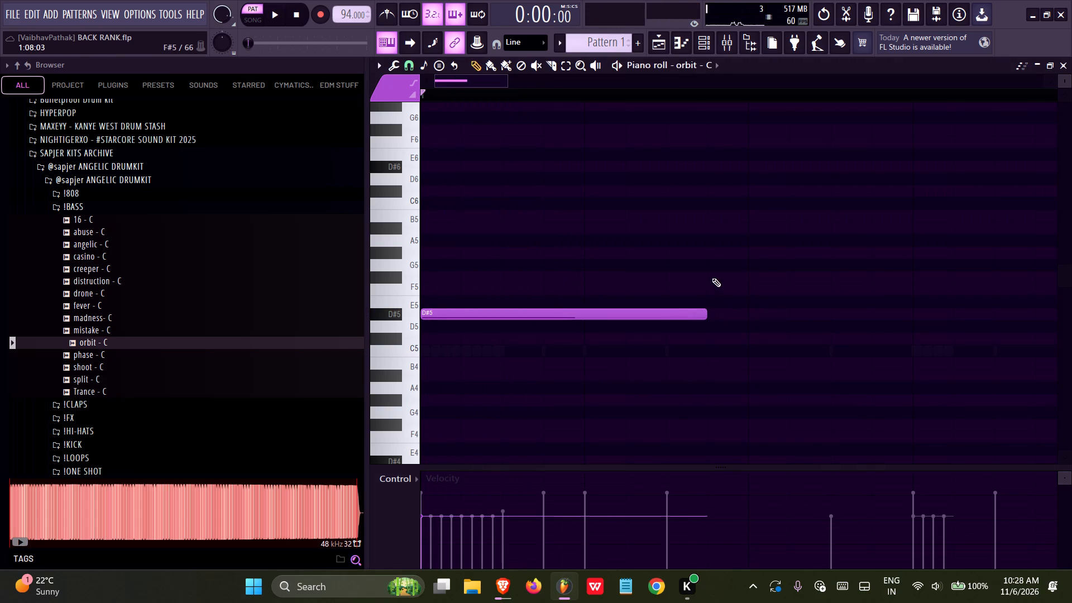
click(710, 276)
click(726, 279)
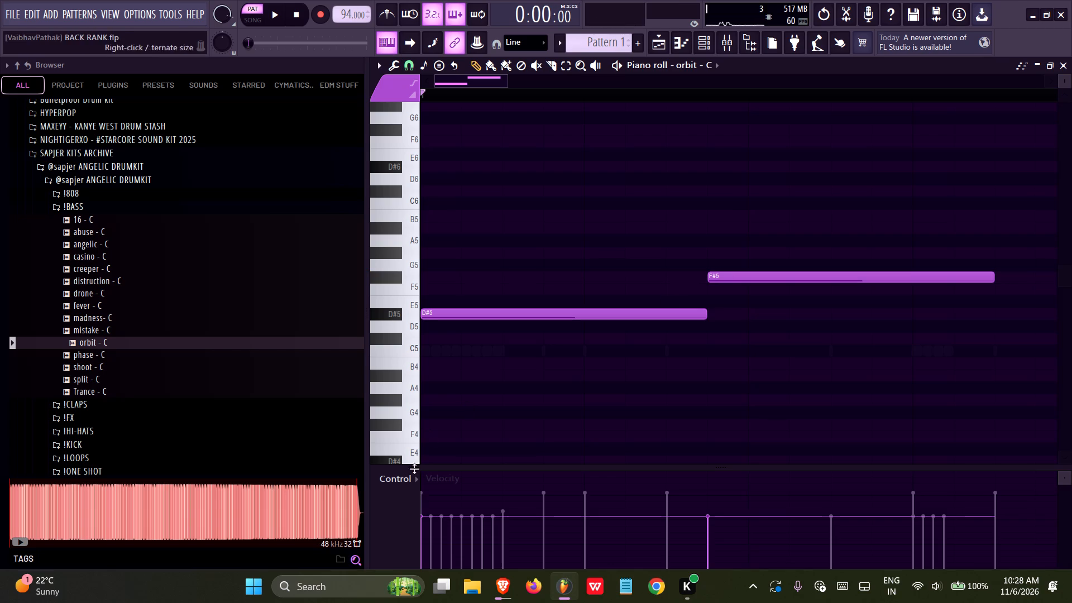
Show note panning in the piano roll's control lane and centre the pan of the D#5 and F#5 orbit notes.
click(411, 473)
click(413, 484)
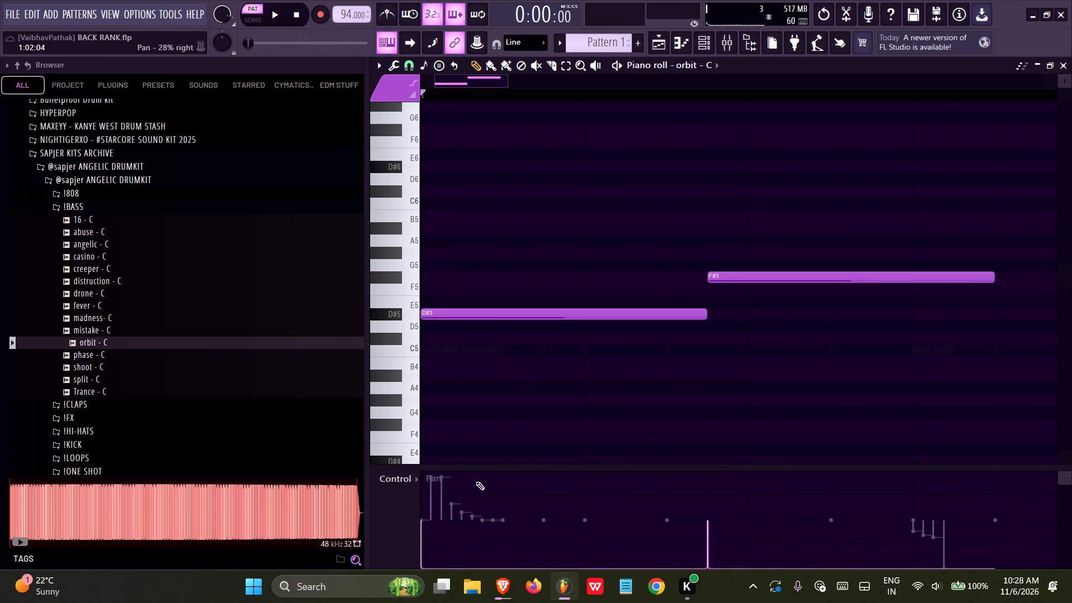
ctrl+drag(511, 255, 849, 380)
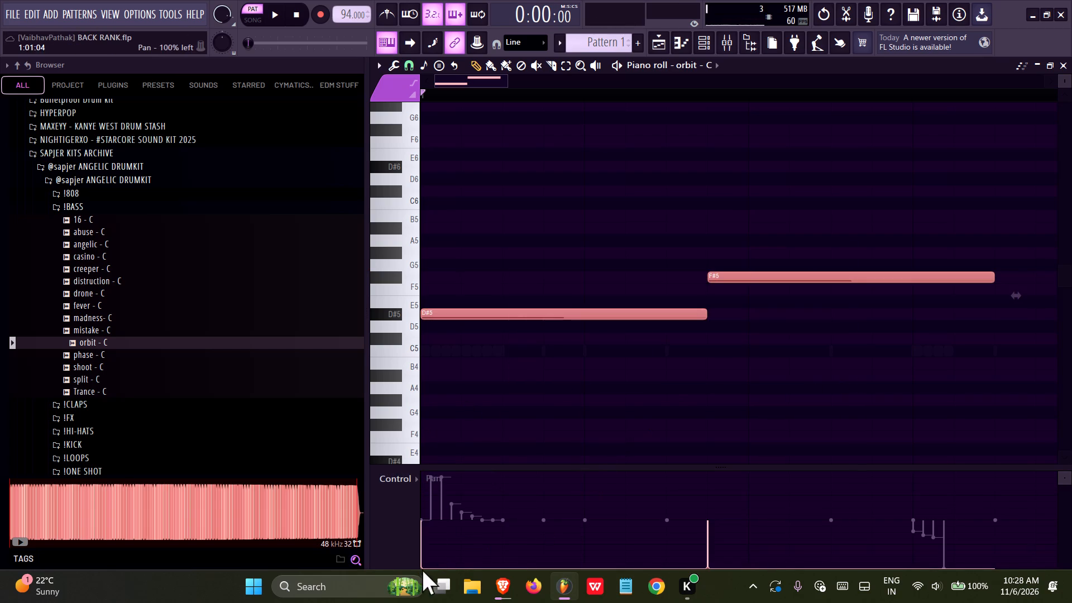
drag(422, 566, 426, 529)
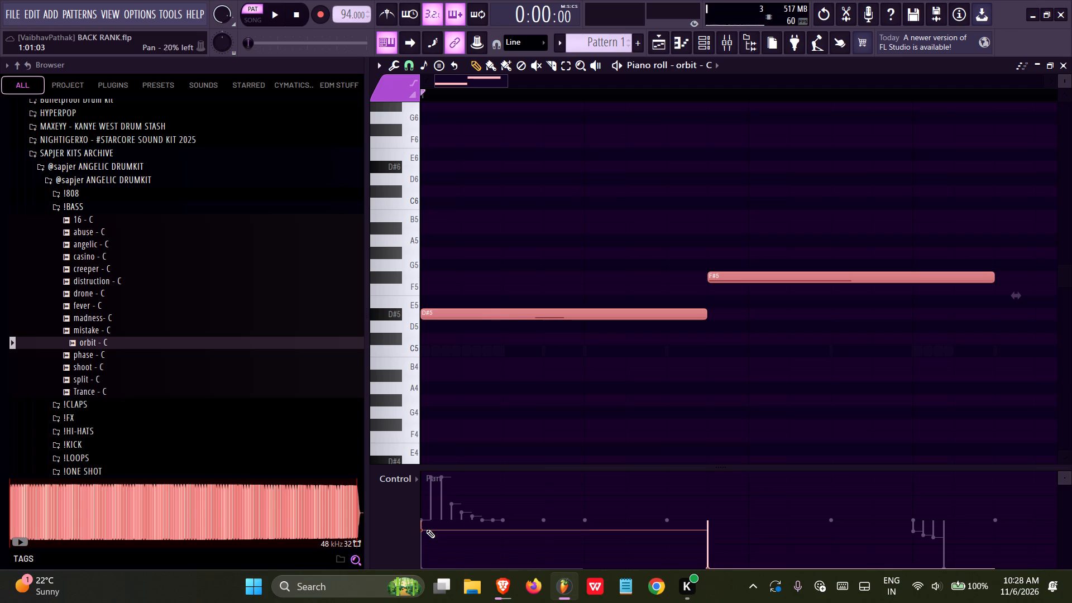
drag(426, 529, 426, 519)
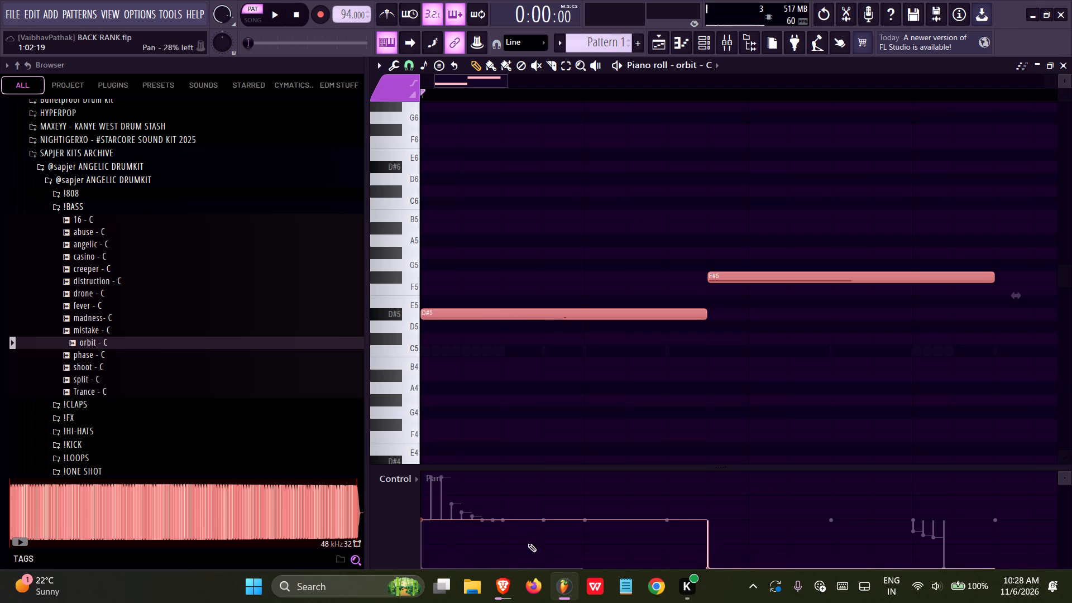
drag(707, 567, 709, 527)
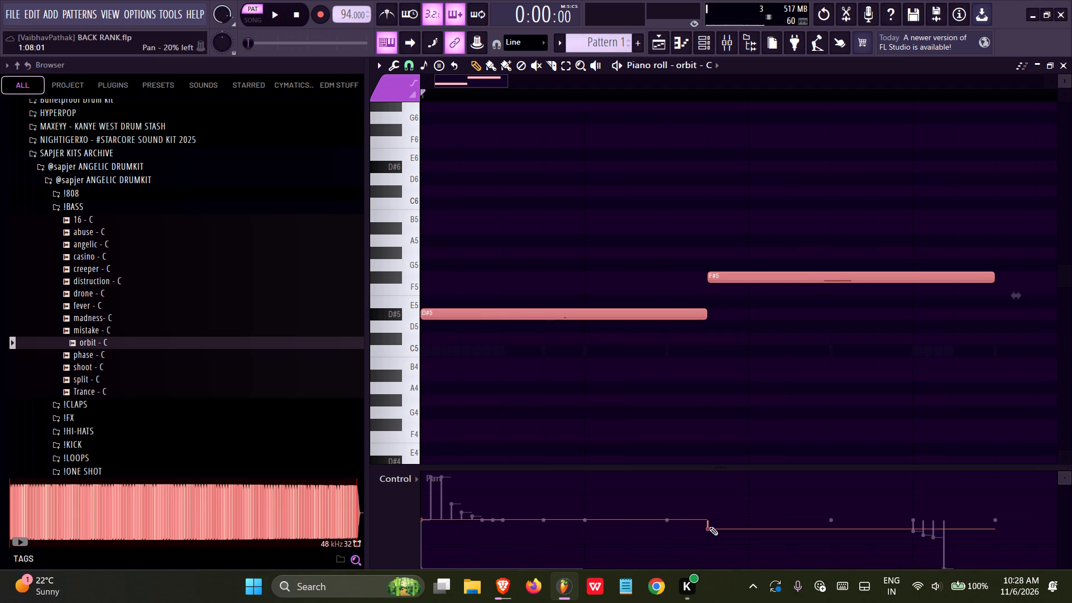
drag(709, 527, 710, 520)
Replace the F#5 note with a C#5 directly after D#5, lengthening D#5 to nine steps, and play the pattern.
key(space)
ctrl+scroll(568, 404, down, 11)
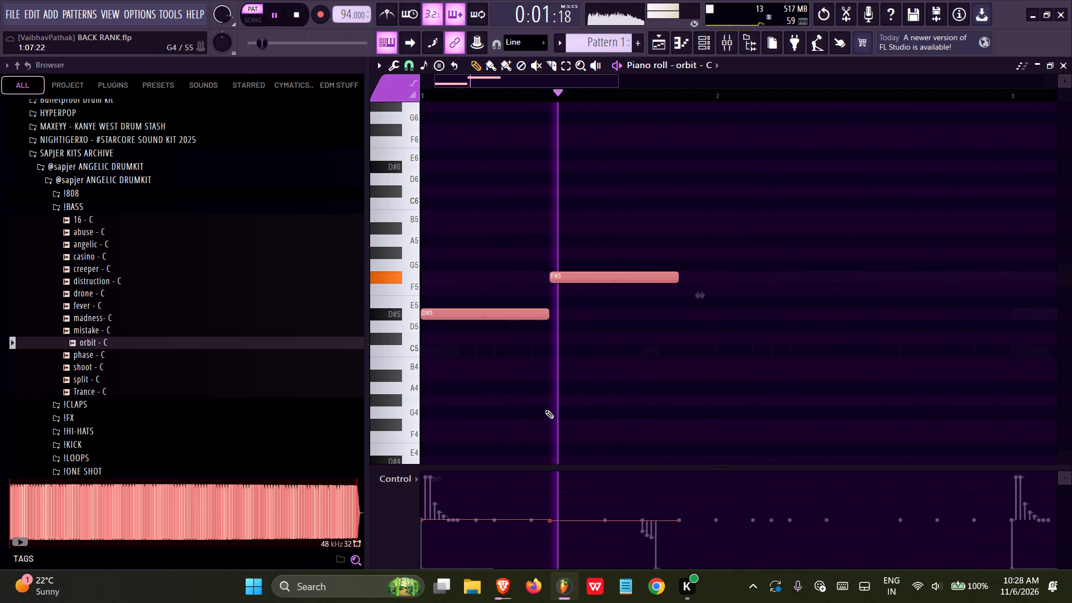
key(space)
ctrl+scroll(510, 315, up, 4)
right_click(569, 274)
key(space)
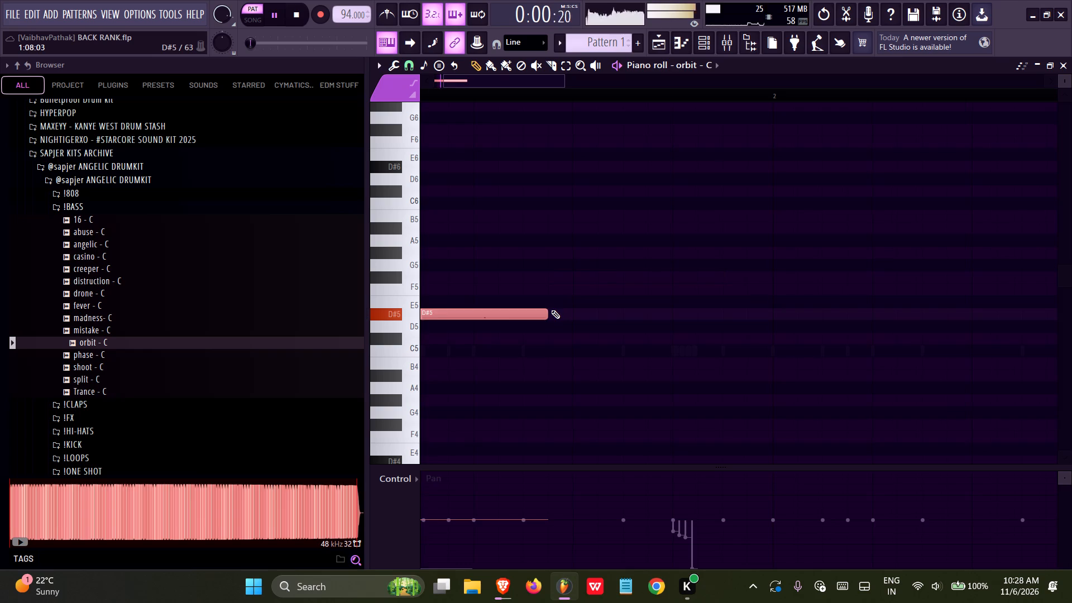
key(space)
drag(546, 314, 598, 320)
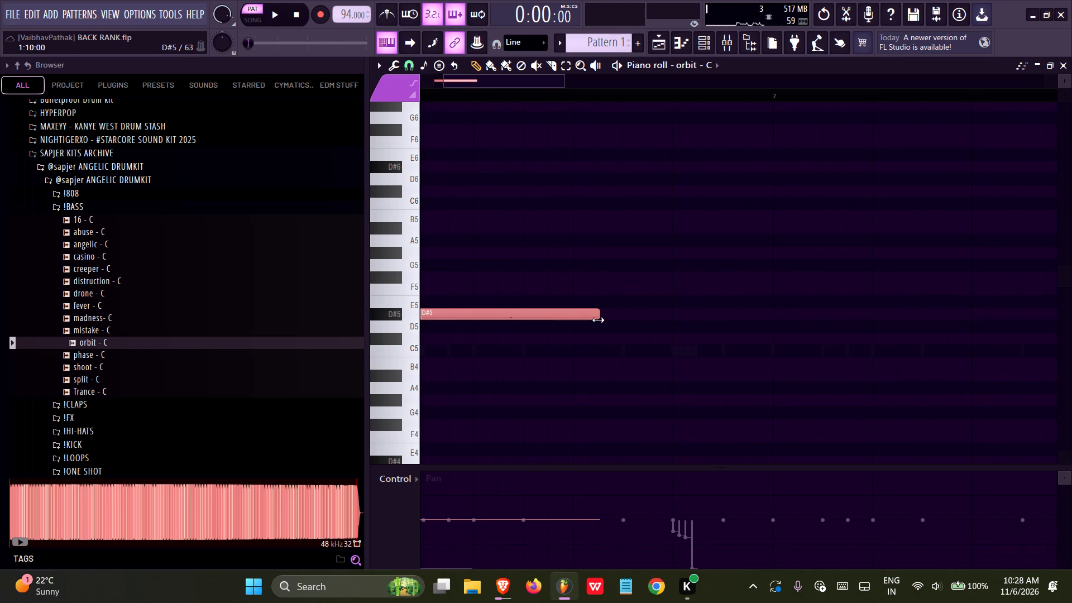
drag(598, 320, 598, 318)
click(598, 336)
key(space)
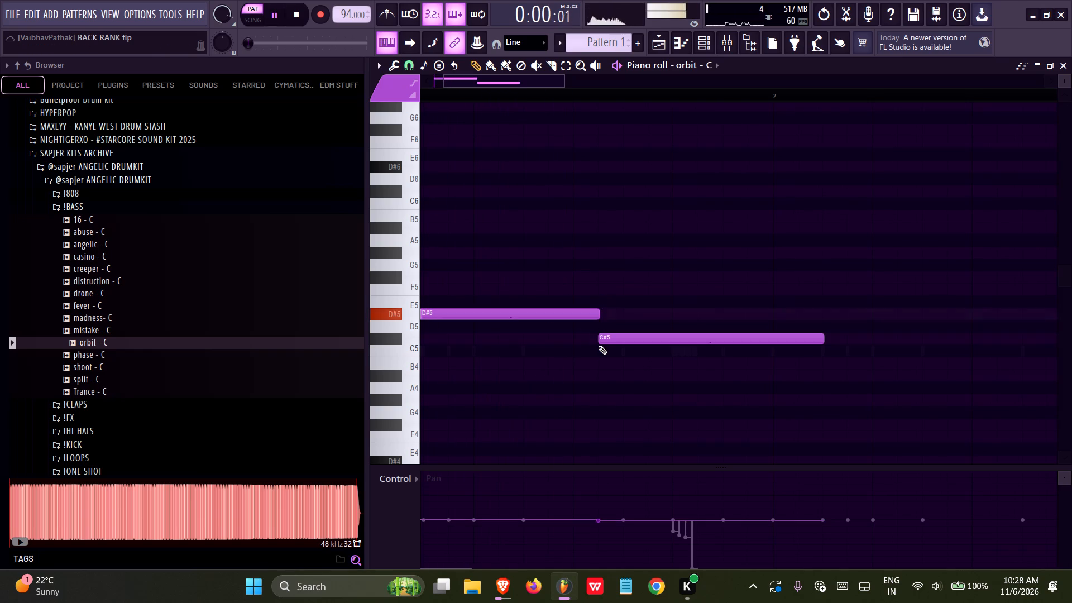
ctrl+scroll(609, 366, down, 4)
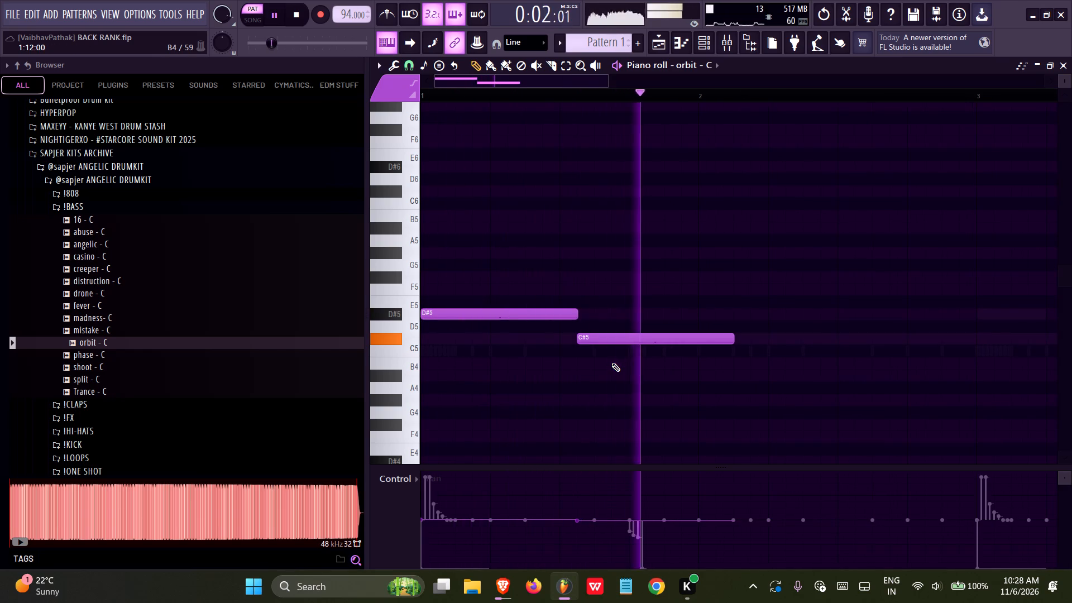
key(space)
Lengthen D#5 to twelve steps, move the C#5 entry to step 13 of bar 1 by re-adding the note, and play it.
right_click(597, 338)
drag(576, 313, 616, 320)
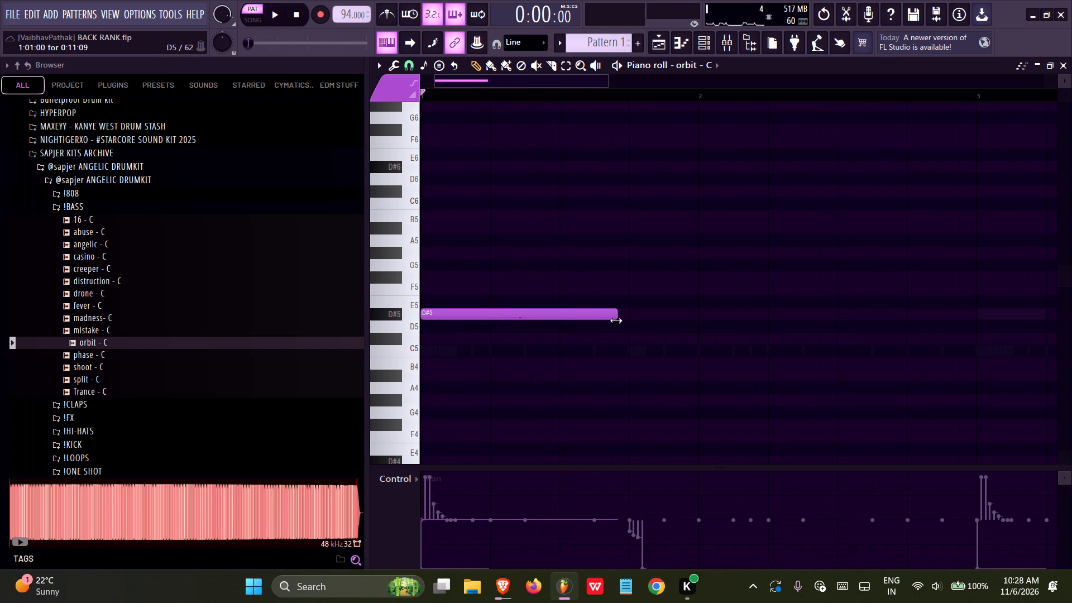
drag(616, 320, 628, 320)
ctrl+scroll(630, 323, up, 10)
click(627, 335)
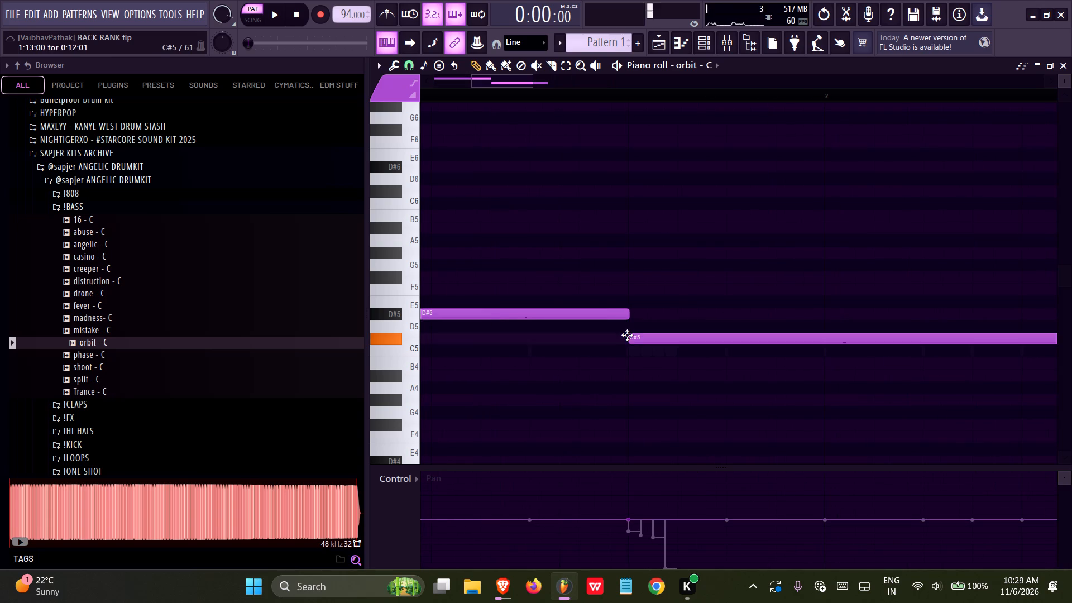
key(space)
ctrl+scroll(630, 352, down, 14)
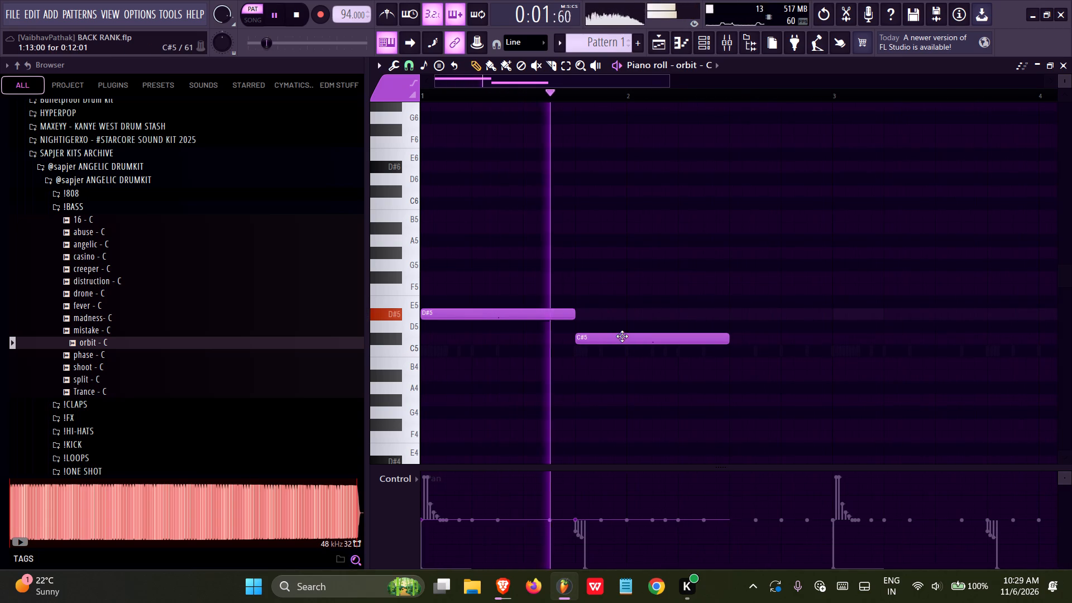
key(space)
Shorten C#5 to eight steps, add an eight-step F#5 directly after it in bar 2, play the line, and save the project.
drag(725, 337, 720, 337)
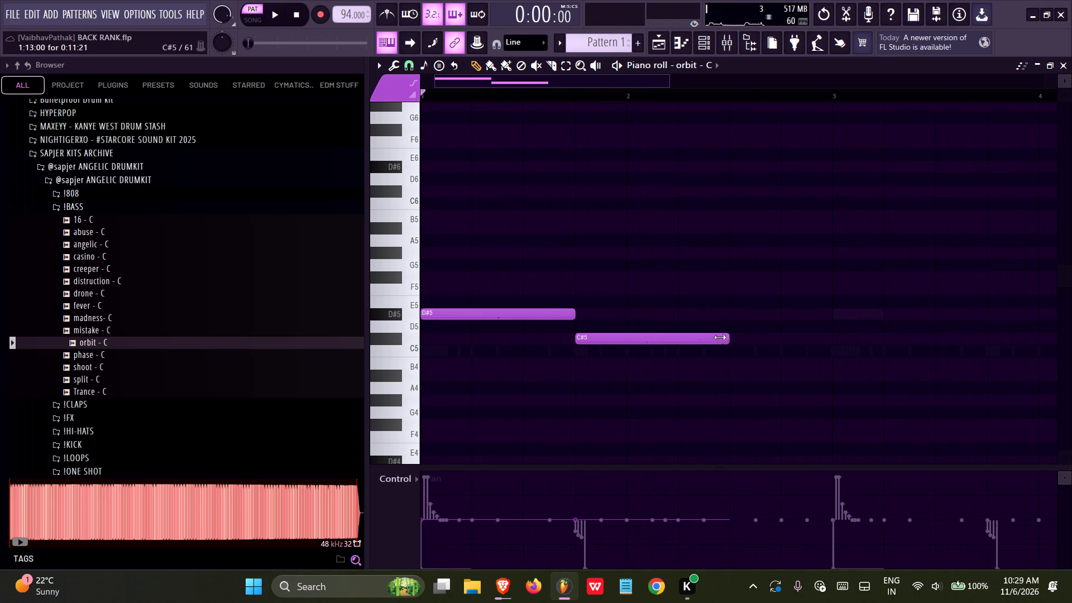
drag(720, 337, 673, 339)
ctrl+scroll(676, 351, up, 12)
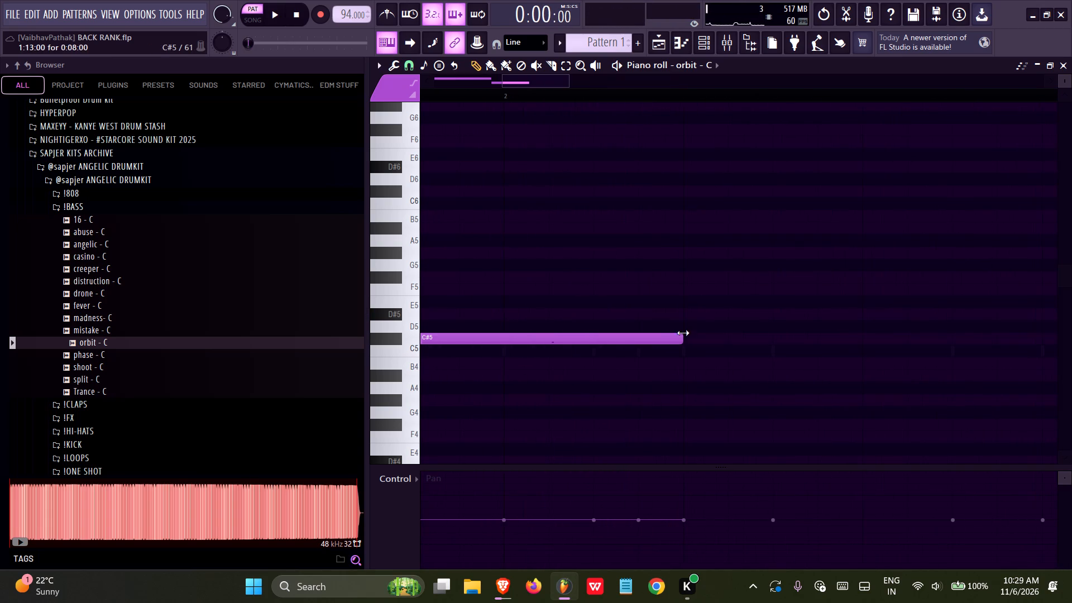
click(685, 276)
click(706, 280)
key(space)
ctrl+scroll(686, 329, down, 5)
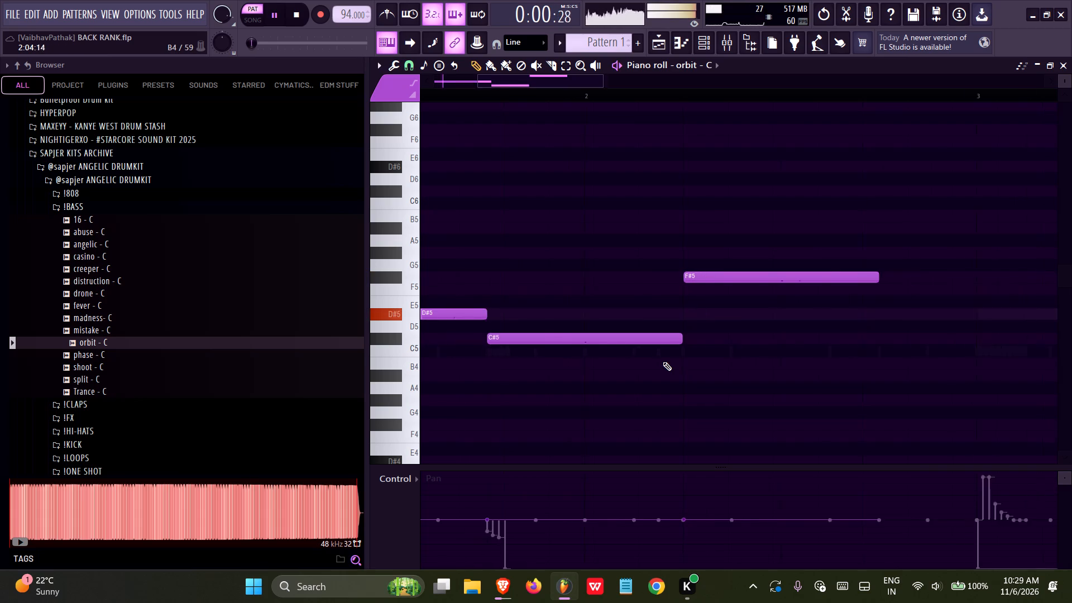
ctrl+scroll(663, 362, down, 11)
key(ctrl+s)
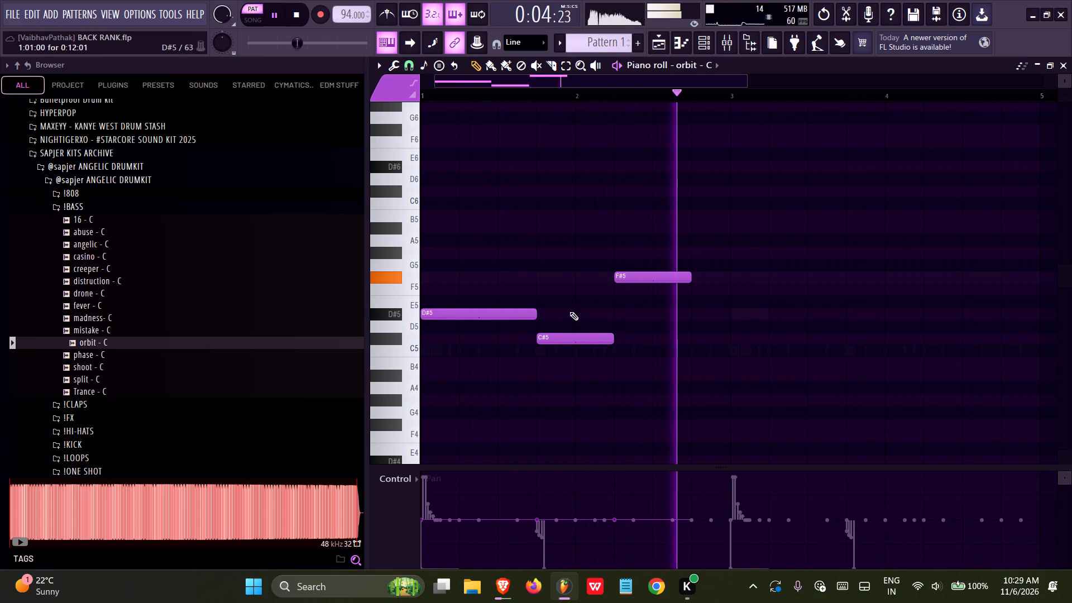
Stop playback and extend the F#5 note in bar 2 up to the start of bar 3.
key(space)
drag(687, 282, 721, 294)
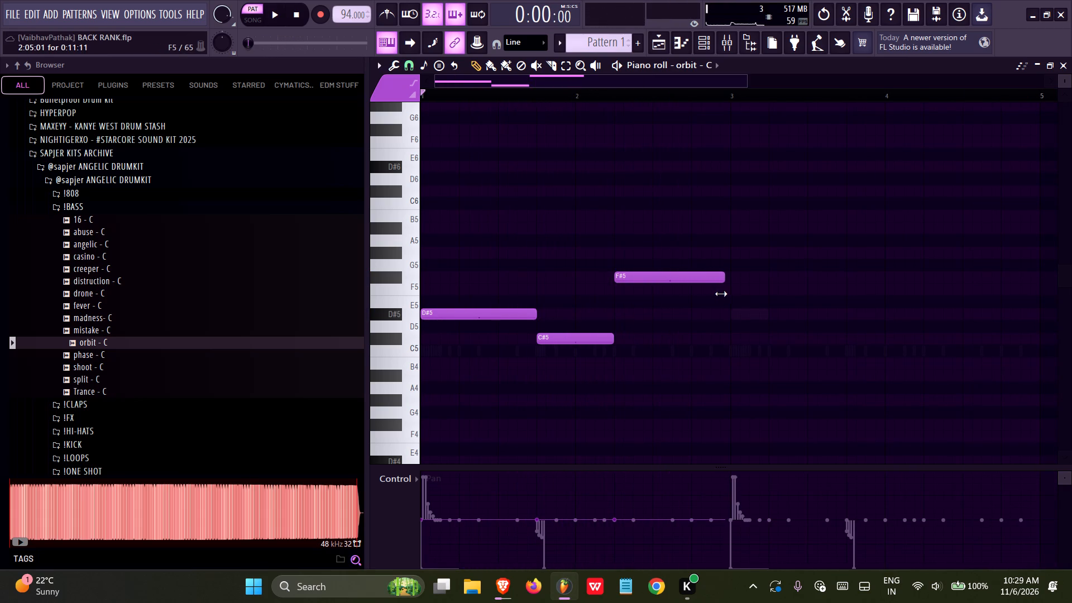
drag(721, 294, 728, 294)
ctrl+scroll(731, 299, up, 15)
drag(722, 275, 711, 274)
ctrl+scroll(726, 301, down, 12)
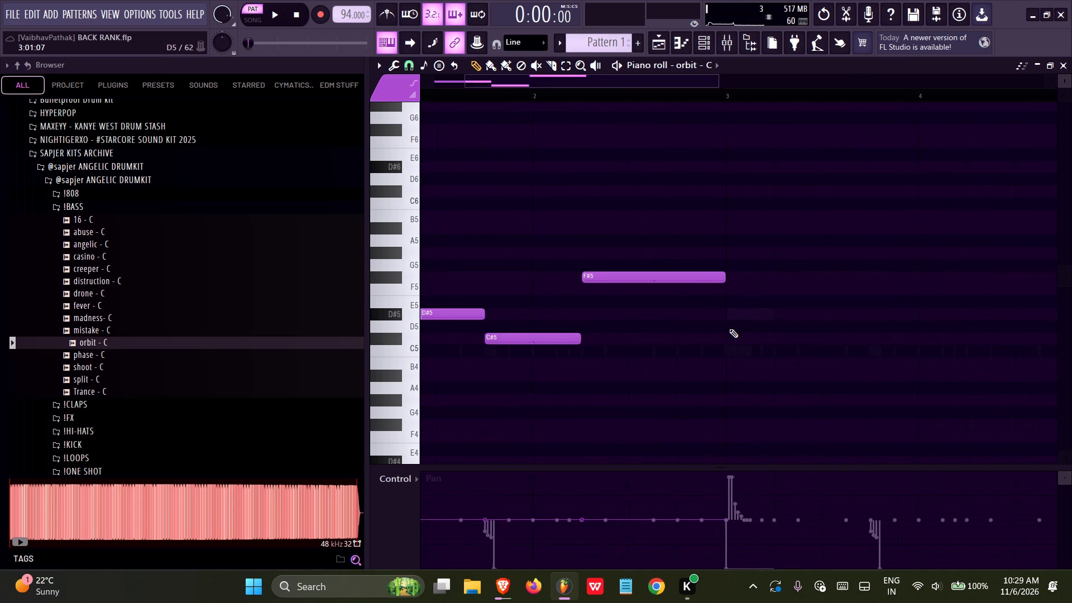
Duplicate the D#5, C#5 and F#5 bass phrase into bars 3 and 4, and save the project.
ctrl+scroll(729, 329, down, 10)
ctrl+drag(678, 255, 339, 396)
key(ctrl+b)
key(ctrl+s)
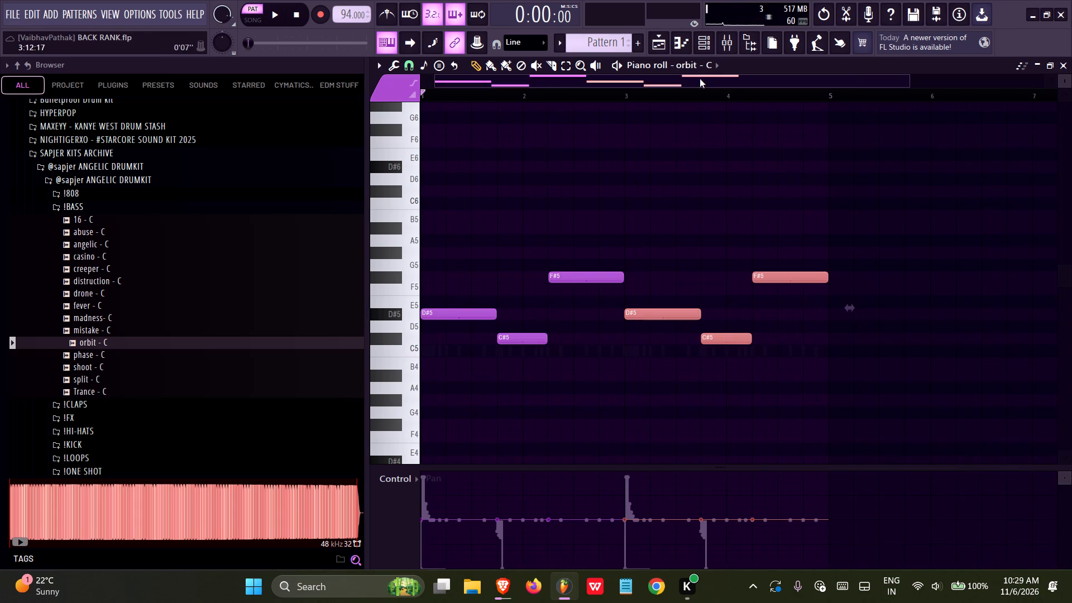
Show the Serum channel's piano roll and set the note pan of both D#5 notes to about centre while playing.
click(705, 64)
click(696, 132)
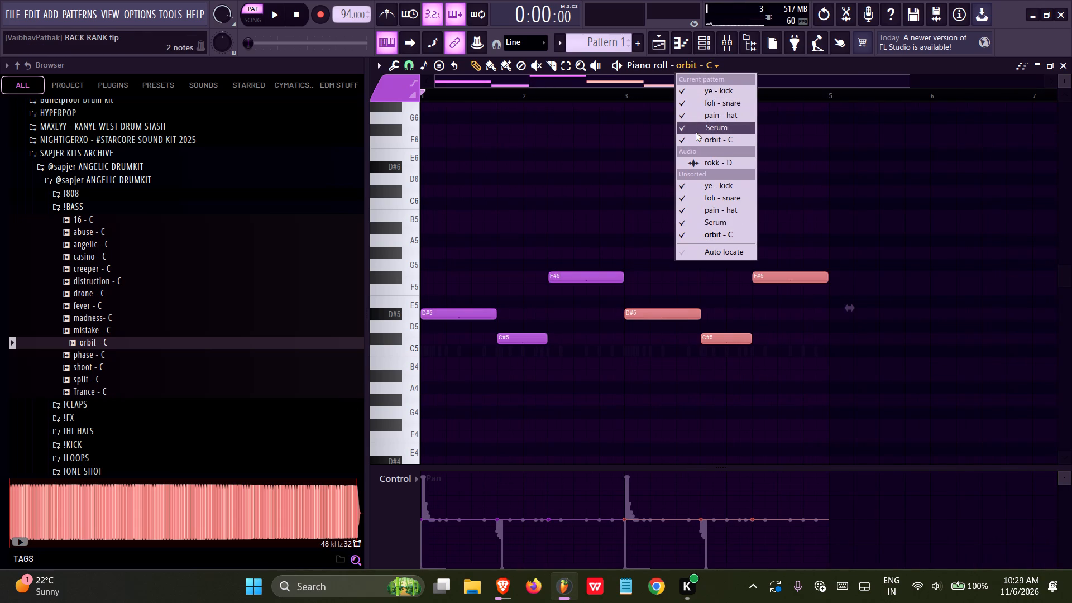
click(417, 480)
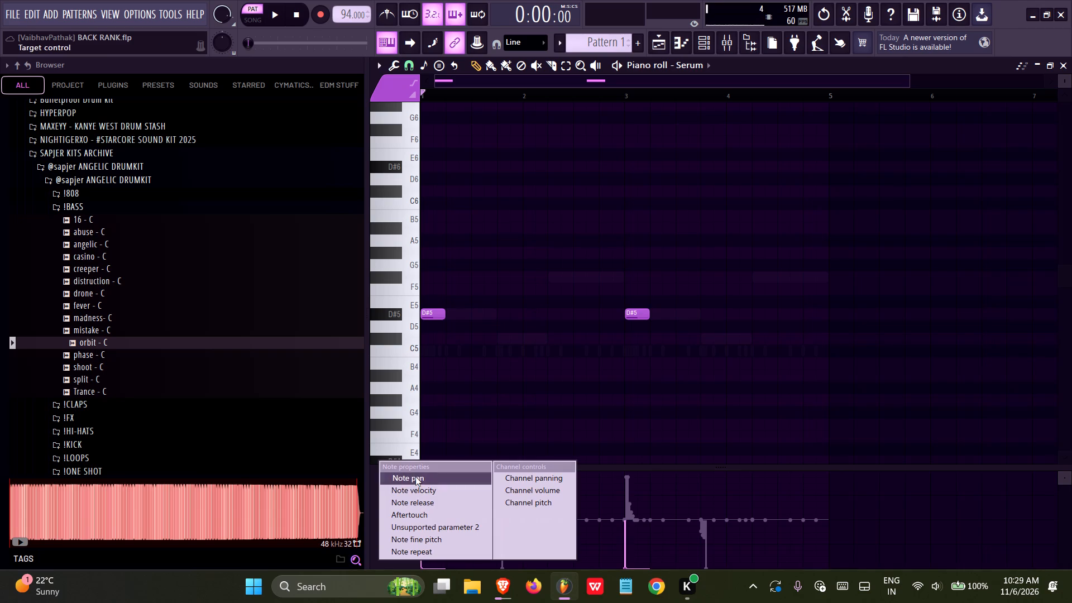
right_click(576, 389)
key(space)
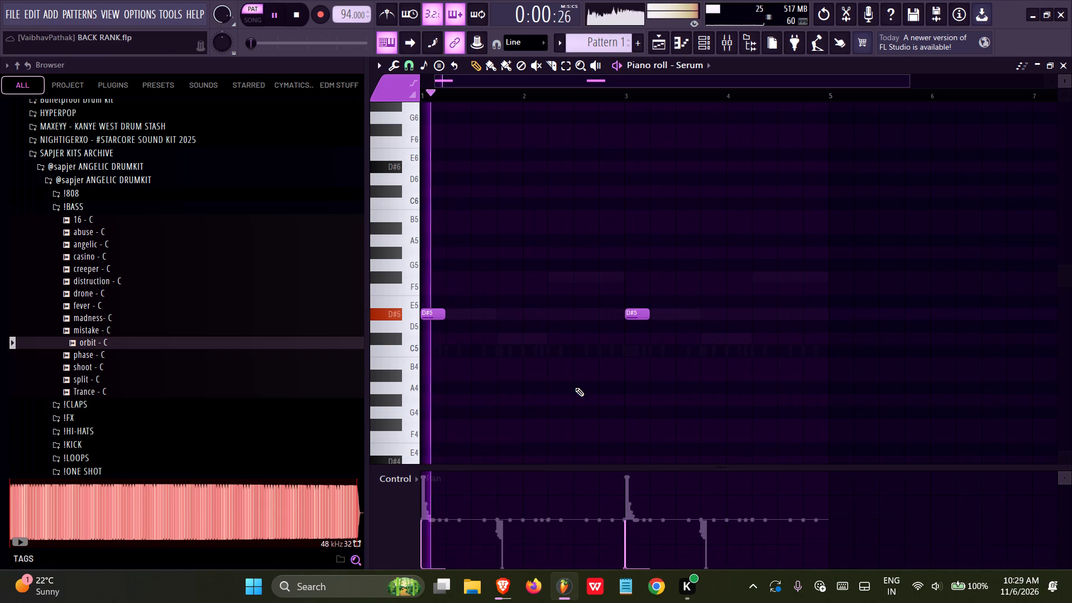
ctrl+drag(740, 253, 486, 318)
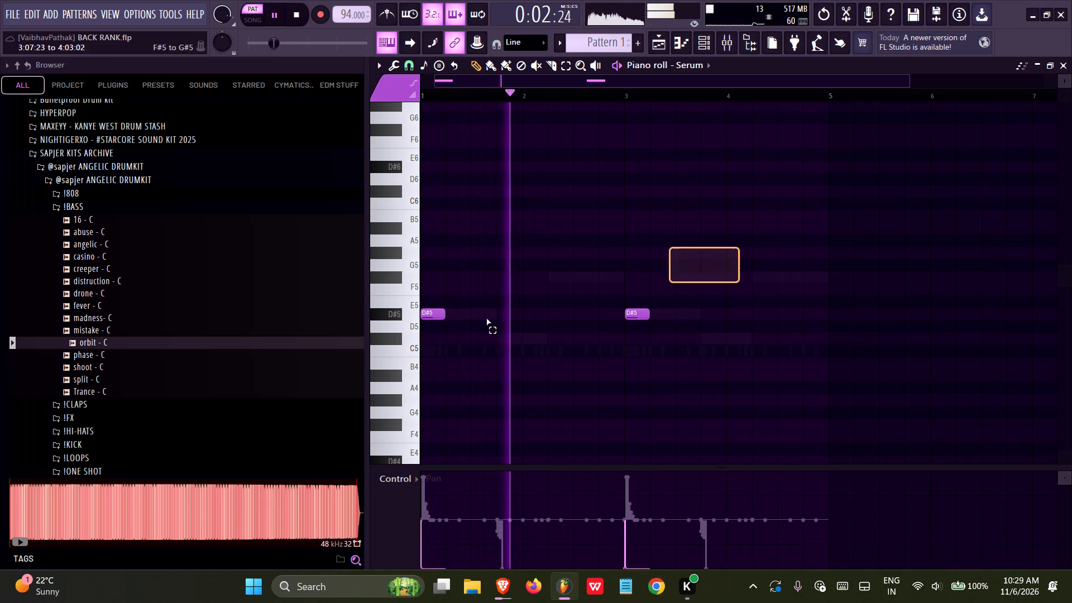
ctrl+drag(486, 318, 306, 356)
drag(421, 567, 422, 564)
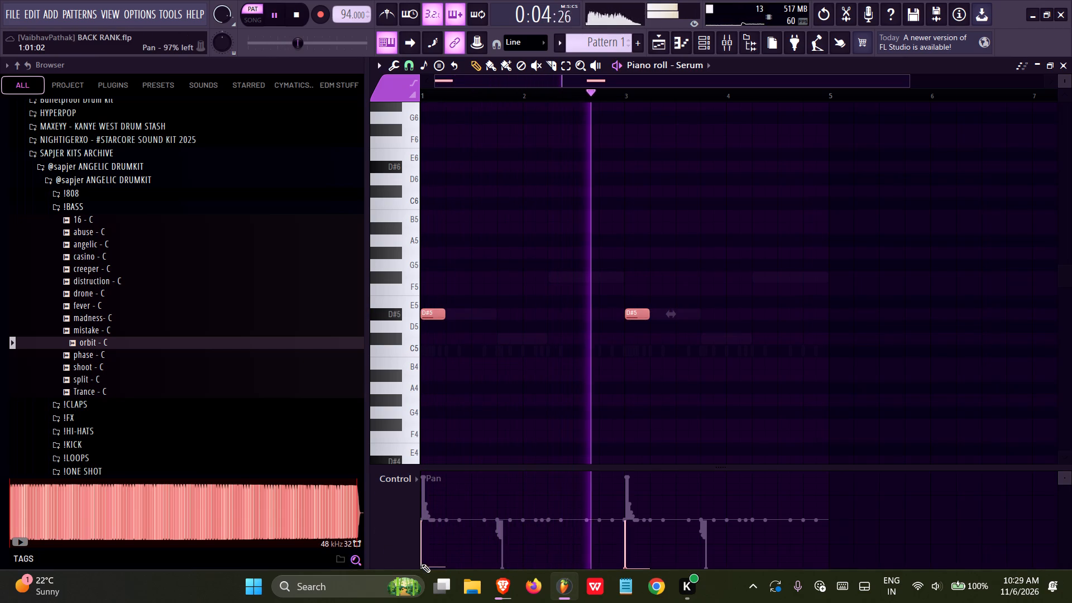
drag(422, 564, 418, 518)
drag(624, 565, 624, 516)
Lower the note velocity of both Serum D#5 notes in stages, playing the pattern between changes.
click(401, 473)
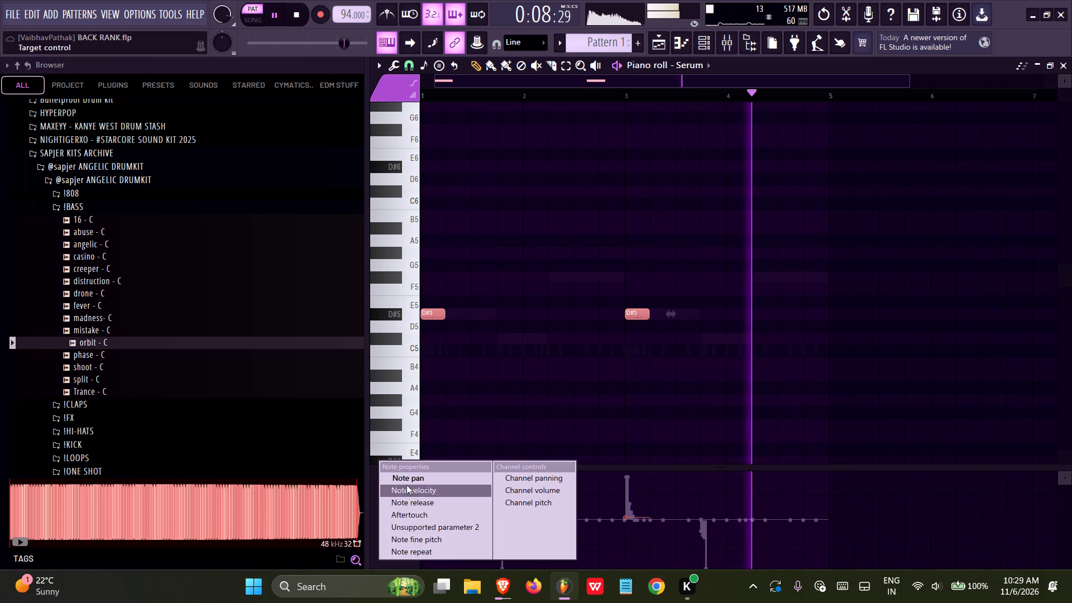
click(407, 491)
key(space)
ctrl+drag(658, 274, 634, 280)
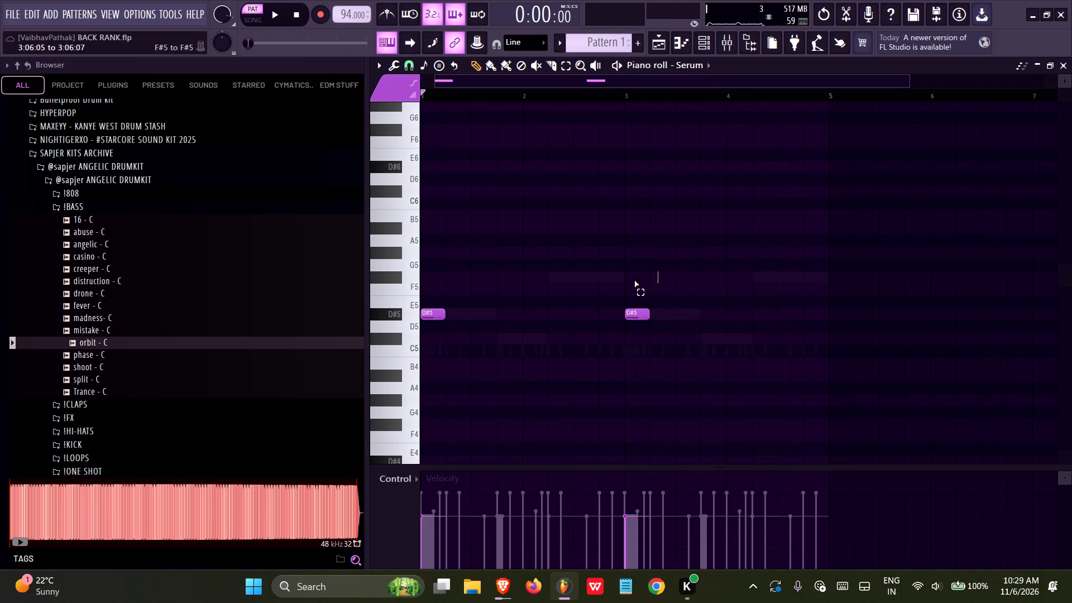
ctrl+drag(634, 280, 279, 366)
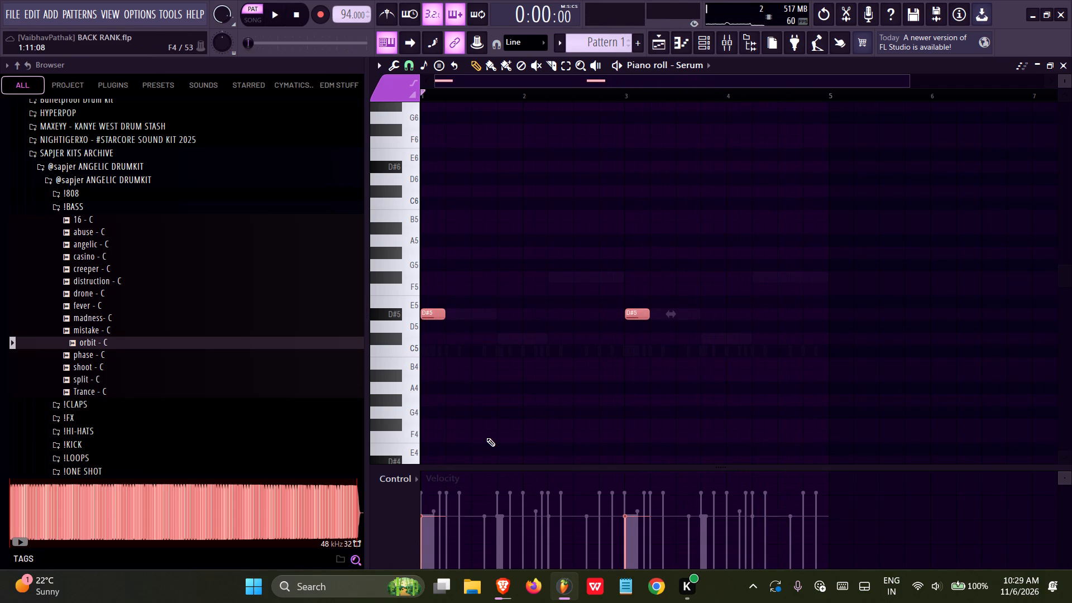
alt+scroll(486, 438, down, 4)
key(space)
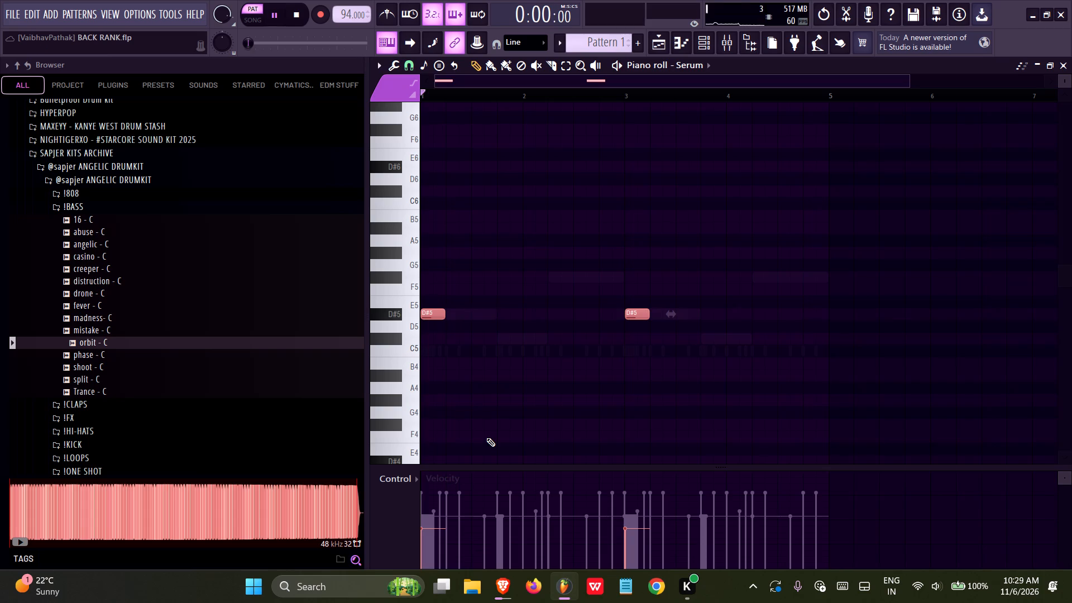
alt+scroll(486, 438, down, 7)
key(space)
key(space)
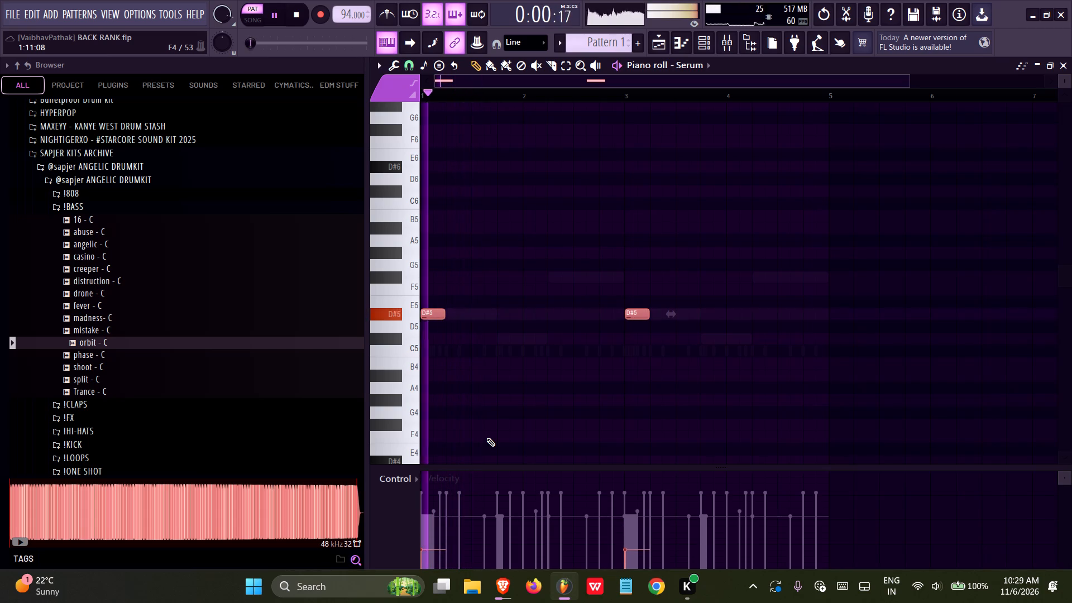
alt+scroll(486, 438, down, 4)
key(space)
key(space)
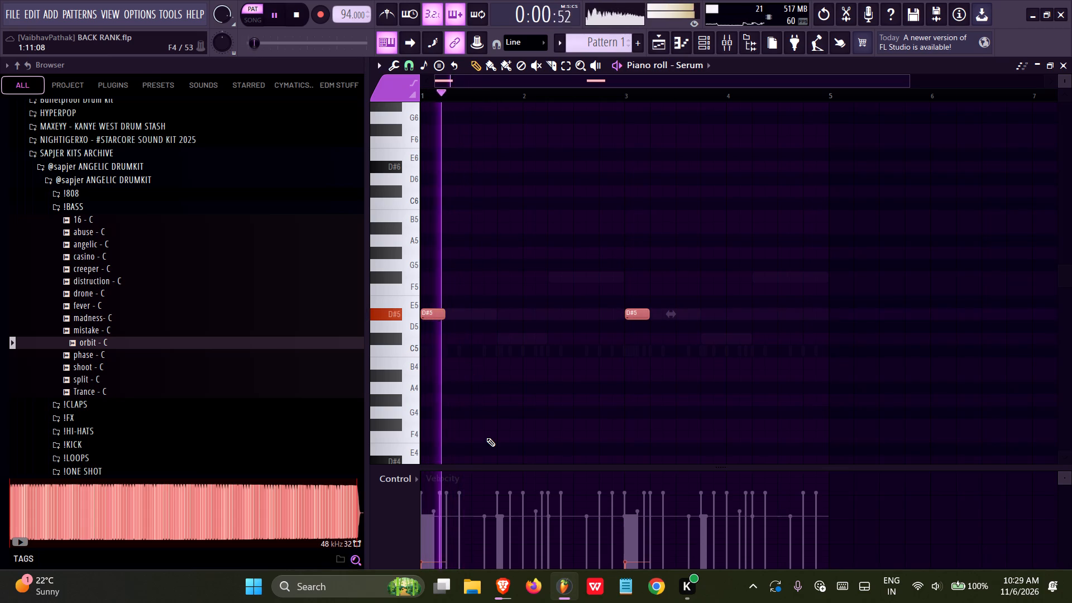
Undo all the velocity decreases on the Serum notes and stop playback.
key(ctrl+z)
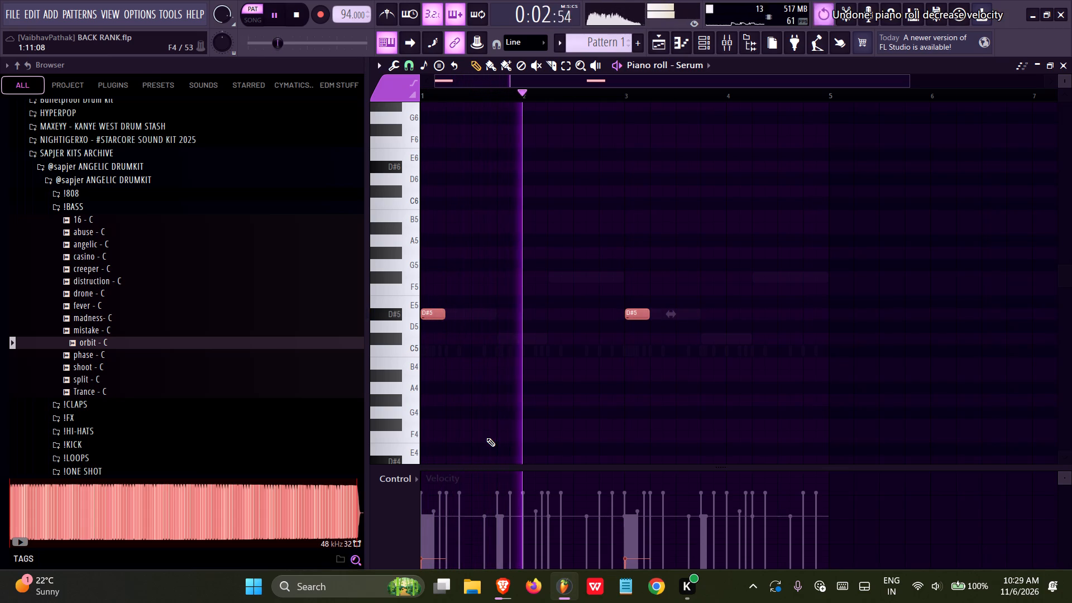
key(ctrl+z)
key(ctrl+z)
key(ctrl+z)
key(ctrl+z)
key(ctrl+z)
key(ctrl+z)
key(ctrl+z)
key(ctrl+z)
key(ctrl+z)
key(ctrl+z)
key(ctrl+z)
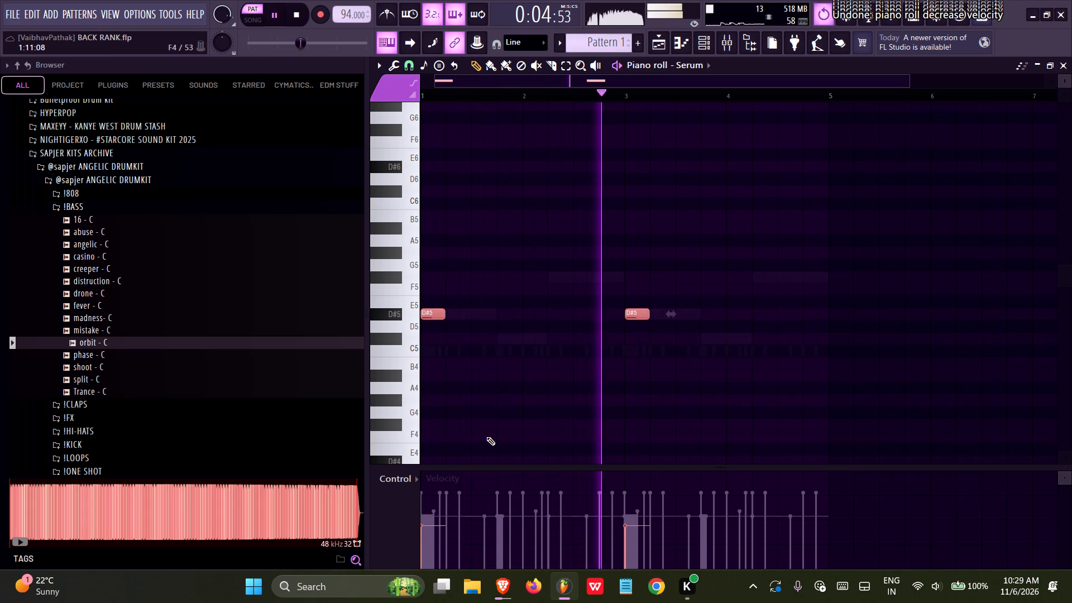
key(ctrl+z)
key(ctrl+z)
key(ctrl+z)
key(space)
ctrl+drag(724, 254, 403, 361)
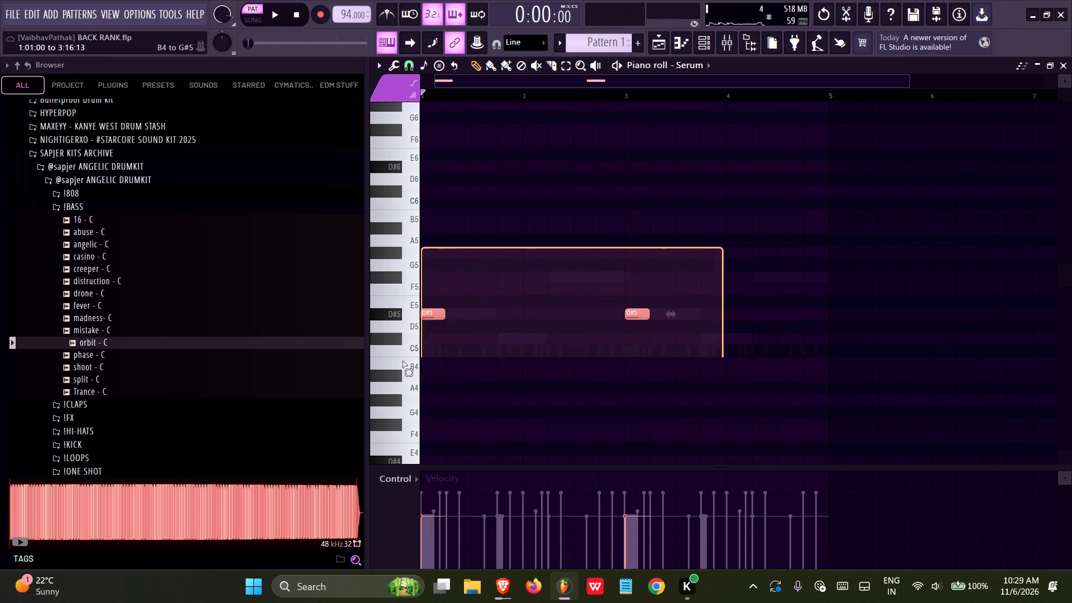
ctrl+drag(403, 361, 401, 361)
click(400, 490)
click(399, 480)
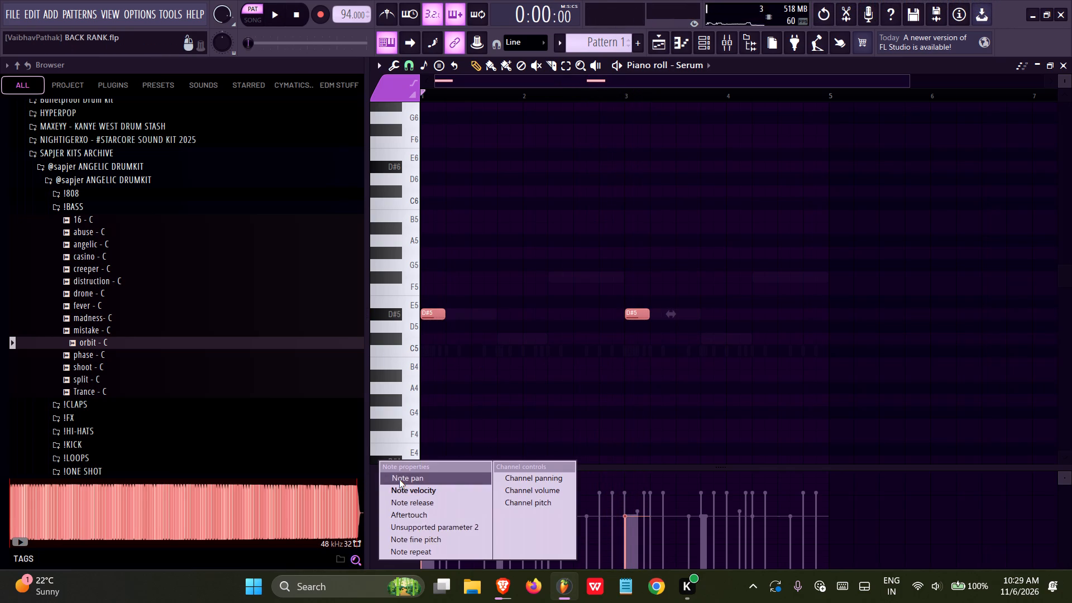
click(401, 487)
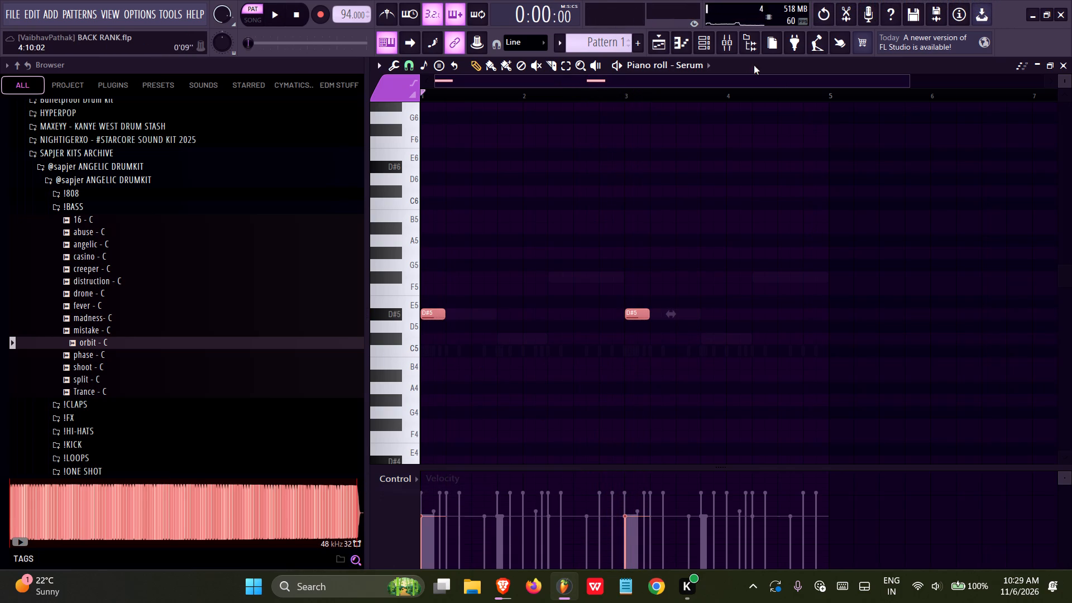
Lower the Serum channel's volume to about 45% in the Channel rack while auditioning the pattern, and save the project.
click(713, 53)
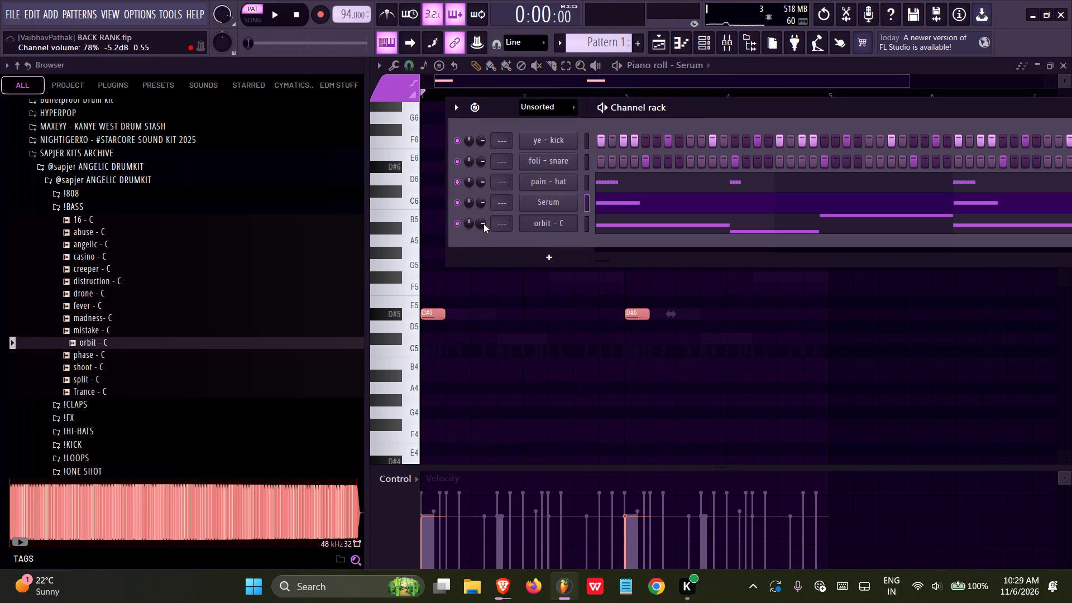
drag(482, 205, 477, 259)
key(space)
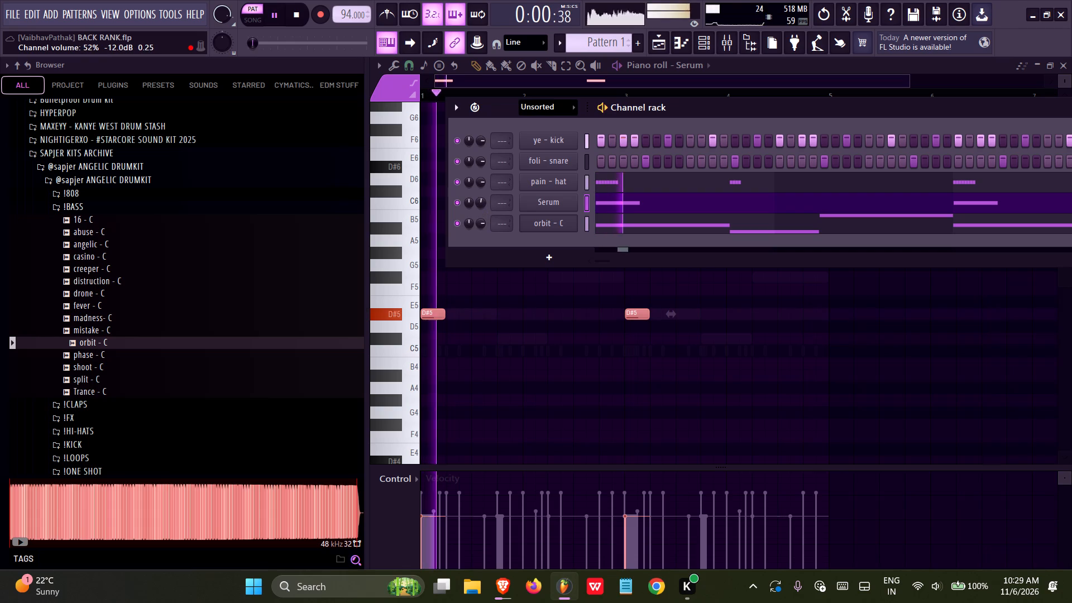
drag(477, 259, 468, 274)
key(space)
key(space)
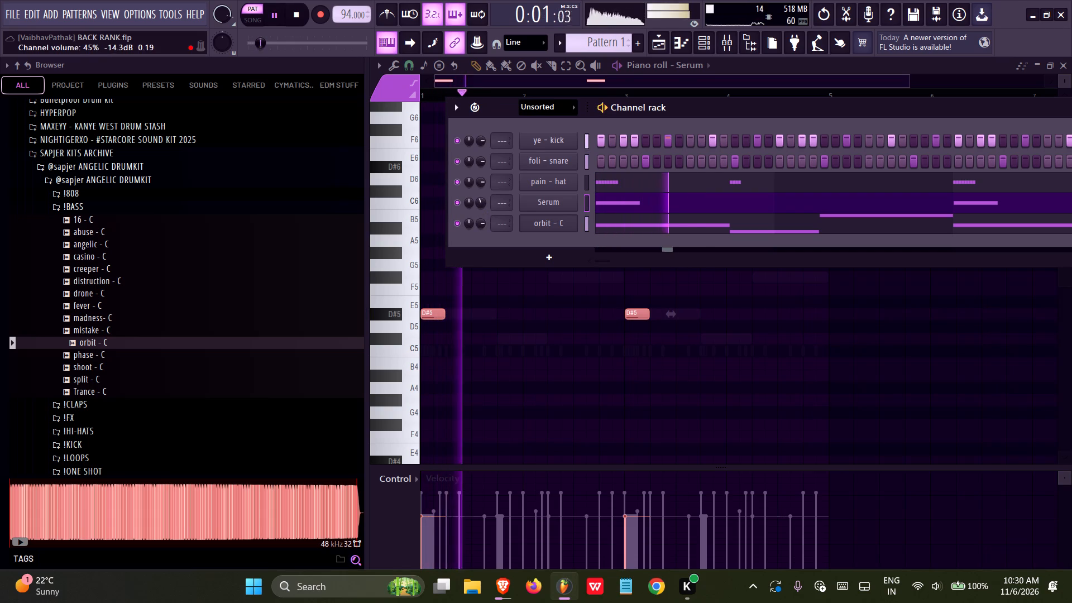
drag(468, 274, 468, 273)
right_click(538, 290)
key(ctrl+s)
Bring up the Playlist with the Channel rack over it and save the project.
click(665, 40)
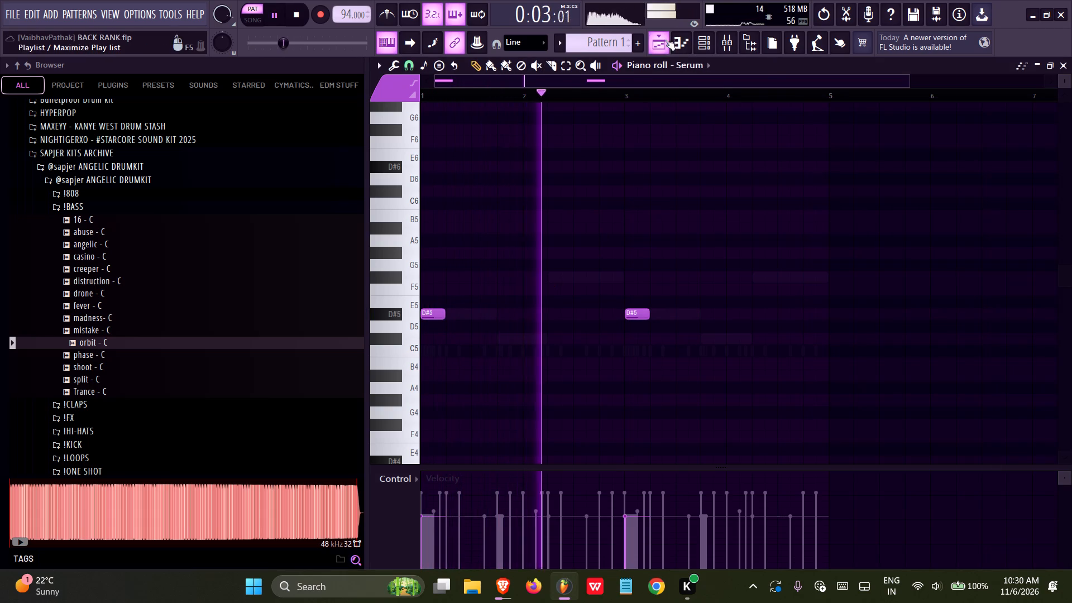
click(709, 49)
key(ctrl+s)
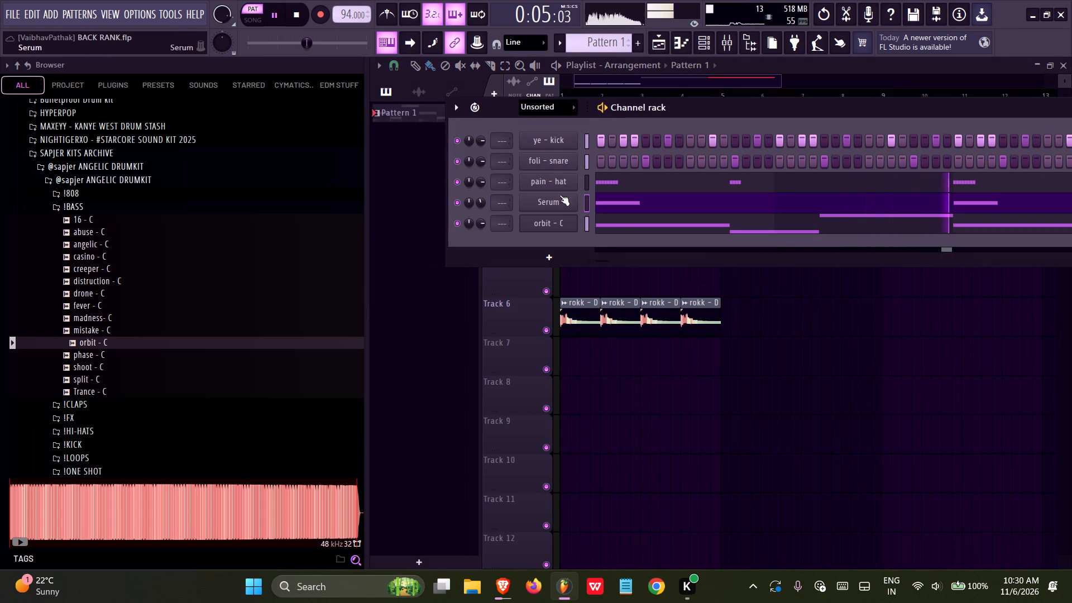
Collapse the !BASS folder, open the !SNARES folder of the ANGELIC DRUMKIT, and save the project.
click(87, 207)
key(ctrl+s)
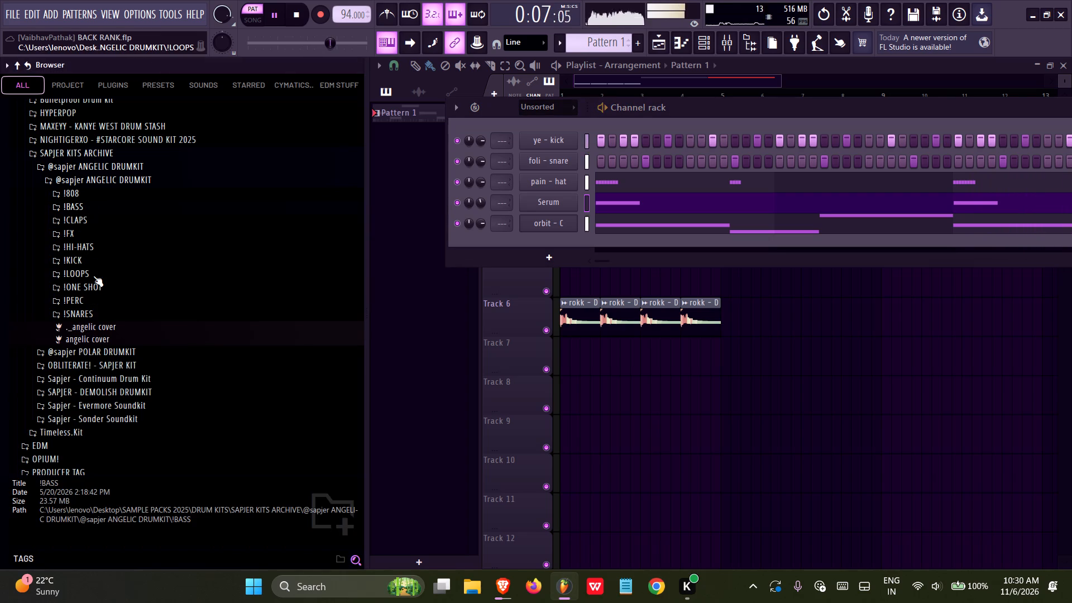
key(ctrl+s)
click(91, 312)
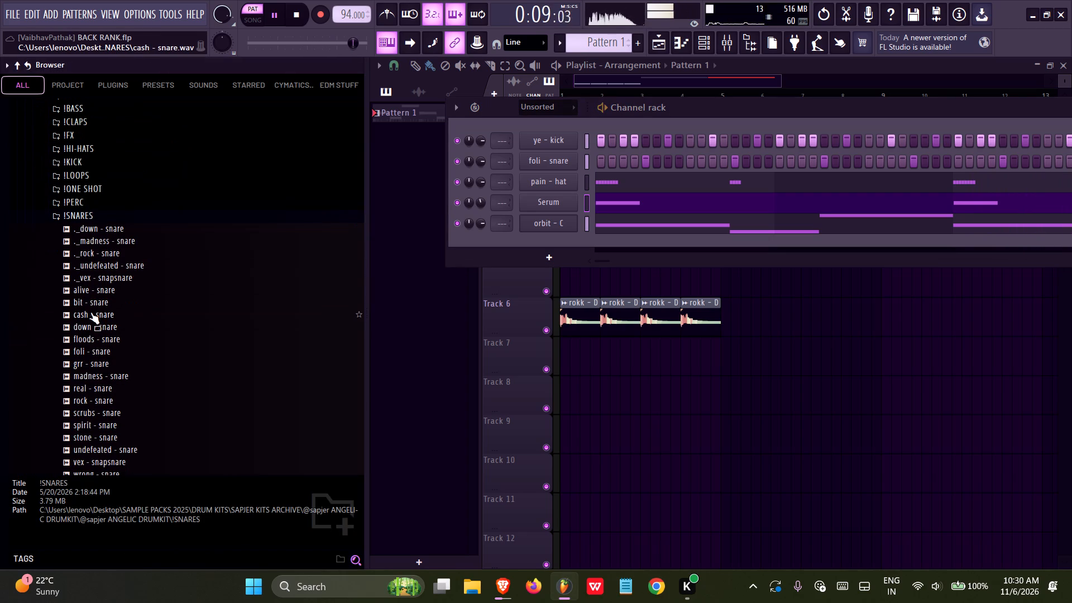
Select all five channels in the Channel rack, from ye - kick to orbit - C, and save the project.
click(589, 142)
ctrl+shift+click(587, 159)
ctrl+shift+click(587, 181)
ctrl+shift+click(586, 197)
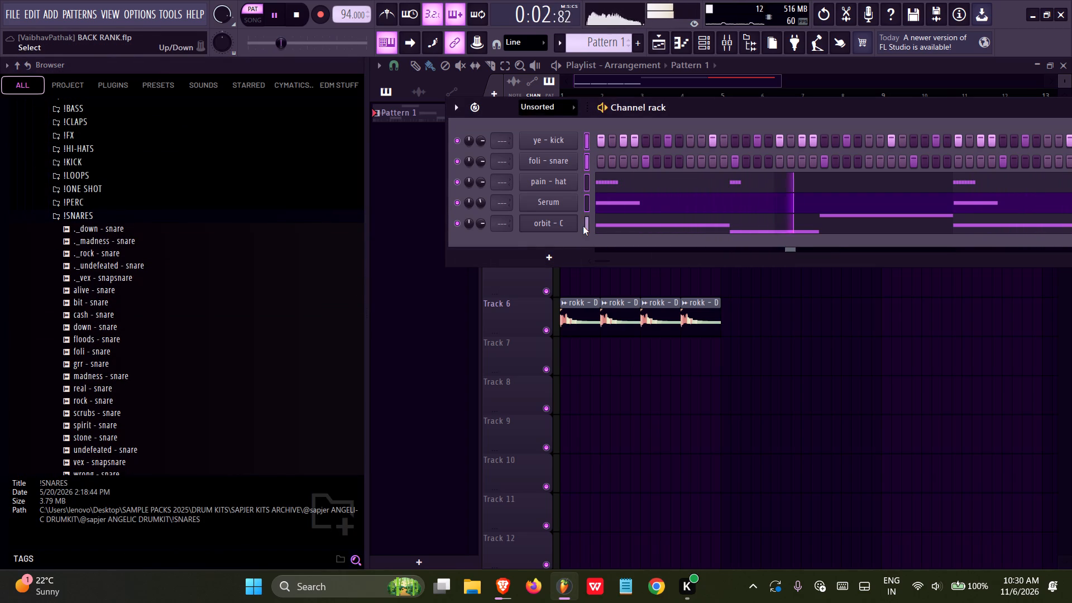
ctrl+shift+click(583, 226)
key(ctrl+s)
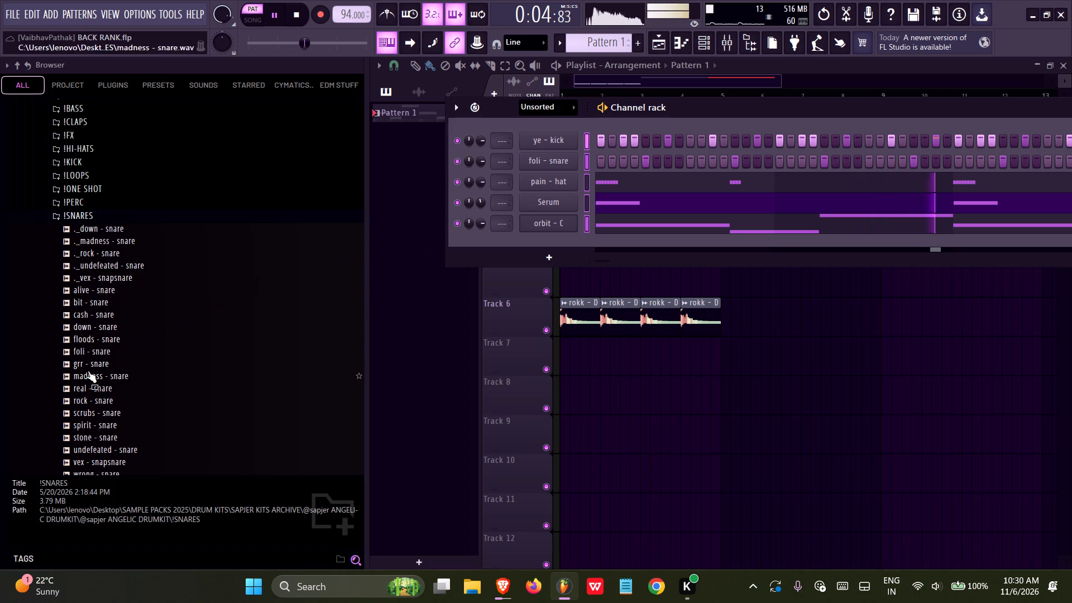
Stop playback, collapse the ANGELIC DRUMKIT folders, and open the OBLITERATE! - SAPJER KIT folder.
key(space)
click(85, 379)
click(69, 219)
scroll(84, 305, up, 4)
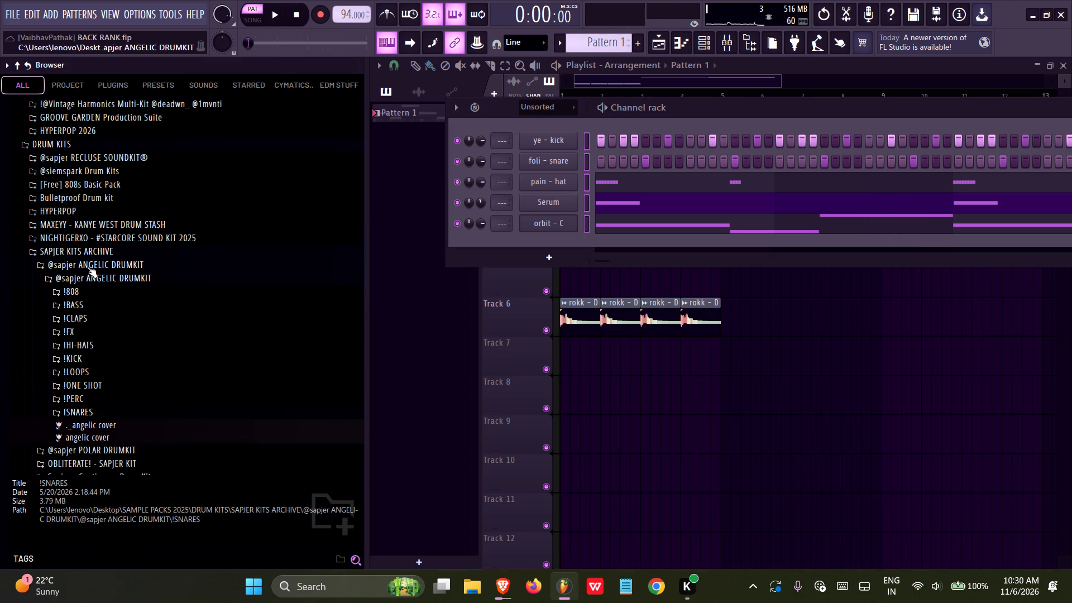
click(87, 267)
key(ctrl+s)
click(87, 293)
click(84, 301)
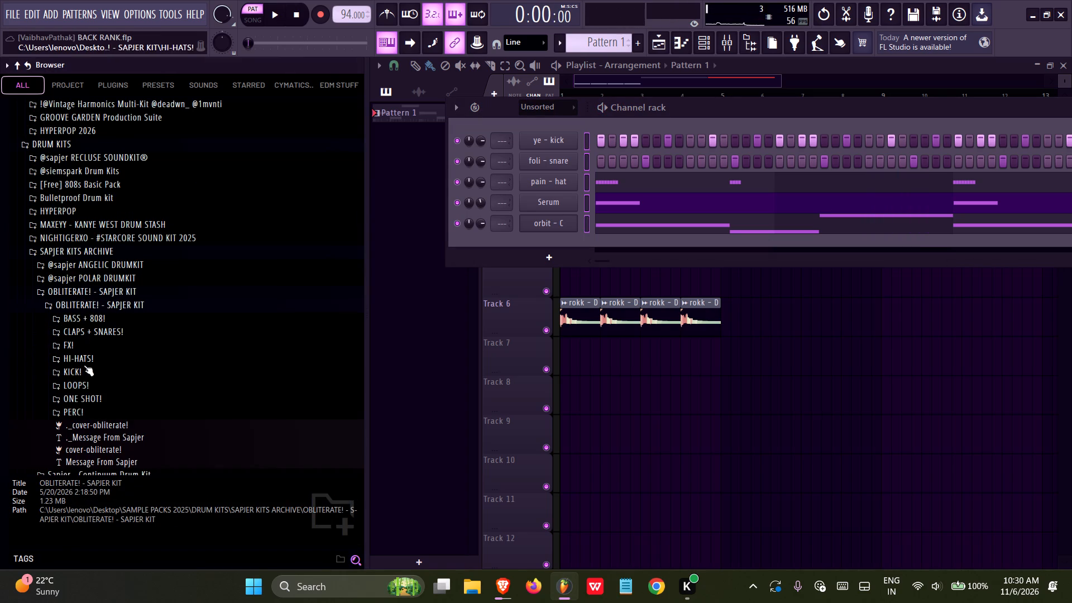
Preview sead-BELL! and loot-FLUTE! from the ONE SHOT! folder and collapse the folder.
click(79, 399)
click(80, 428)
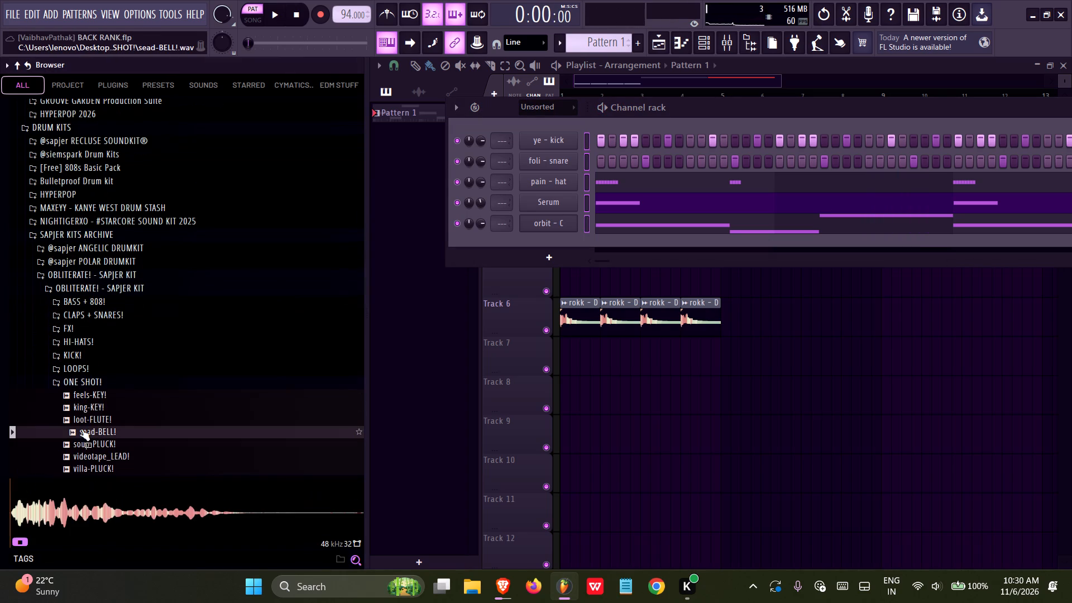
click(83, 419)
click(92, 385)
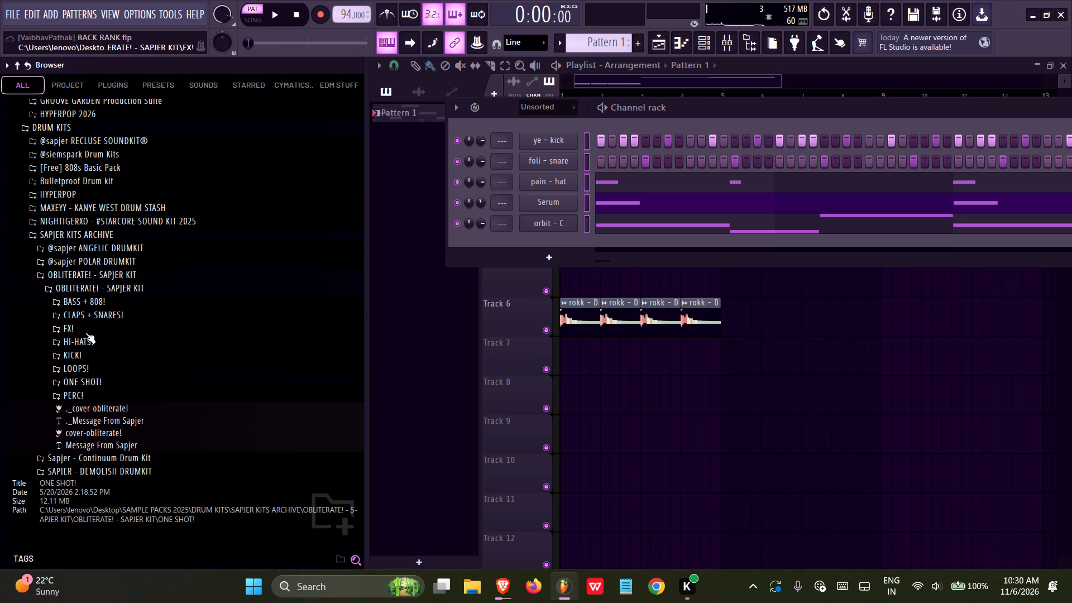
Preview samples in the CLAPS + SNARES! folder, including jumpout-CLAP!, hyper-SNARE! and hardcore-SNARE!.
click(90, 315)
click(96, 356)
click(96, 356)
click(96, 351)
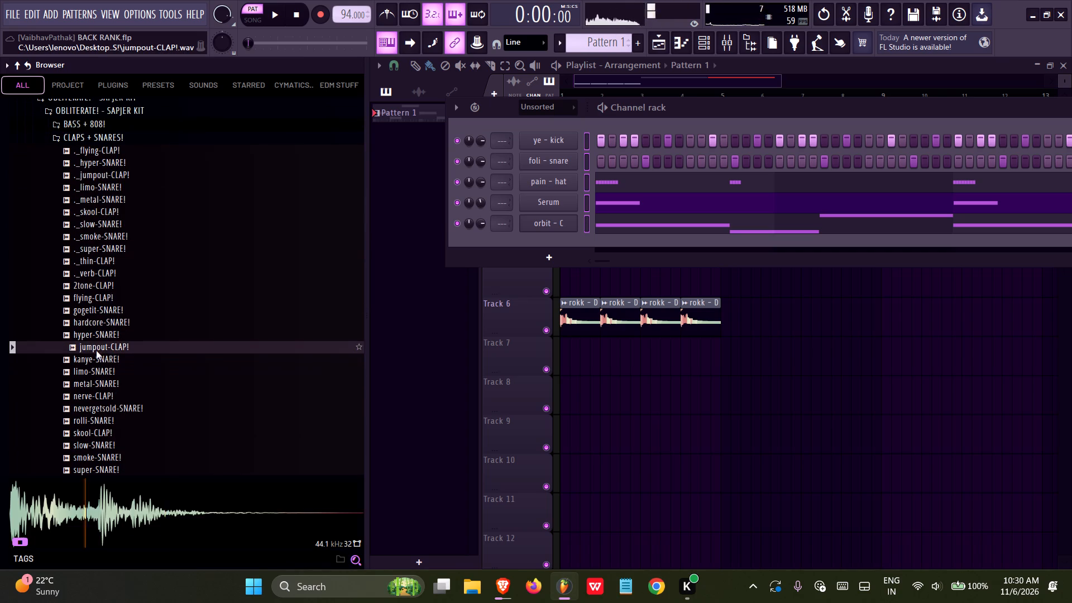
click(98, 334)
click(98, 334)
click(99, 324)
click(99, 324)
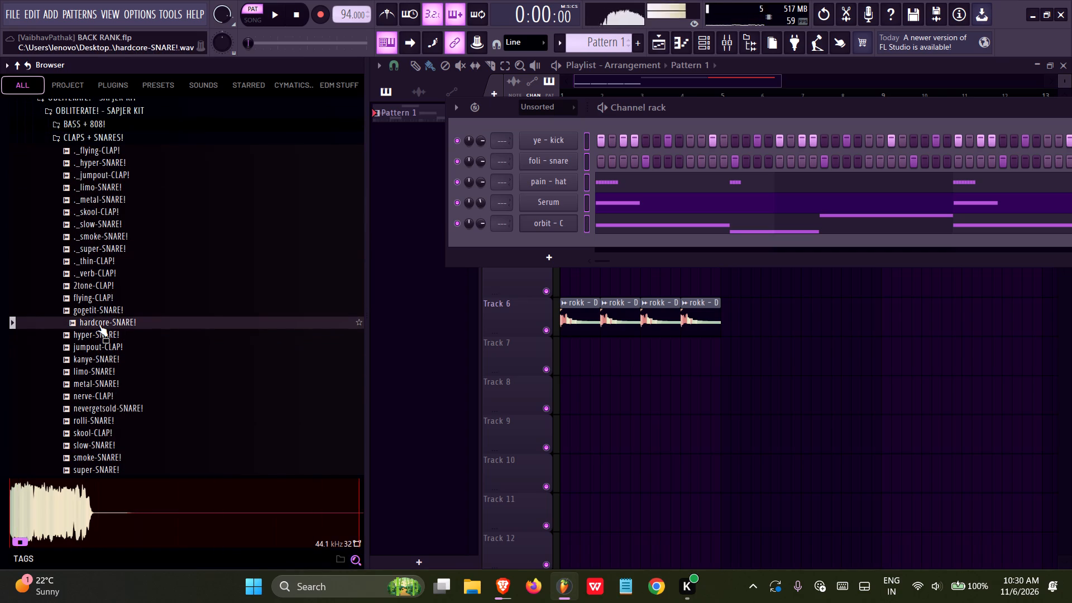
click(99, 324)
Add hardcore-SNARE! as a new channel between foli - snare and pain - hat.
drag(99, 324, 514, 174)
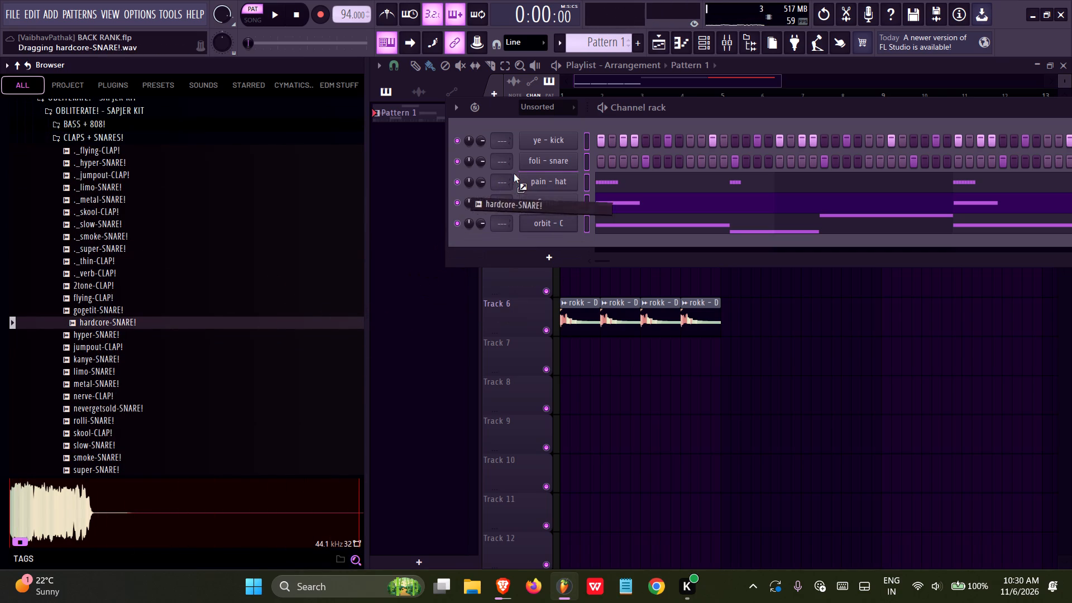
drag(514, 174, 518, 172)
Copy the foli - snare steps to the hardcore-SNARE! channel and play the pattern.
right_click(532, 164)
click(716, 179)
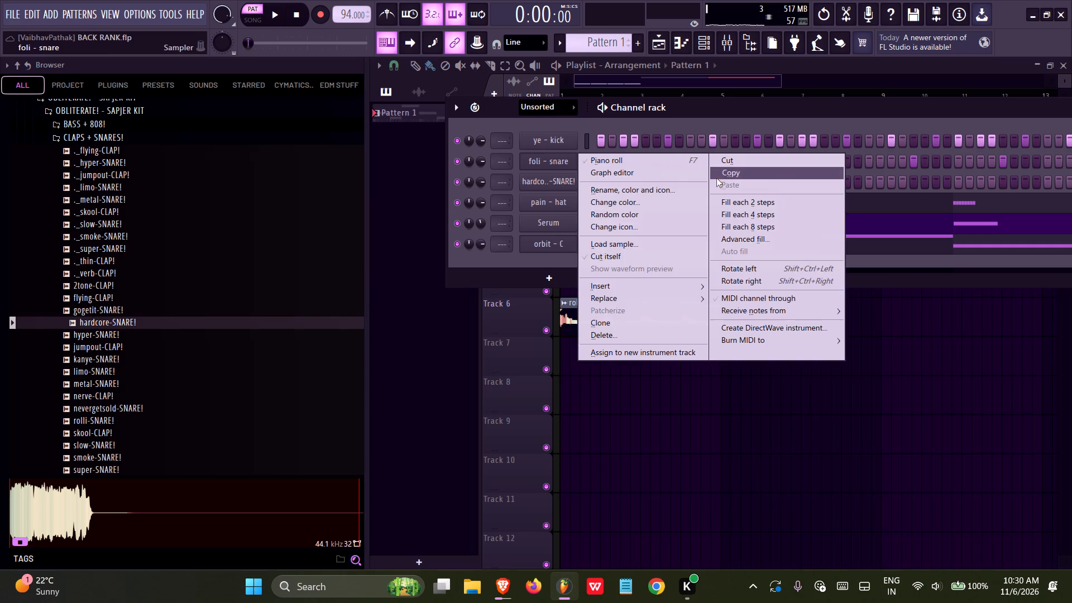
right_click(568, 180)
click(714, 206)
key(space)
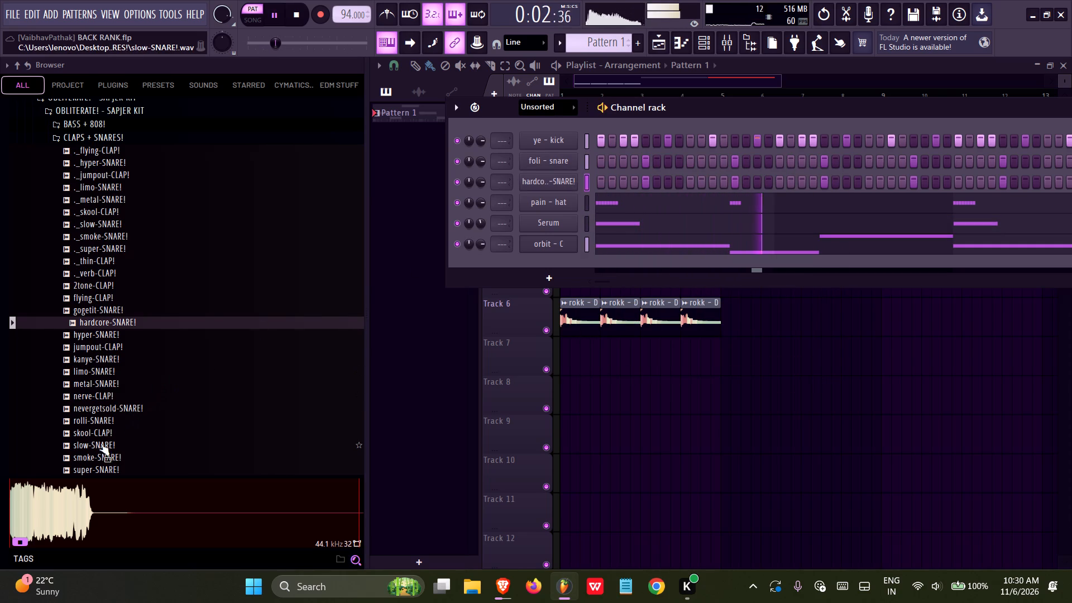
Save the project and collapse the CLAPS + SNARES! folder.
scroll(100, 443, up, 1)
key(ctrl+s)
click(103, 181)
key(ctrl+s)
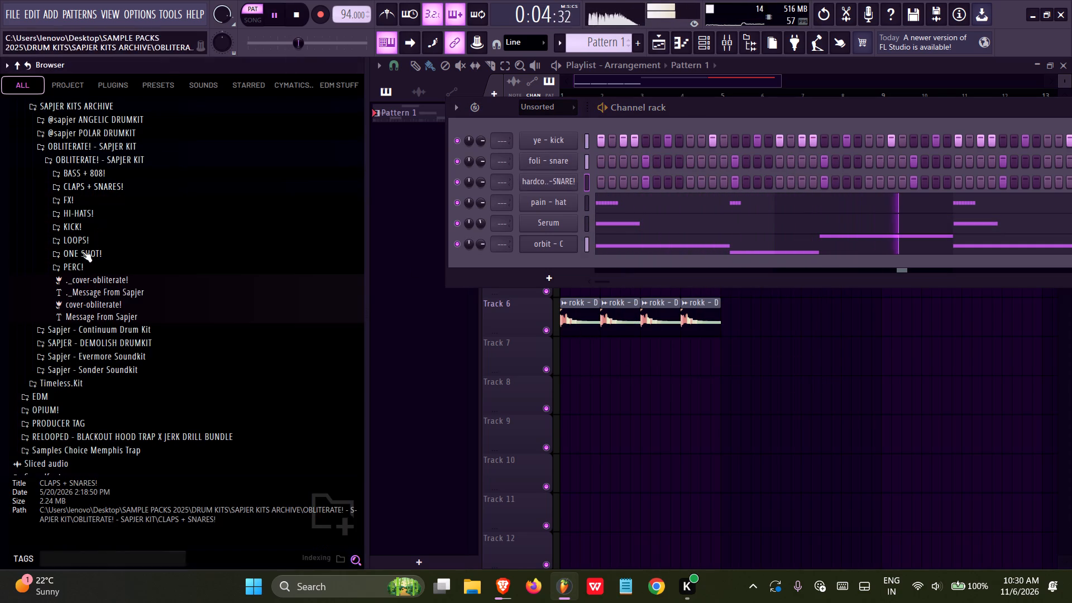
Stop playback and preview samples in the OBLITERATE! kit's PERC! folder, including cpu-PERC!, rimski-PERC! and layerwithsnare-PERC!.
key(space)
click(76, 267)
click(103, 305)
click(118, 396)
click(127, 421)
click(128, 430)
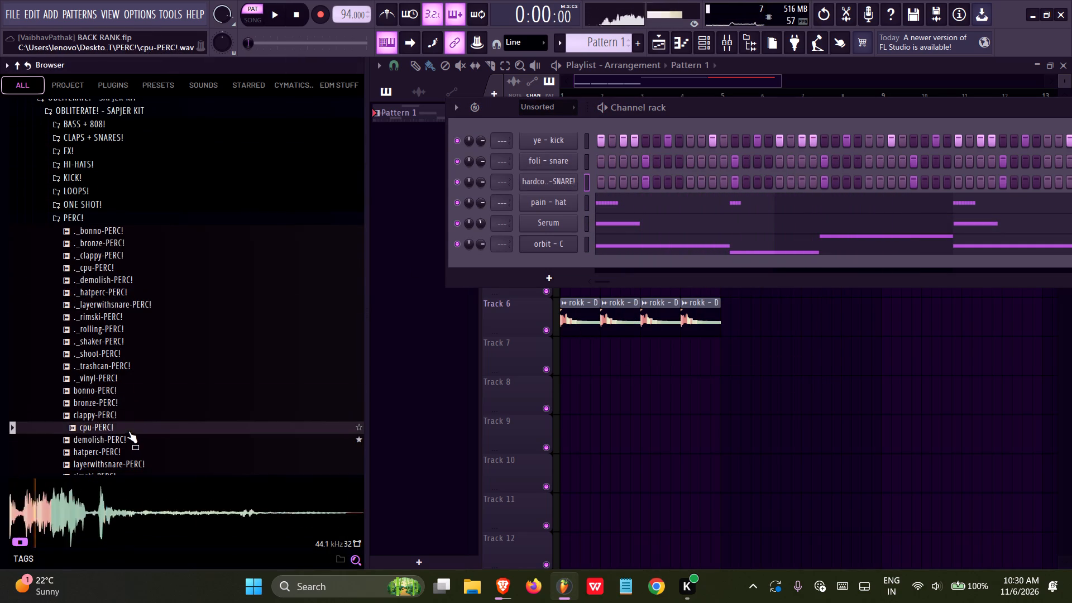
click(130, 441)
click(130, 442)
click(129, 447)
scroll(109, 420, down, 1)
click(101, 422)
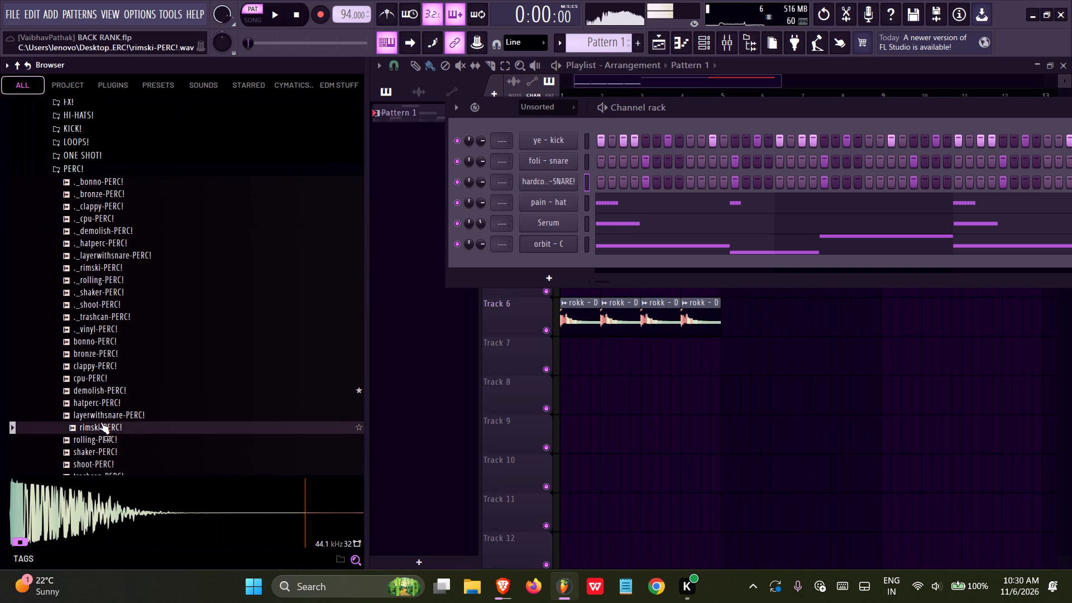
click(100, 422)
click(99, 417)
click(99, 409)
click(99, 409)
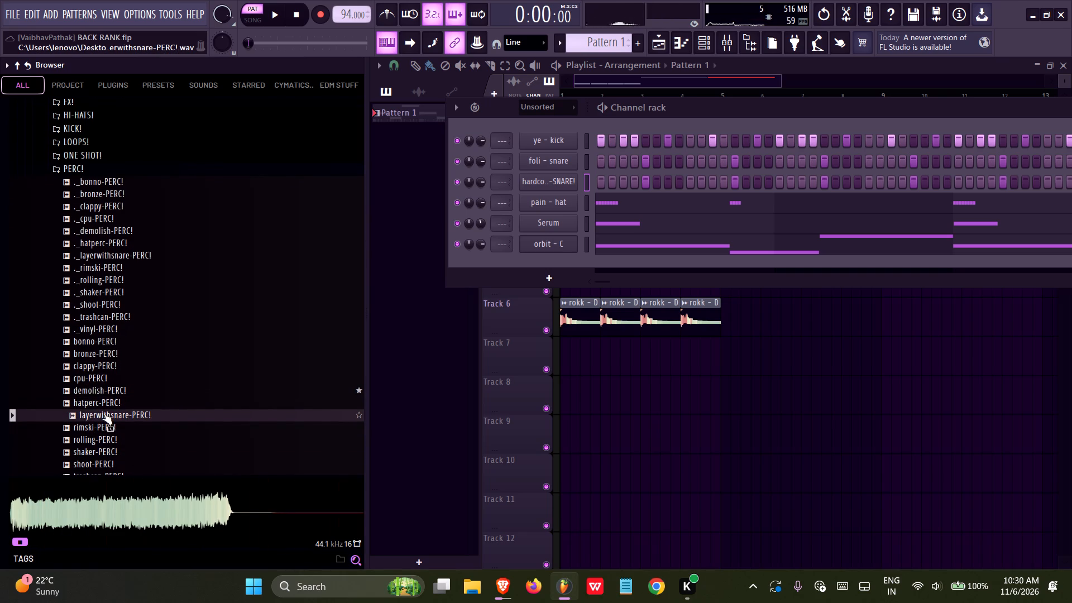
Add layerwithsnare-PERC! as a new channel below orbit - C, place a hit on its first step and play the pattern.
drag(104, 415, 517, 266)
key(space)
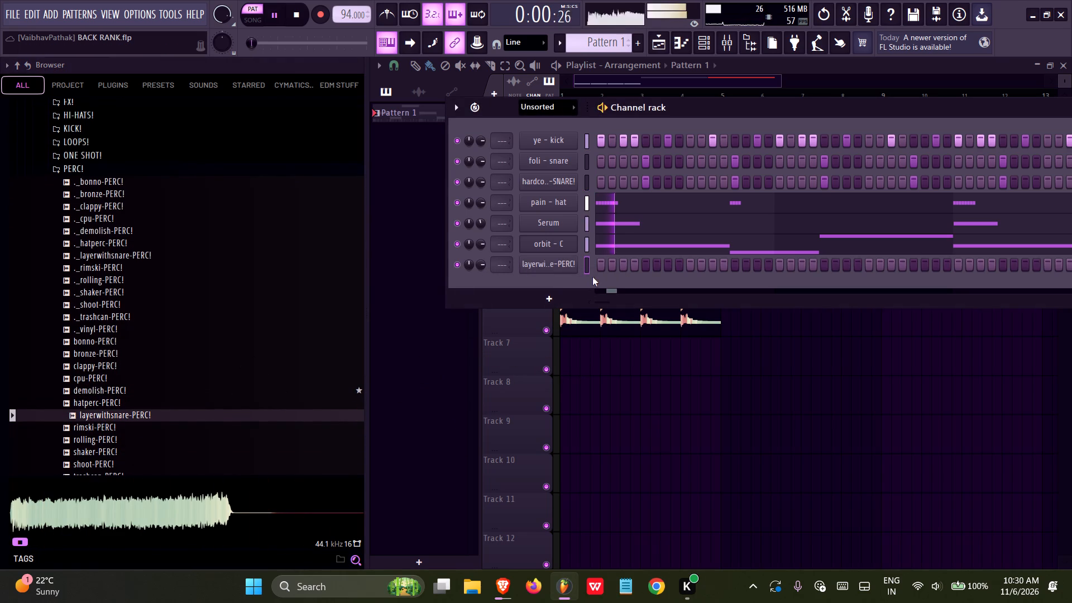
key(space)
click(600, 267)
key(space)
Open the layerwithsnare-PERC! channel in the piano roll.
right_click(575, 265)
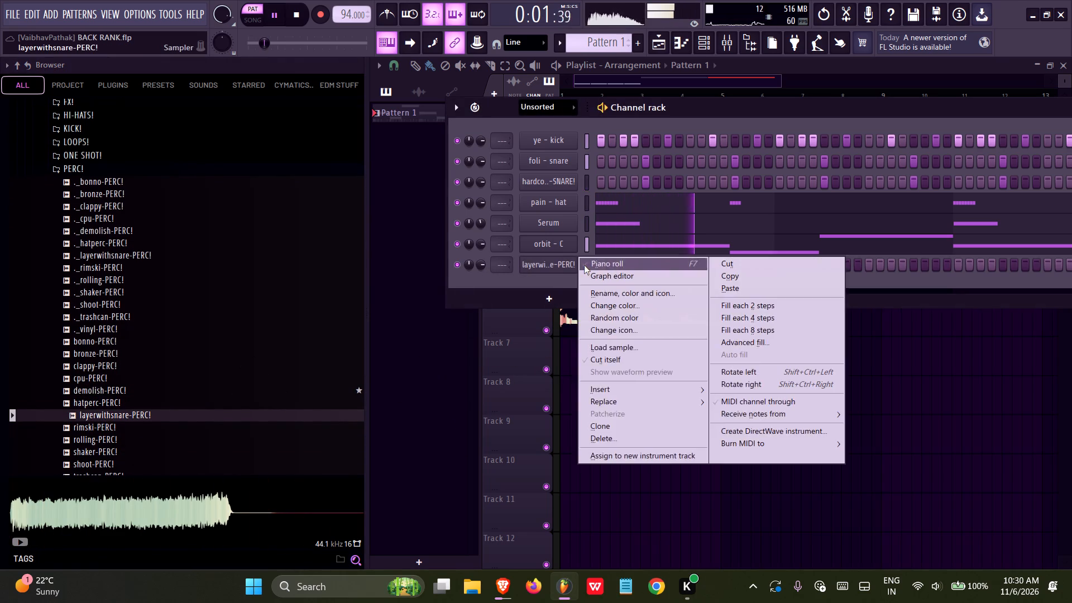
click(584, 265)
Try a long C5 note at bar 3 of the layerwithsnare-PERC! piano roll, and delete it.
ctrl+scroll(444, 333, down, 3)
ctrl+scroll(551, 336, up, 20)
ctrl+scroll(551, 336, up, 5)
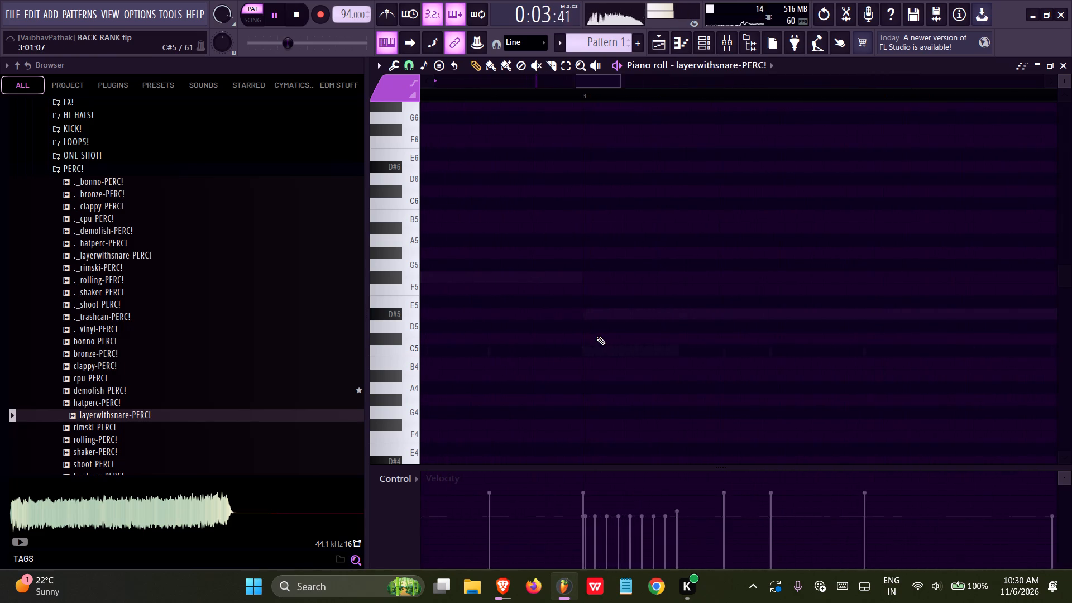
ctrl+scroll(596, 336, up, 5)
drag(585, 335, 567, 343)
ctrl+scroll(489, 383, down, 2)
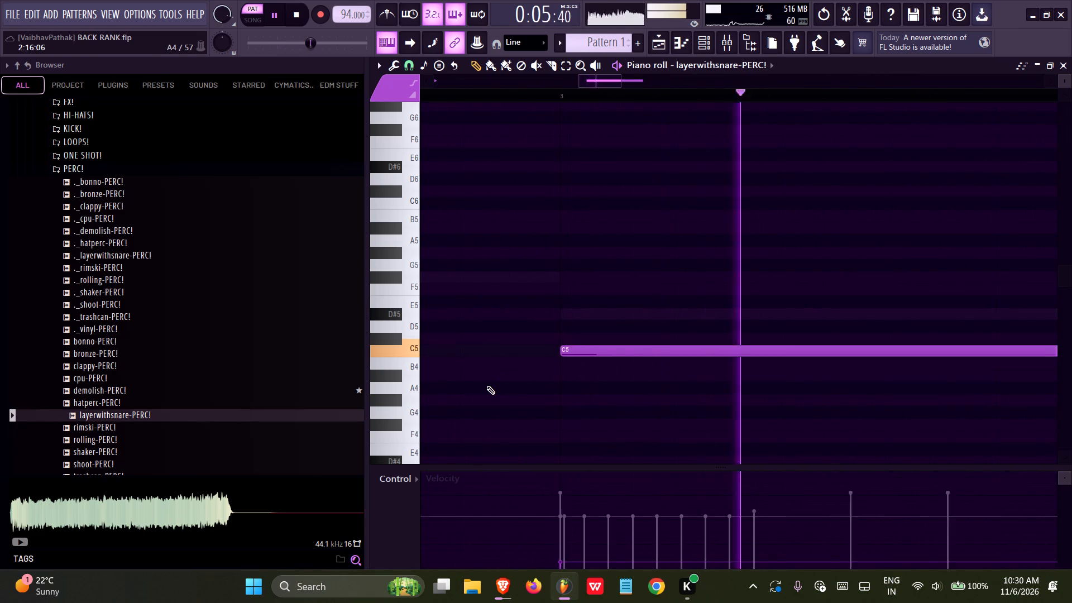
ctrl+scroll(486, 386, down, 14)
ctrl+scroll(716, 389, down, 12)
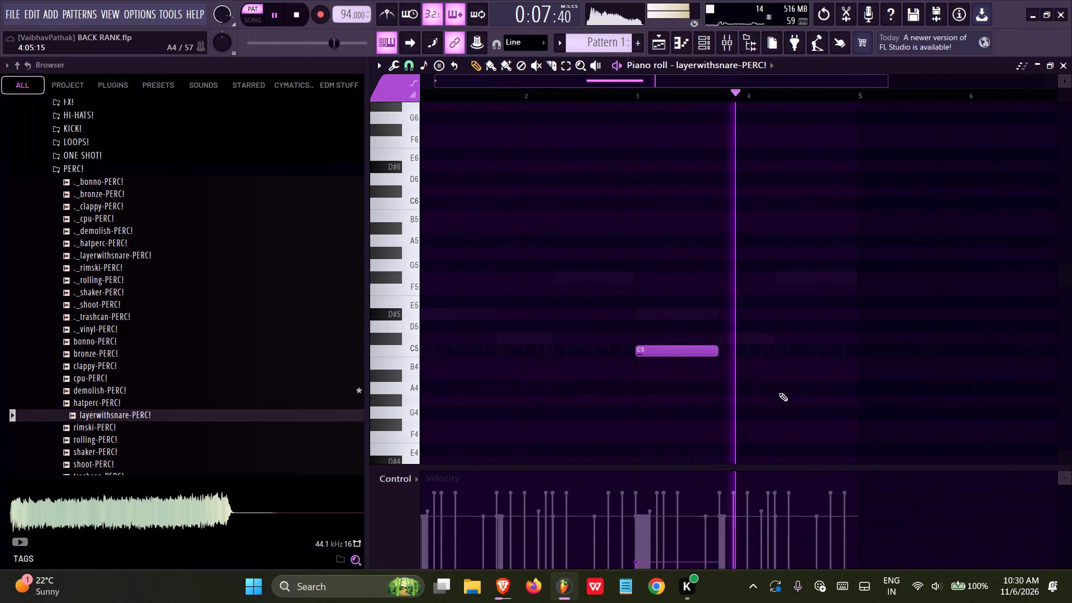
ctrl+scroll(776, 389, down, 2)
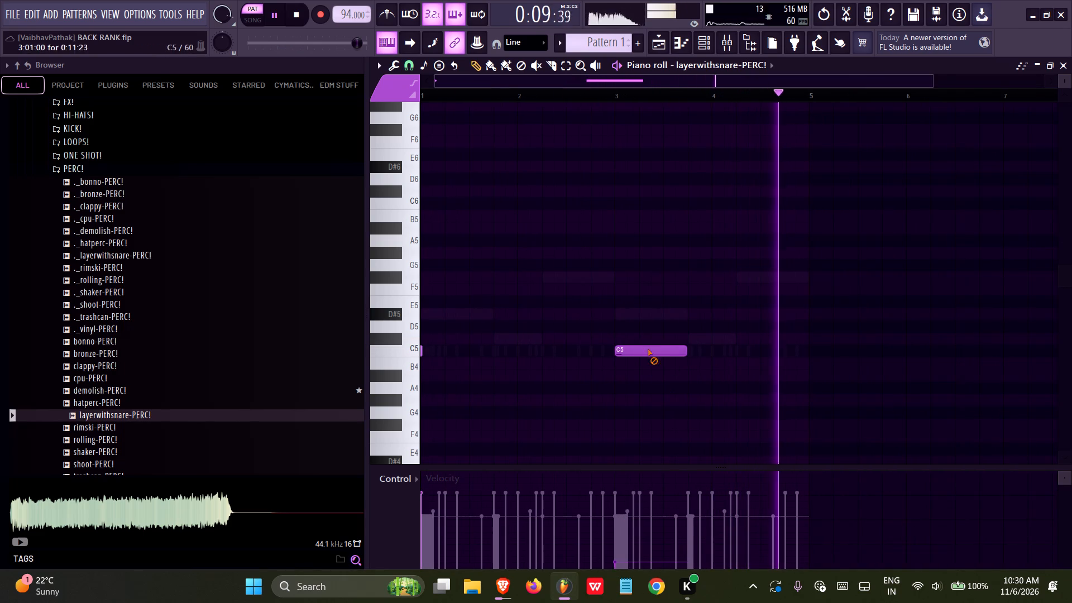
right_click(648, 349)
Select the range of bars 1 and 2 with the percussion hit and duplicate it so a second hit starts bar 3.
key(ctrl+a)
right_drag(804, 99, 678, 98)
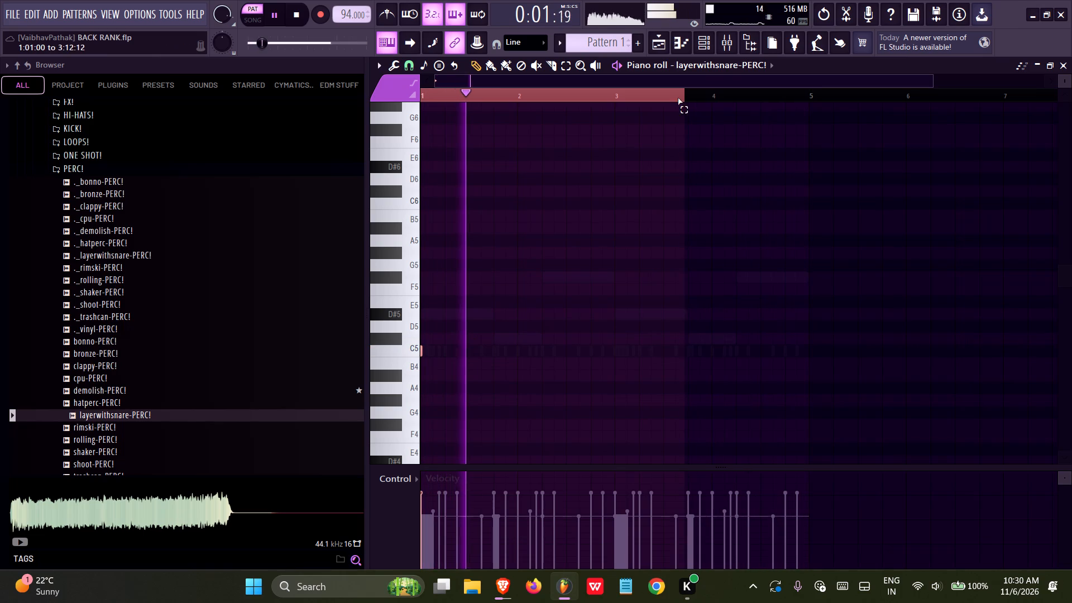
right_drag(678, 98, 616, 103)
ctrl+scroll(619, 106, up, 20)
ctrl+scroll(619, 106, up, 8)
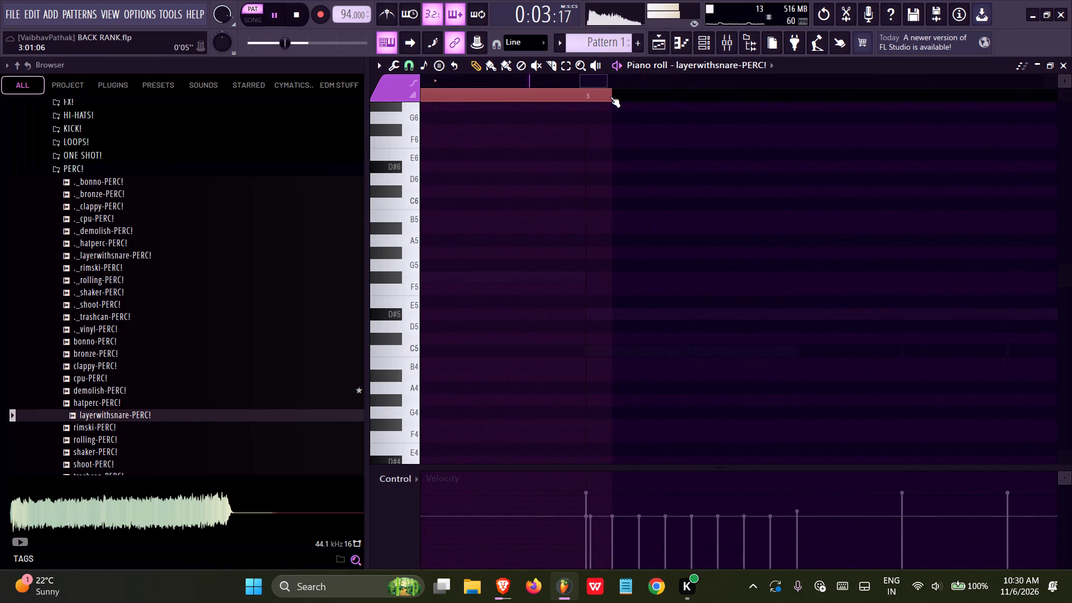
right_drag(610, 97, 586, 96)
ctrl+scroll(578, 171, down, 20)
ctrl+scroll(578, 171, down, 2)
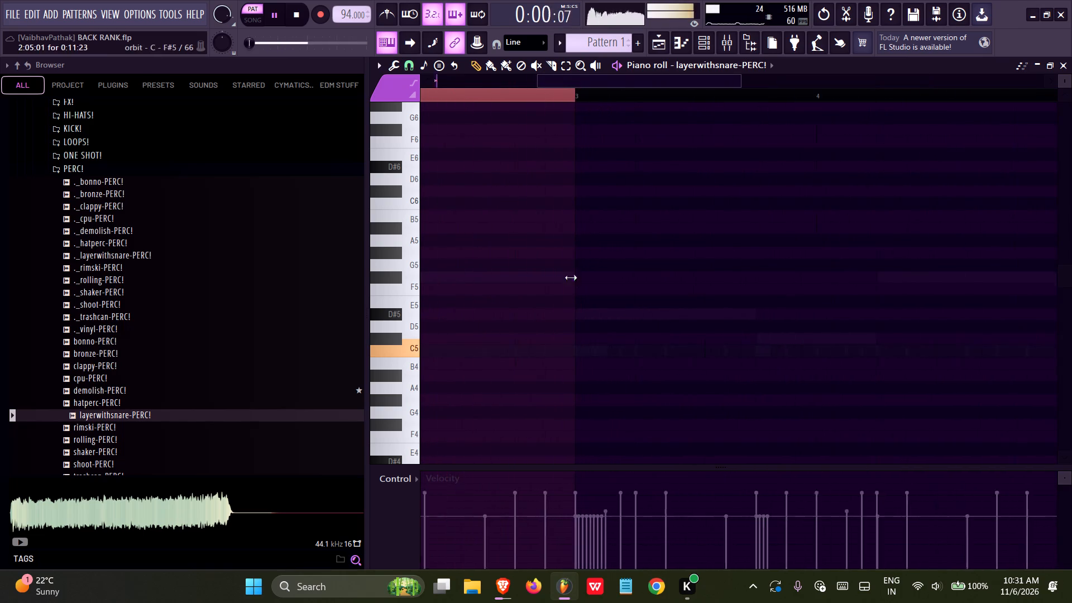
ctrl+scroll(571, 277, down, 3)
key(ctrl+b)
key(ctrl+a)
right_drag(812, 94, 399, 98)
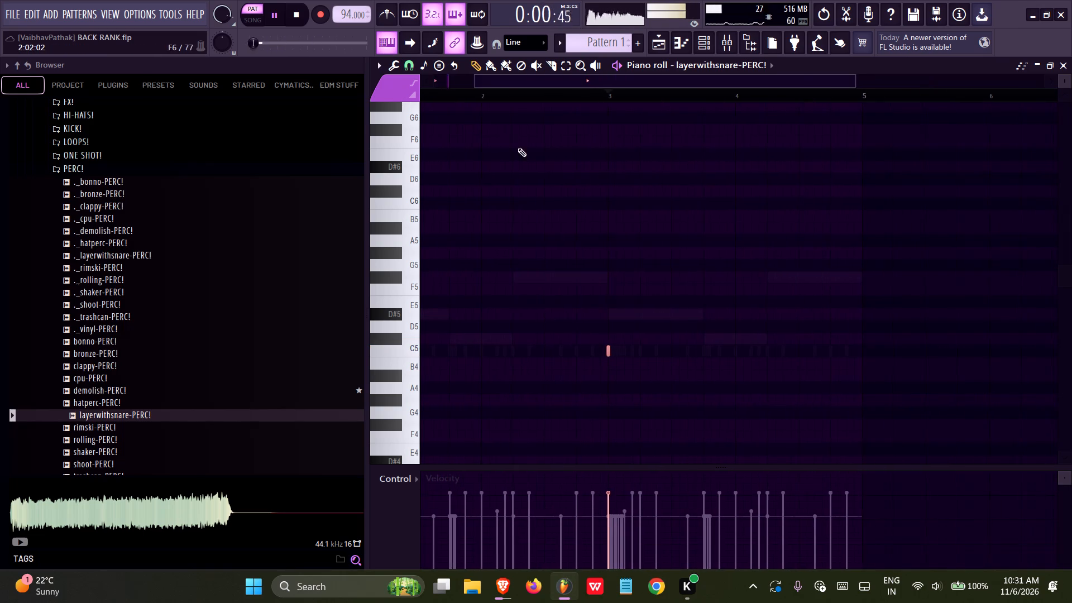
middle_drag(536, 166, 839, 188)
Save the project and return from the piano roll to the Playlist with the Channel rack open.
key(ctrl+s)
right_drag(494, 92, 154, 103)
key(ctrl+s)
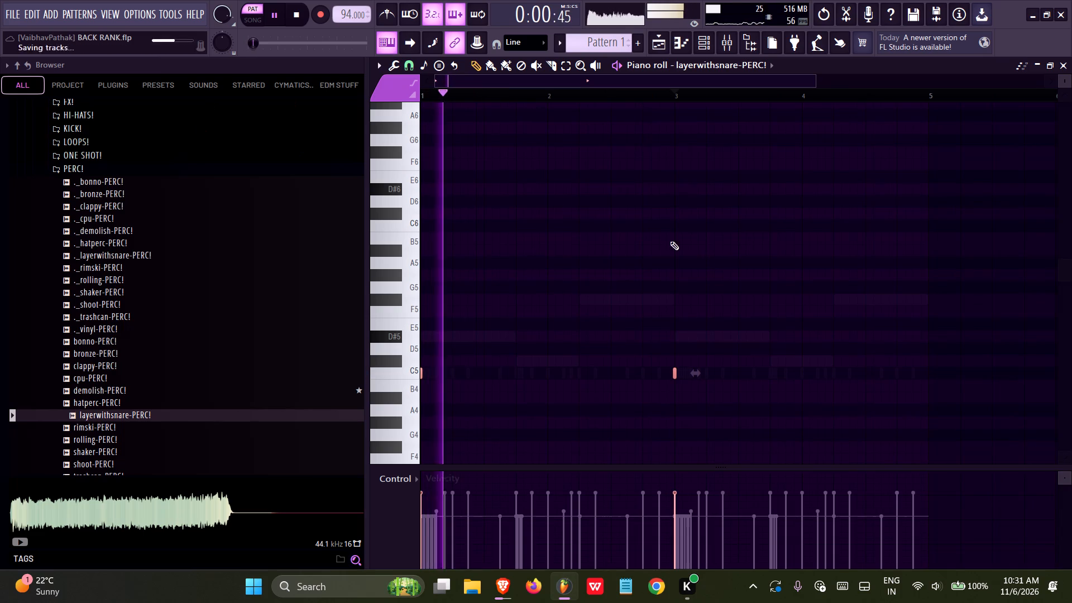
click(659, 49)
click(711, 45)
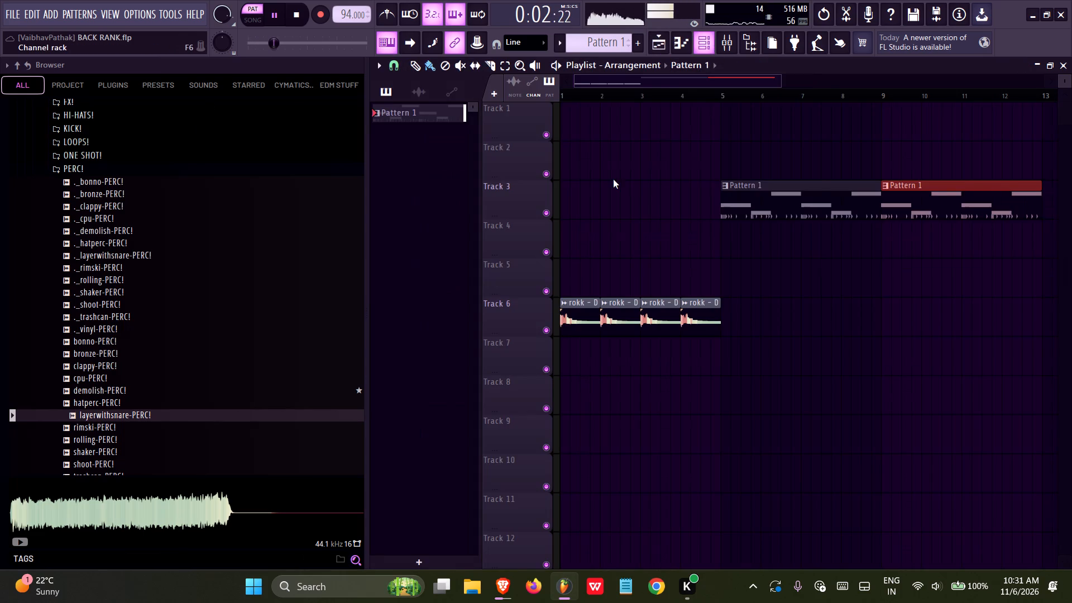
key(ctrl+s)
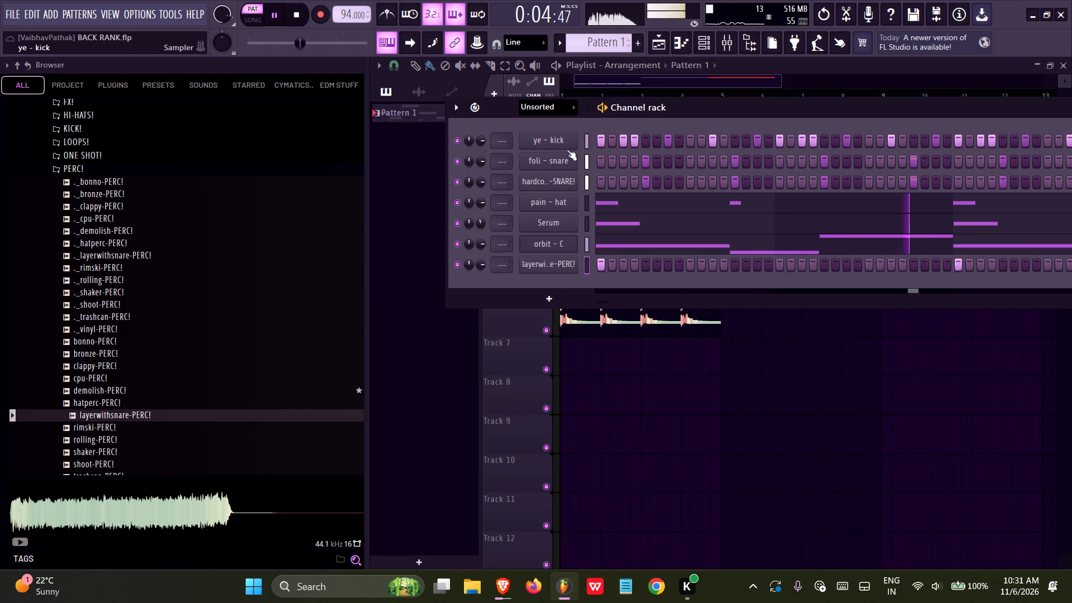
Select all seven channels from ye - kick to layerwithsnare-PERC! and route them to separate mixer tracks 1 to 7.
click(585, 143)
ctrl+shift+click(586, 159)
ctrl+shift+click(591, 182)
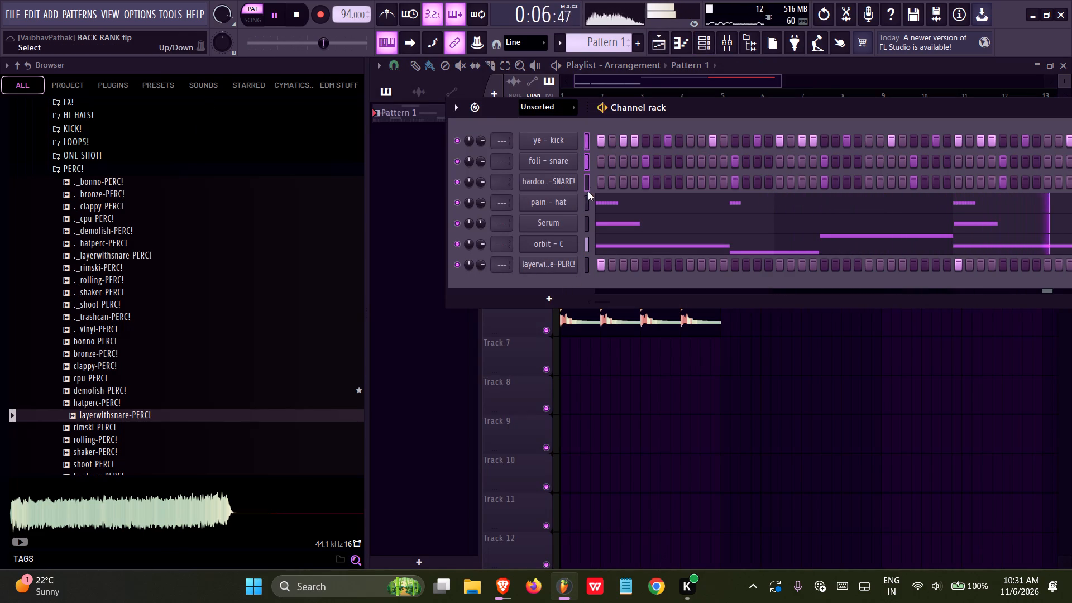
ctrl+shift+click(585, 199)
ctrl+shift+click(590, 222)
ctrl+shift+click(586, 241)
ctrl+shift+click(590, 262)
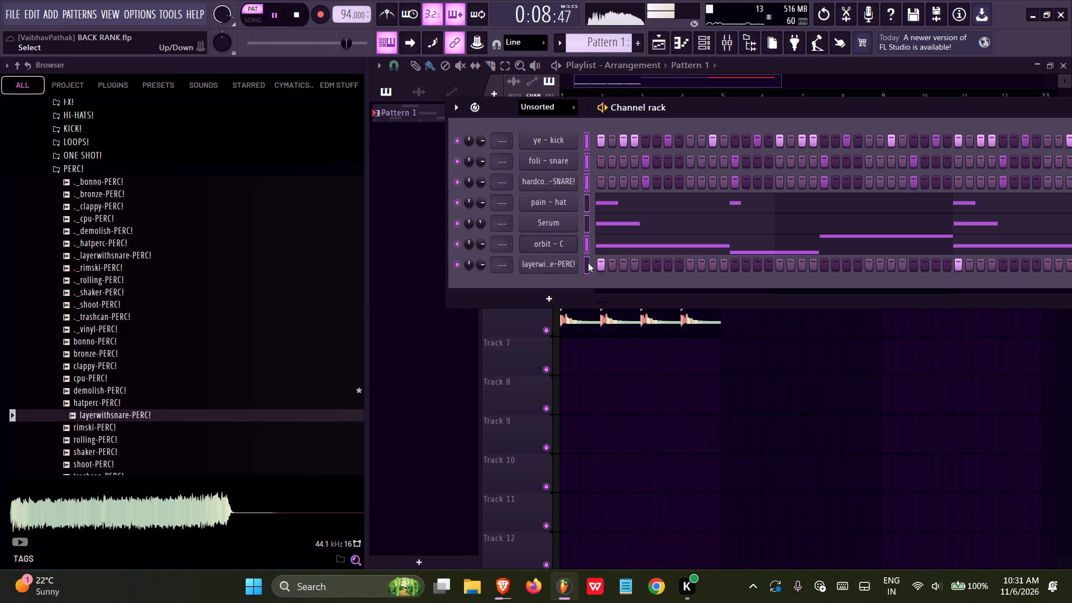
key(ctrl+l)
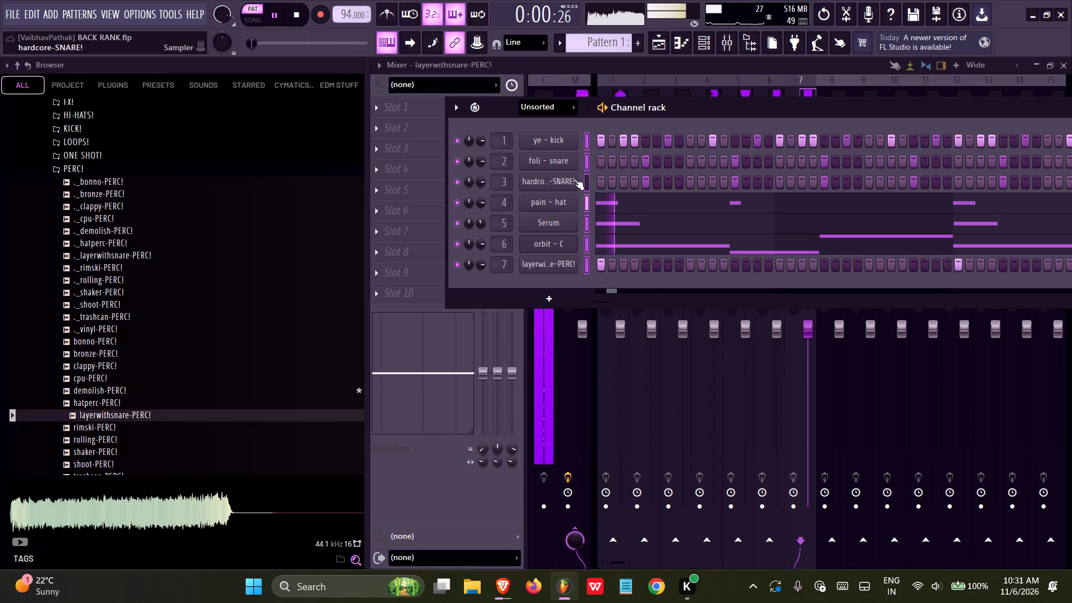
Solo the ye - kick mixer track, load Soundgoodizer in its first effect slot, choose mode C and reduce the amount.
click(647, 68)
ctrl+click(616, 238)
click(616, 211)
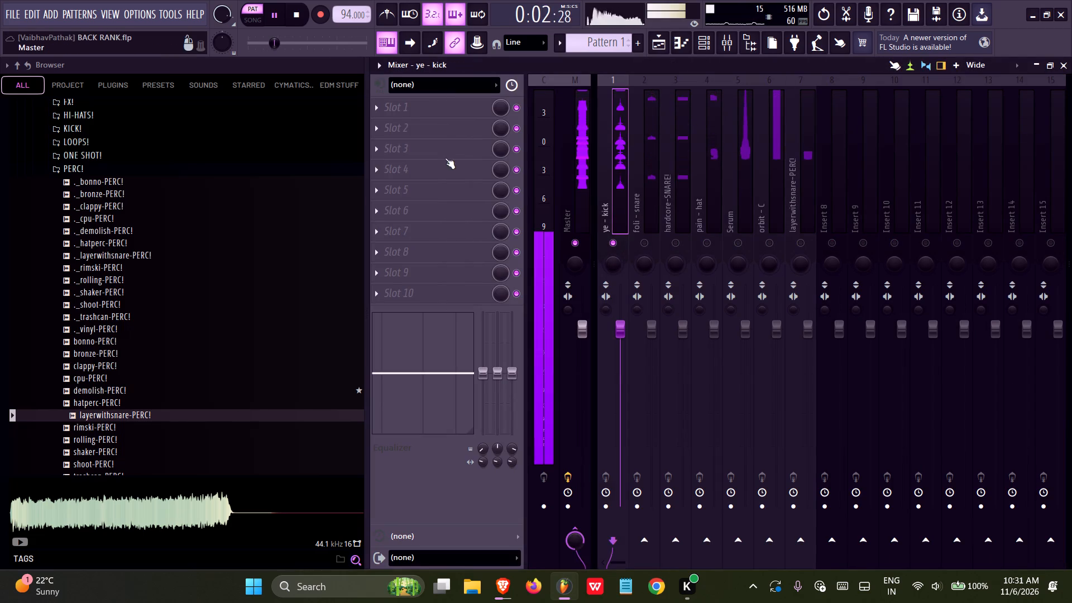
click(406, 106)
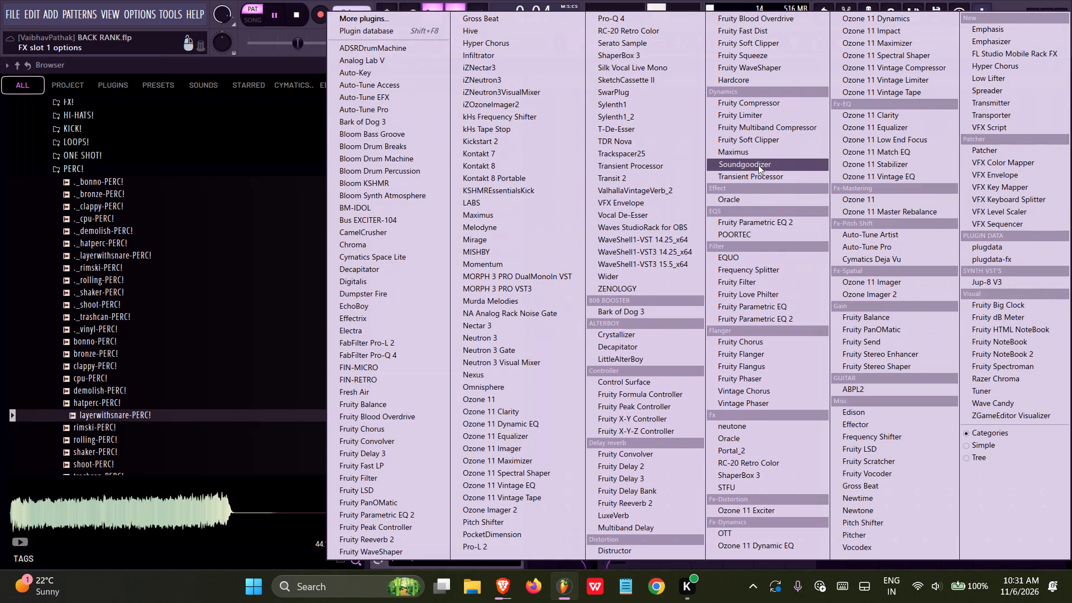
click(758, 165)
click(524, 336)
drag(514, 276, 512, 278)
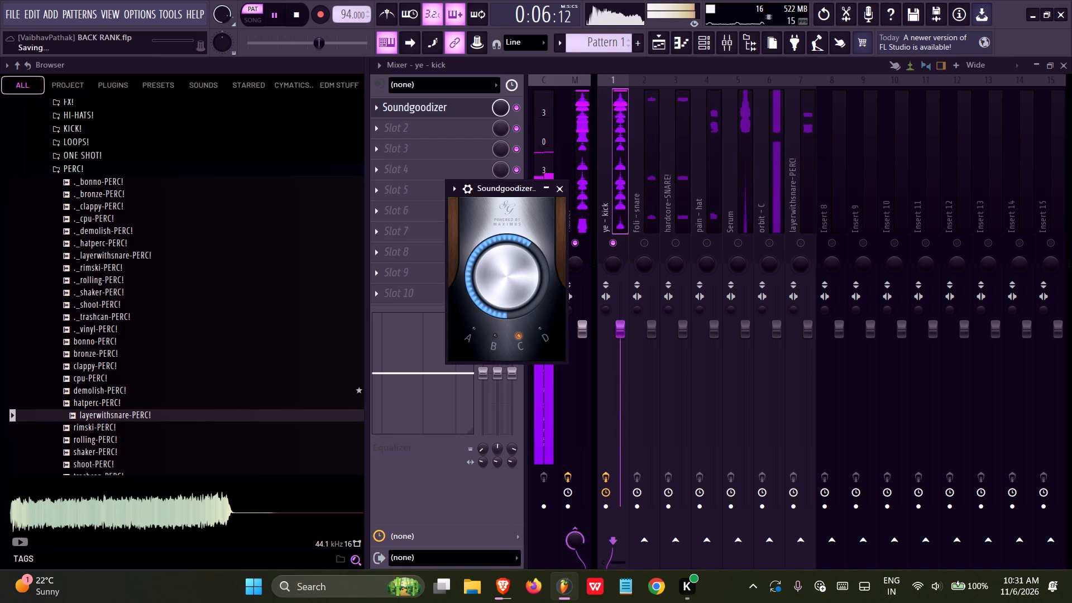
drag(512, 278, 481, 426)
click(559, 193)
Lower the ye - kick mixer track's volume to about 89% (-2.5 dB).
drag(619, 324, 612, 364)
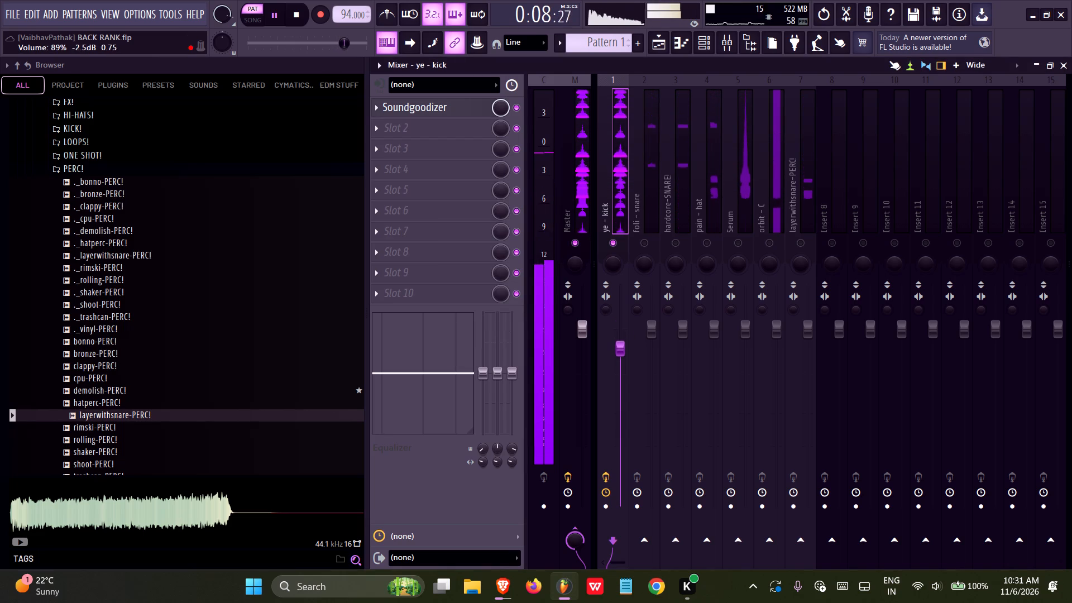
drag(612, 364, 612, 365)
Solo foli - snare and add Fruity Parametric EQ 2 with band 1 as a Steep 8 high-pass at about 100 Hz.
ctrl+click(647, 240)
ctrl+click(649, 218)
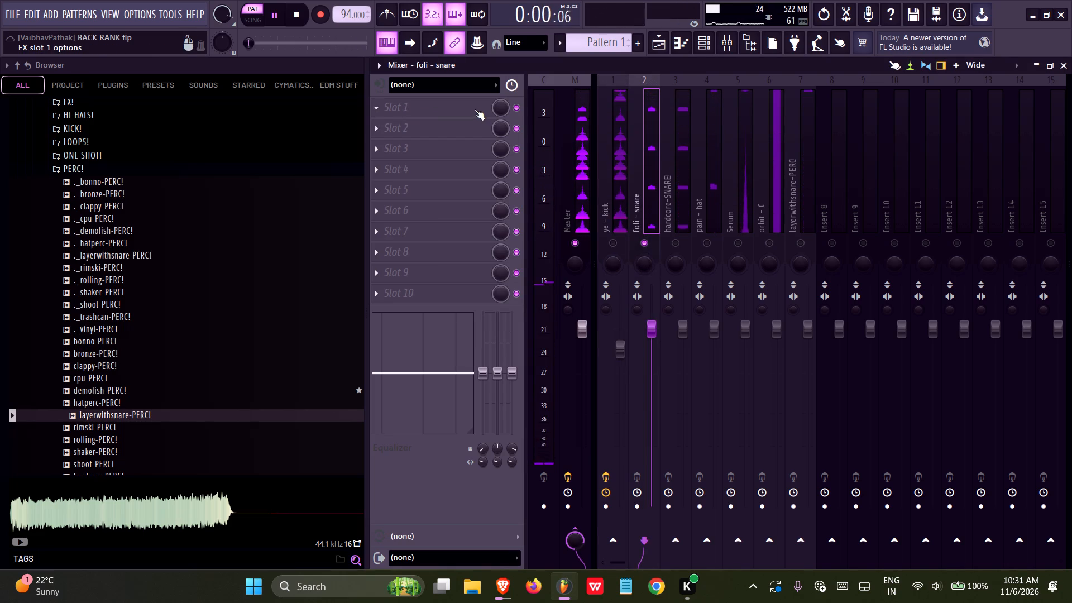
click(475, 109)
click(761, 319)
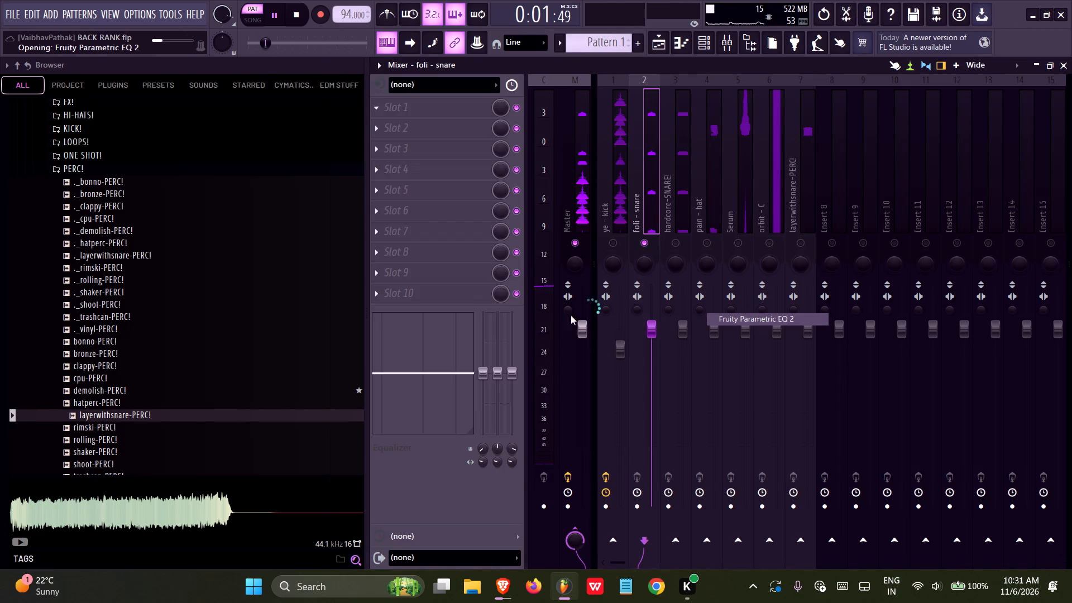
right_click(547, 341)
click(595, 388)
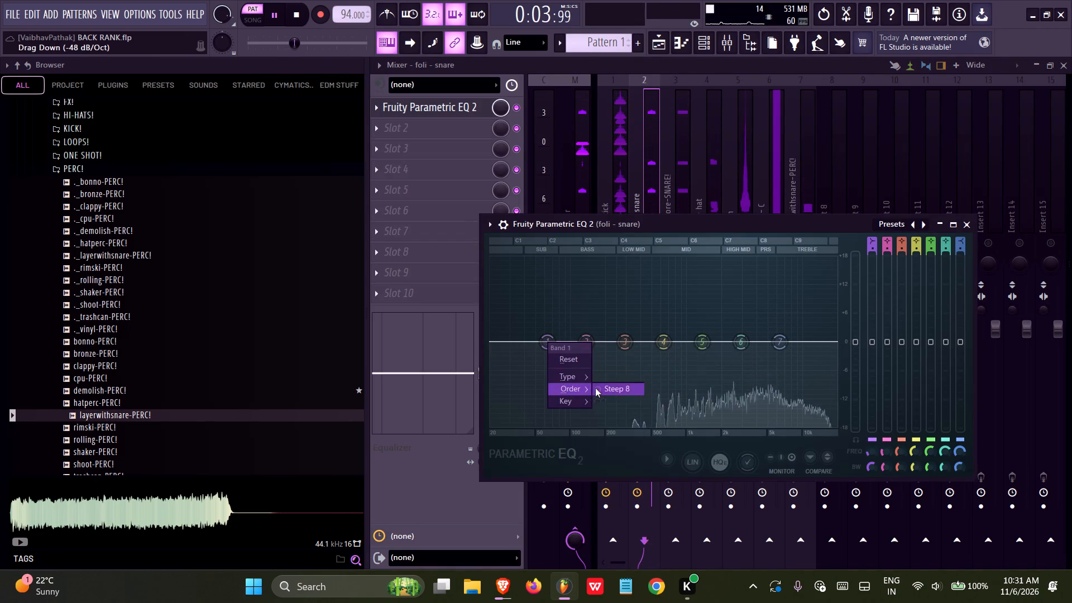
right_click(559, 350)
click(595, 413)
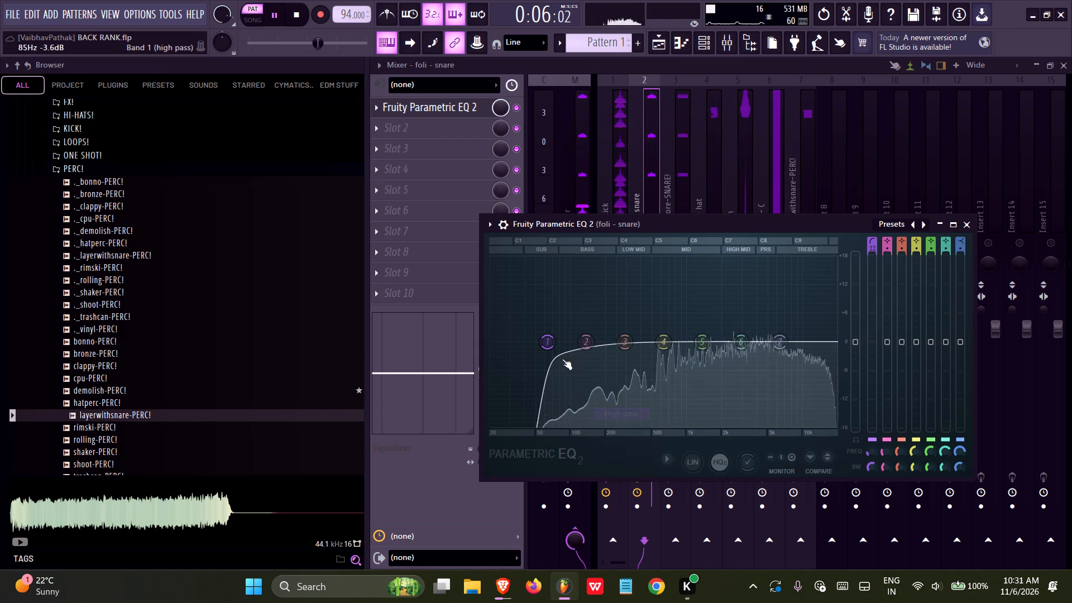
drag(554, 352, 623, 371)
Add Decapitator in the second effect slot of foli - snare and raise its Drive slightly.
click(469, 122)
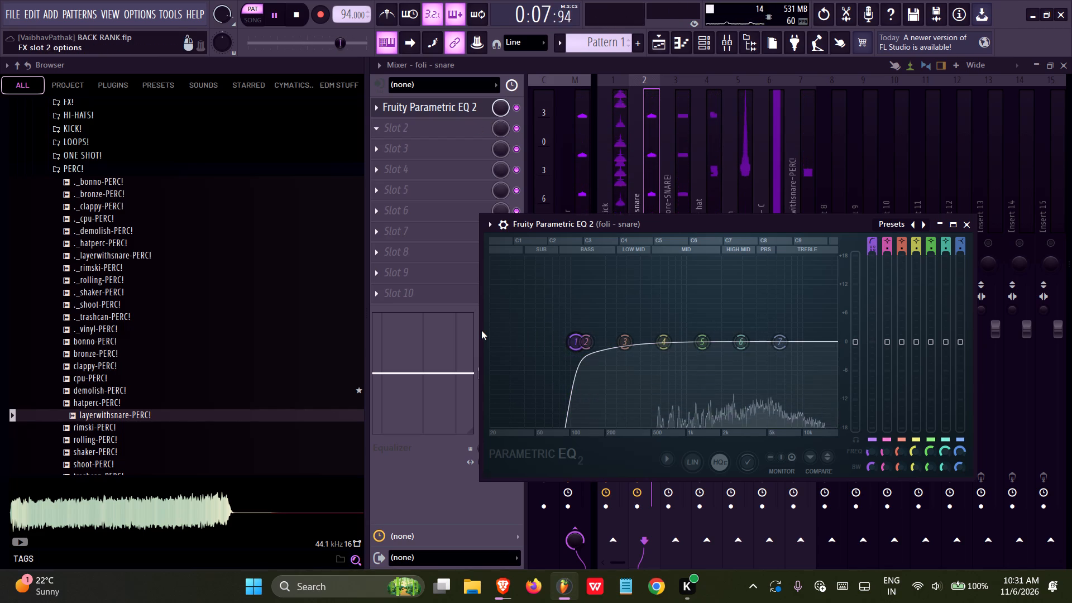
click(603, 347)
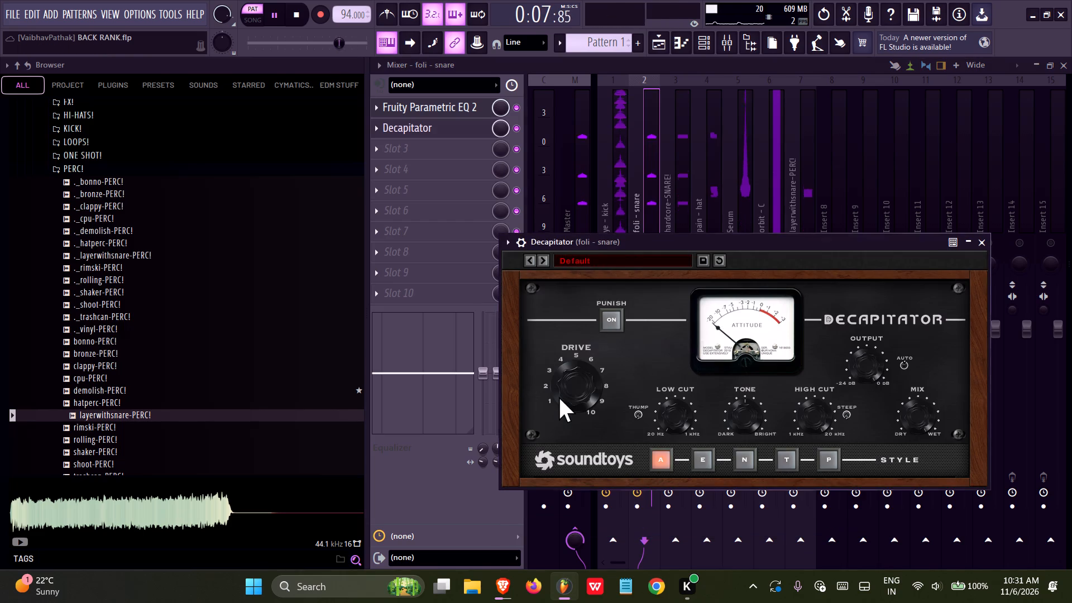
drag(558, 397, 554, 371)
click(982, 240)
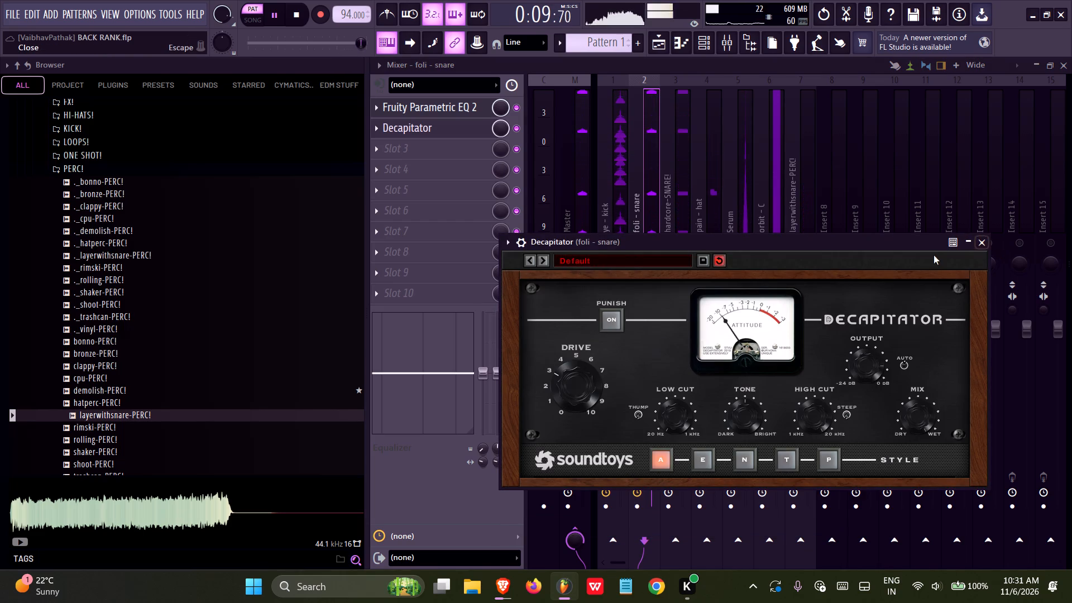
Lower the foli - snare mixer track's volume to slightly below 95%.
drag(649, 326, 636, 352)
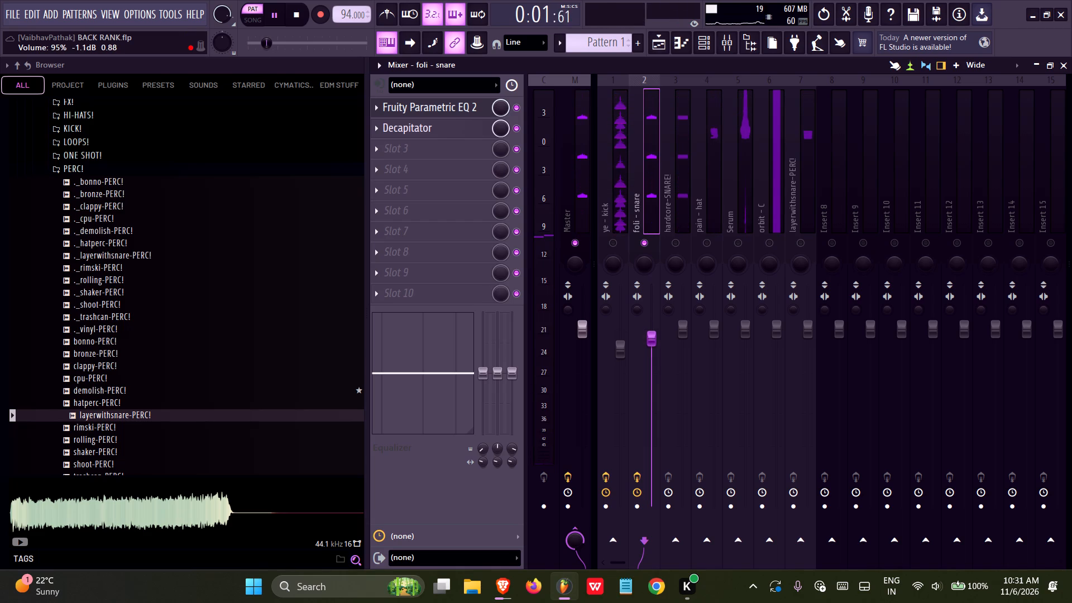
drag(636, 352, 633, 356)
Solo the hardcore-SNARE! mixer track and copy the foli - snare mixer track state onto it.
ctrl+click(676, 234)
click(676, 219)
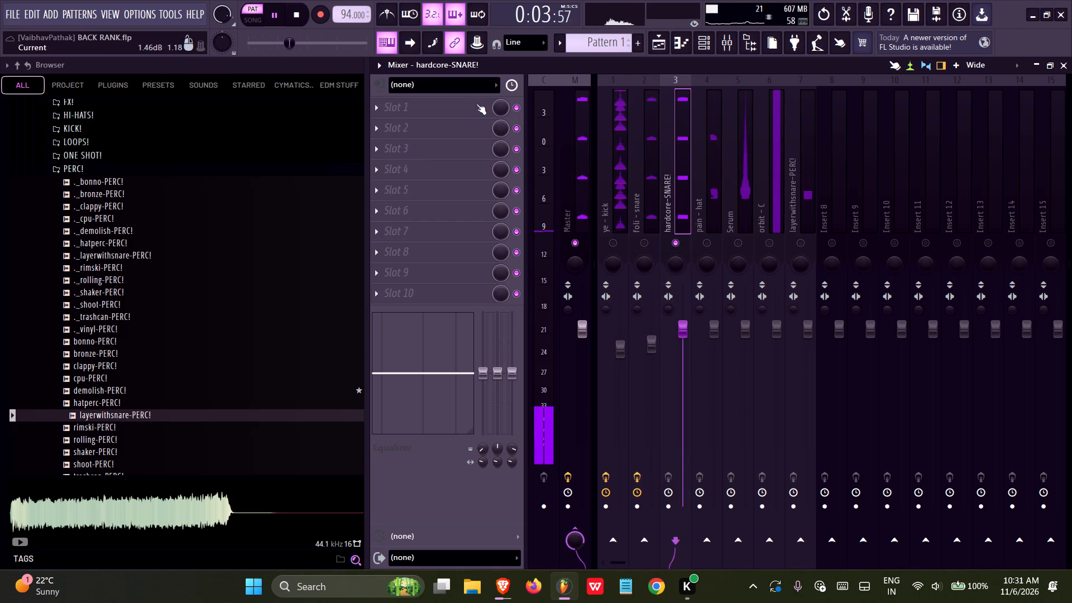
click(645, 136)
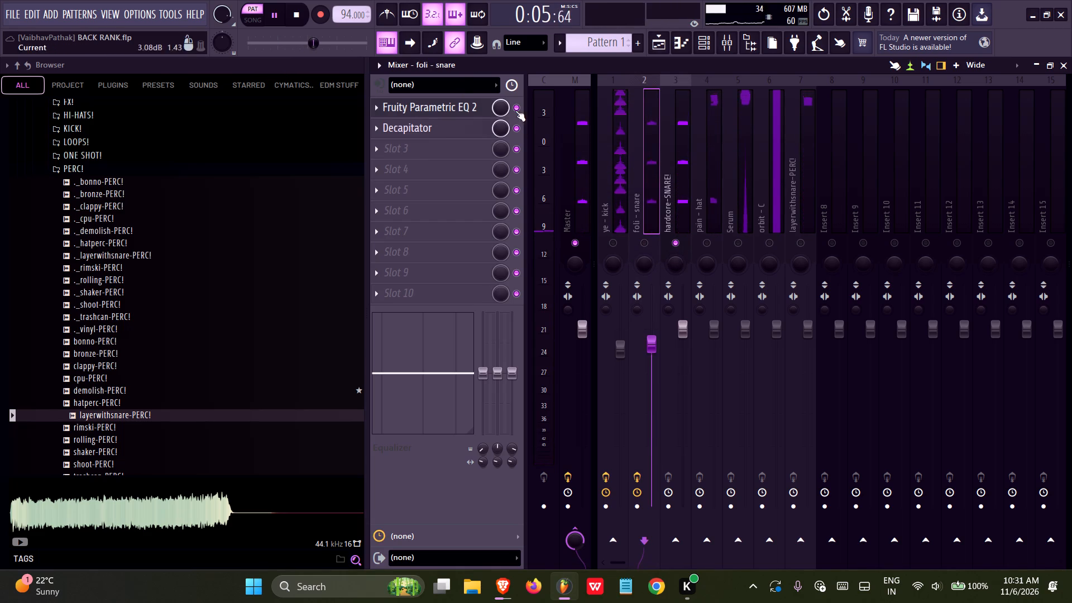
click(379, 69)
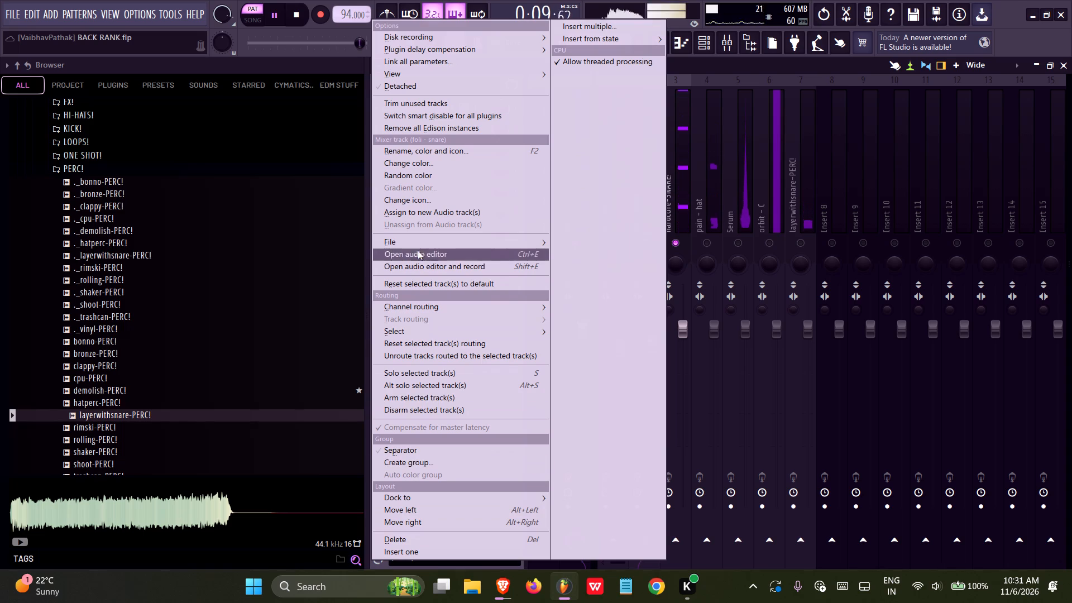
drag(578, 250, 679, 200)
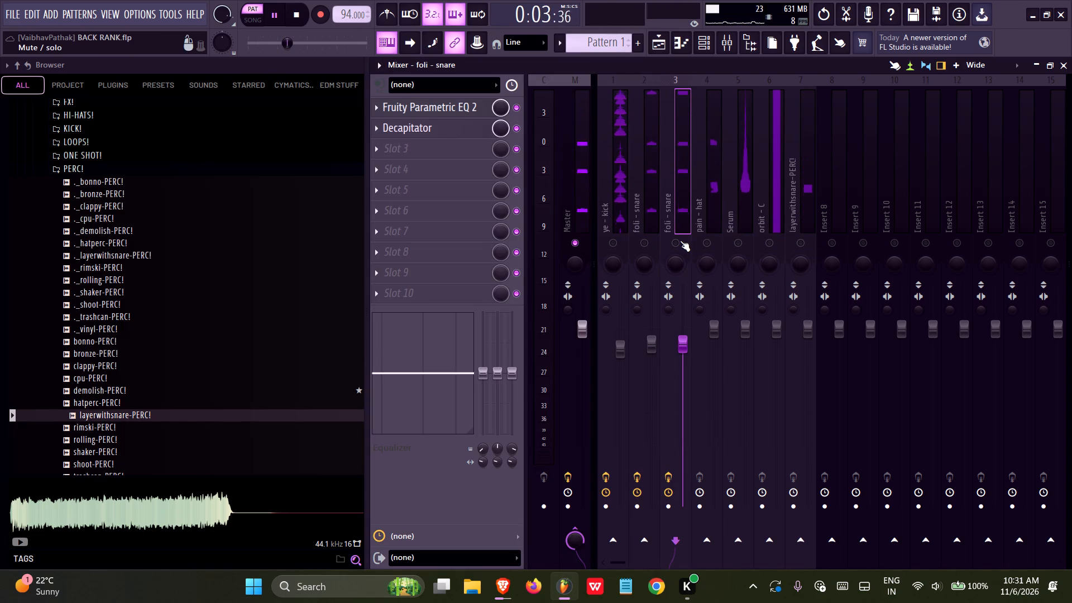
Solo the pain - hat mixer track and lower its volume to slightly above 65%.
click(680, 241)
ctrl+click(705, 242)
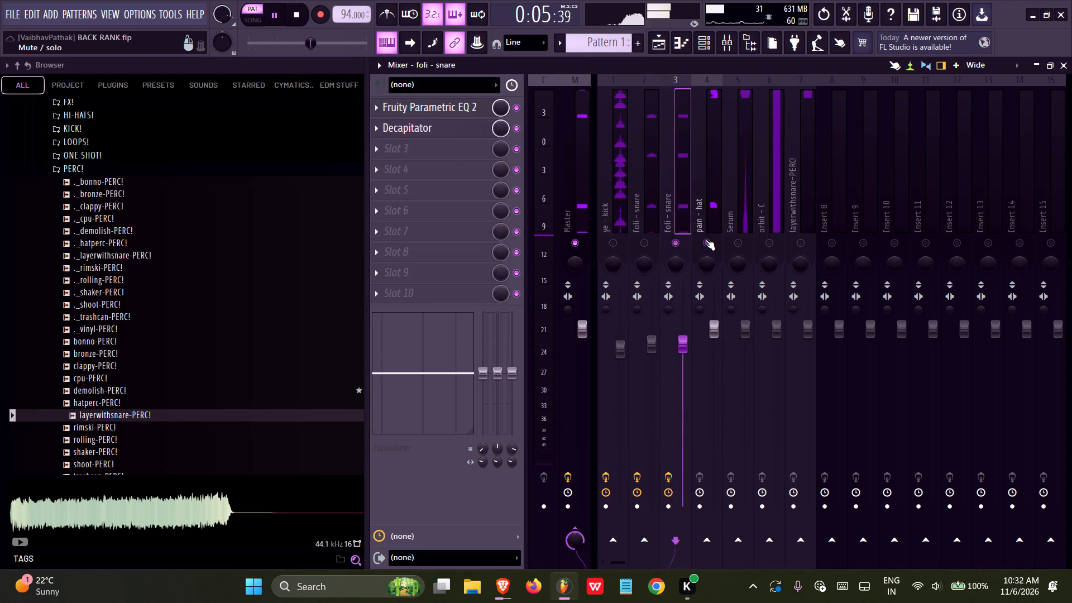
click(709, 221)
drag(712, 328, 693, 450)
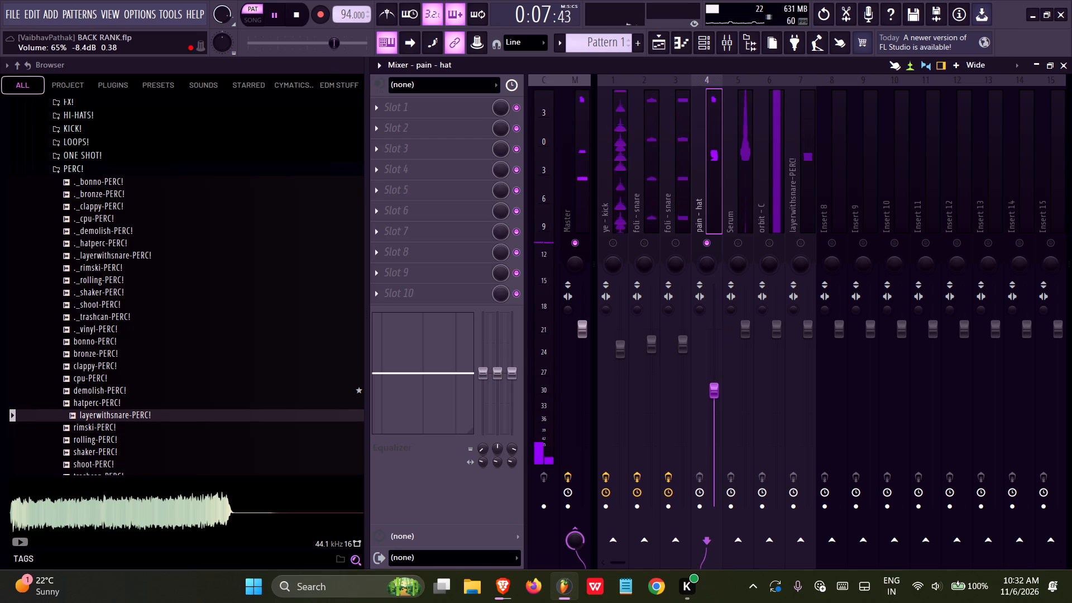
drag(693, 450, 700, 436)
Solo the Serum mixer track and lower its volume to slightly below 75%.
ctrl+click(737, 246)
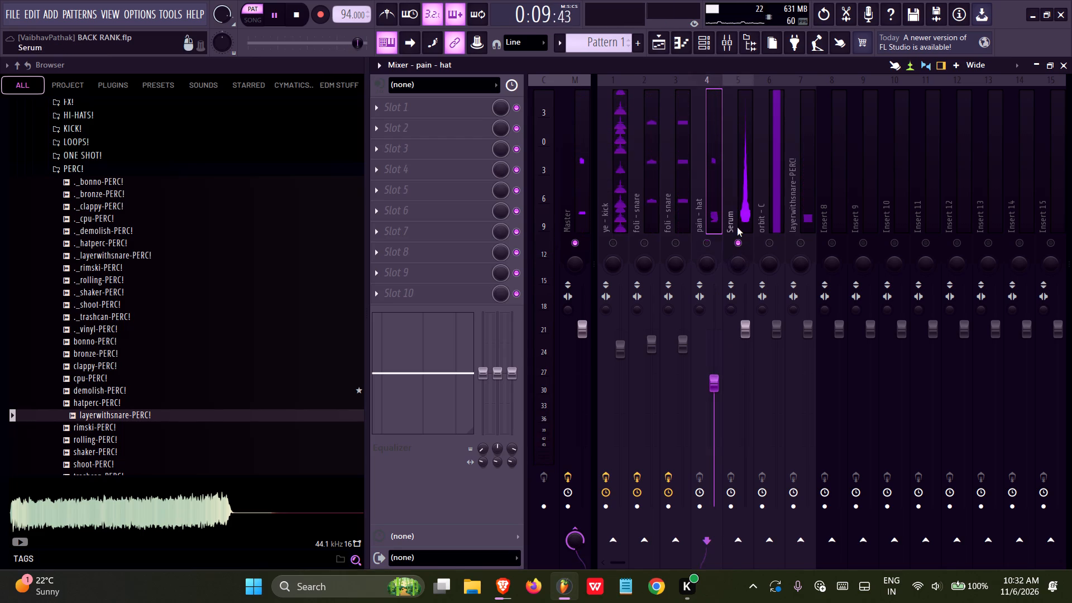
ctrl+click(737, 227)
drag(751, 330, 733, 423)
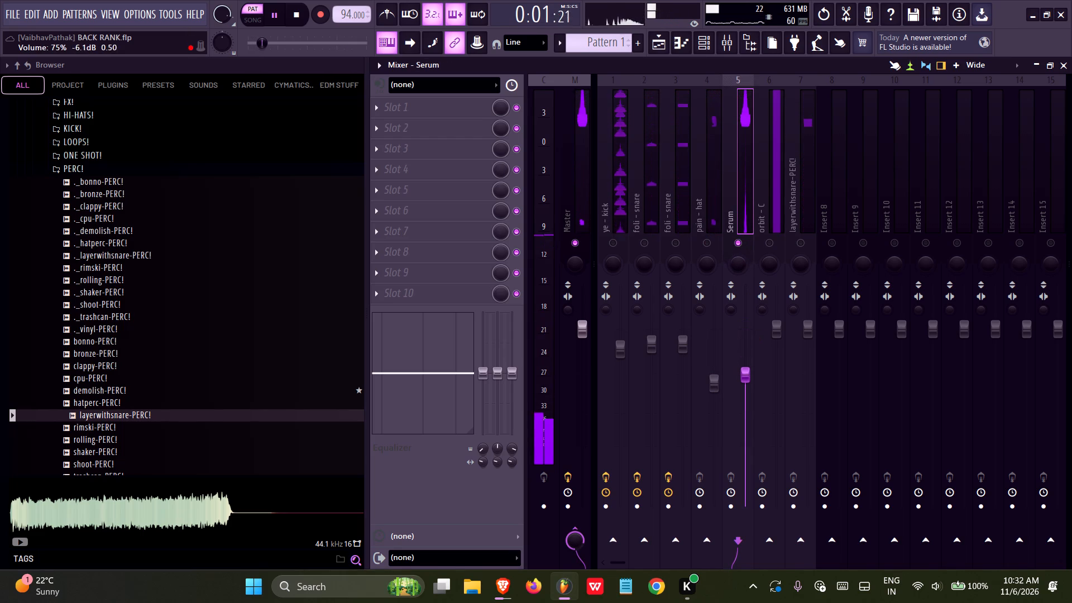
drag(733, 423, 723, 446)
Add Fruity Parametric EQ 2 to Serum, lower band 7 slightly and cut band 1 by 18 dB just below 124 Hz.
click(474, 109)
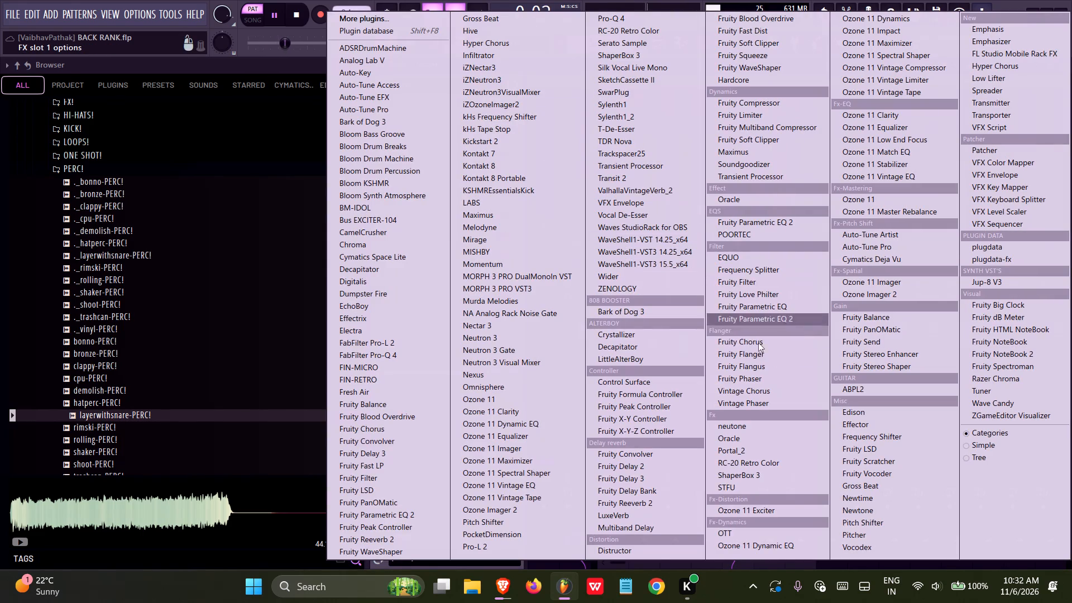
click(772, 320)
drag(740, 311, 573, 411)
drag(669, 343, 757, 247)
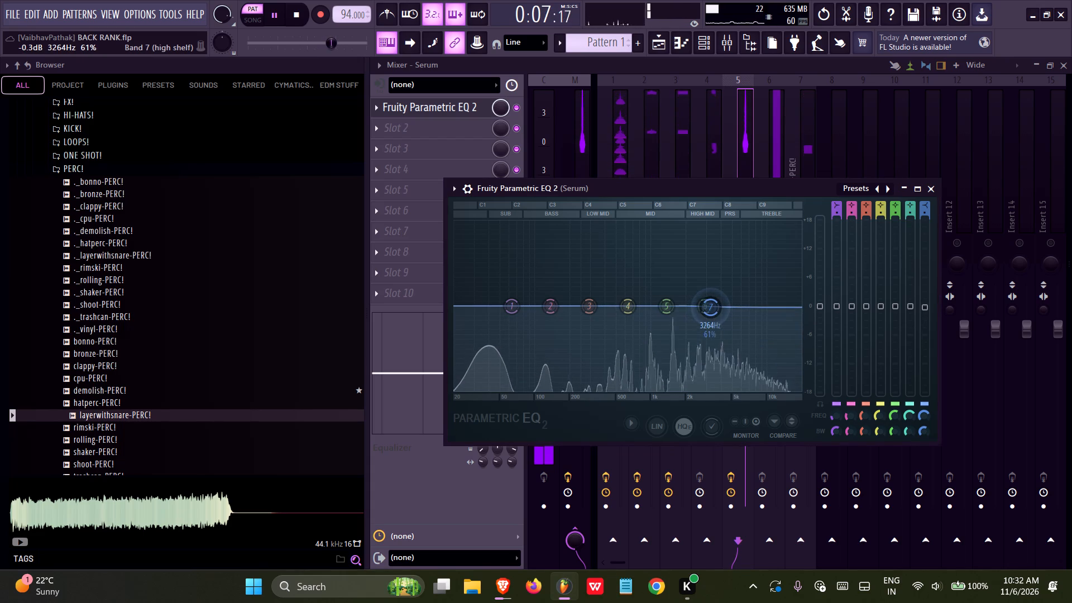
drag(757, 247, 763, 259)
drag(516, 306, 722, 51)
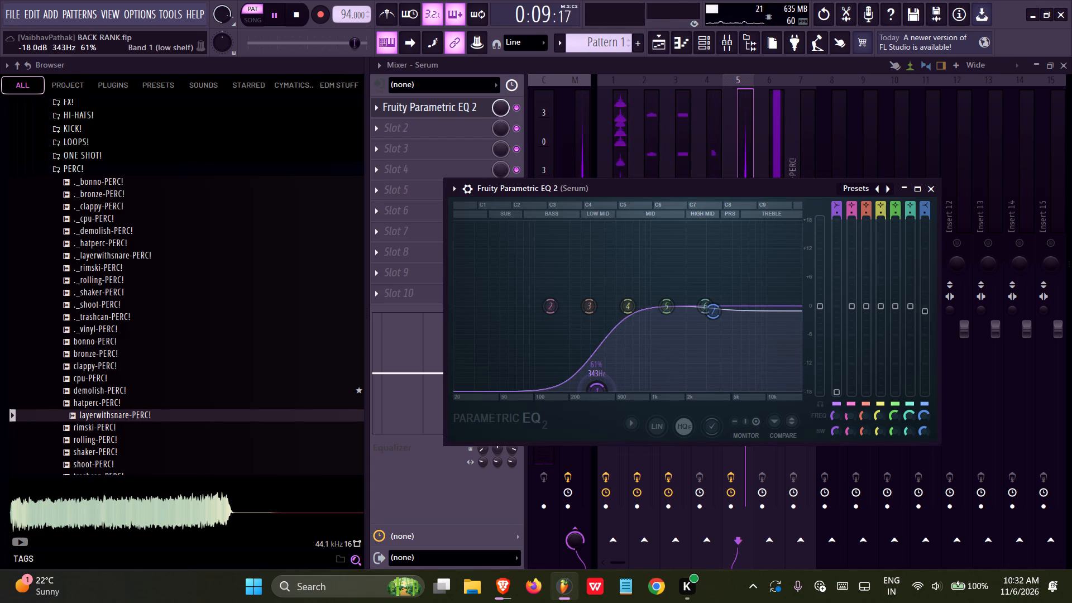
drag(722, 51, 596, 85)
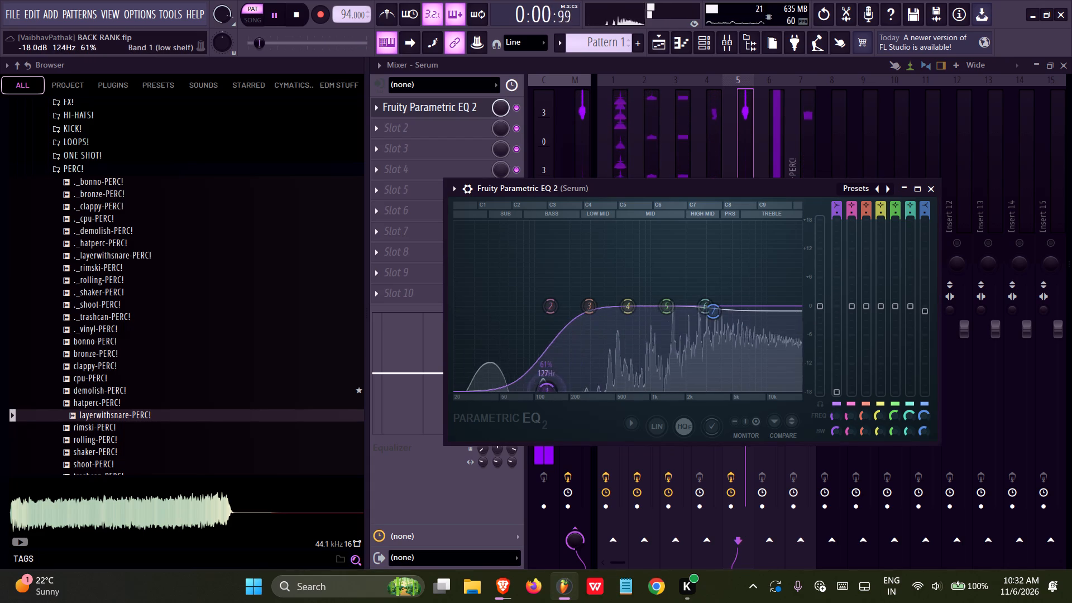
drag(596, 85, 580, 90)
click(939, 189)
click(935, 189)
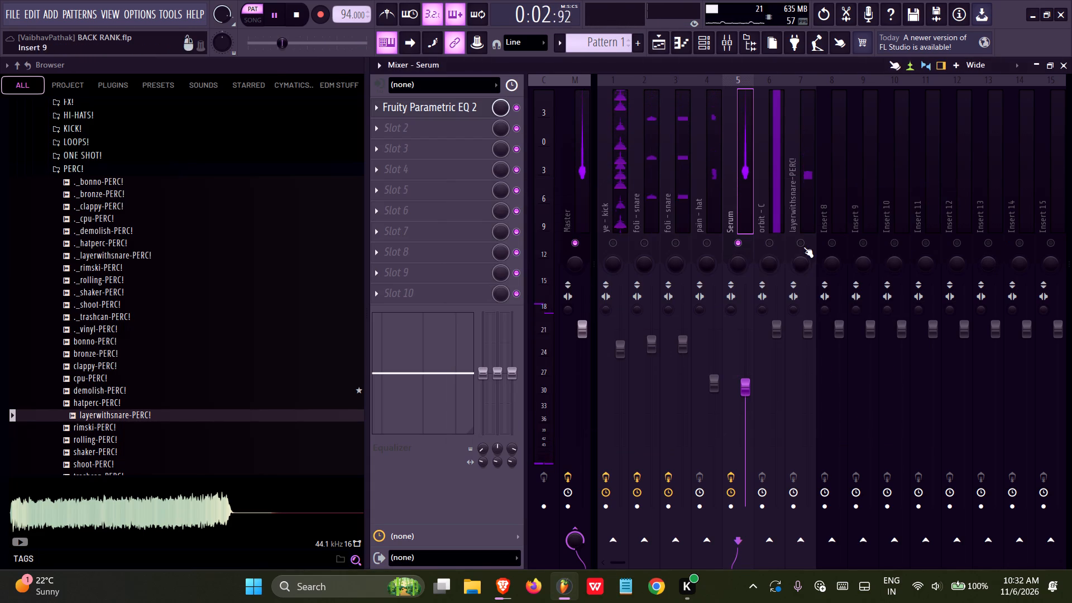
Solo orbit - C together with ye - kick and route the kick to the orbit - C track for sidechaining.
ctrl+drag(769, 244, 772, 238)
ctrl+click(774, 216)
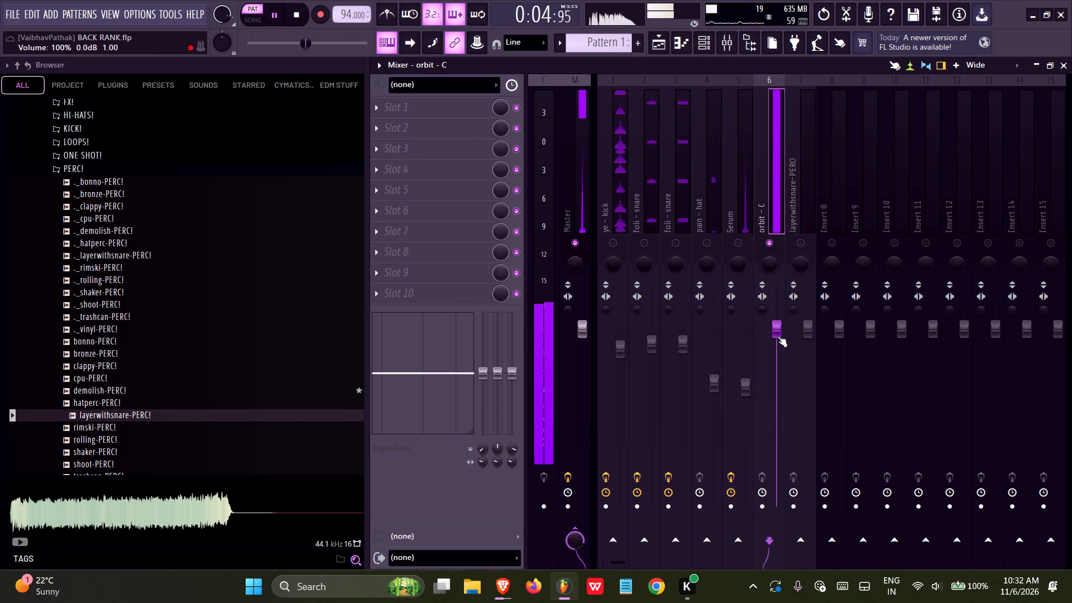
click(618, 221)
click(614, 238)
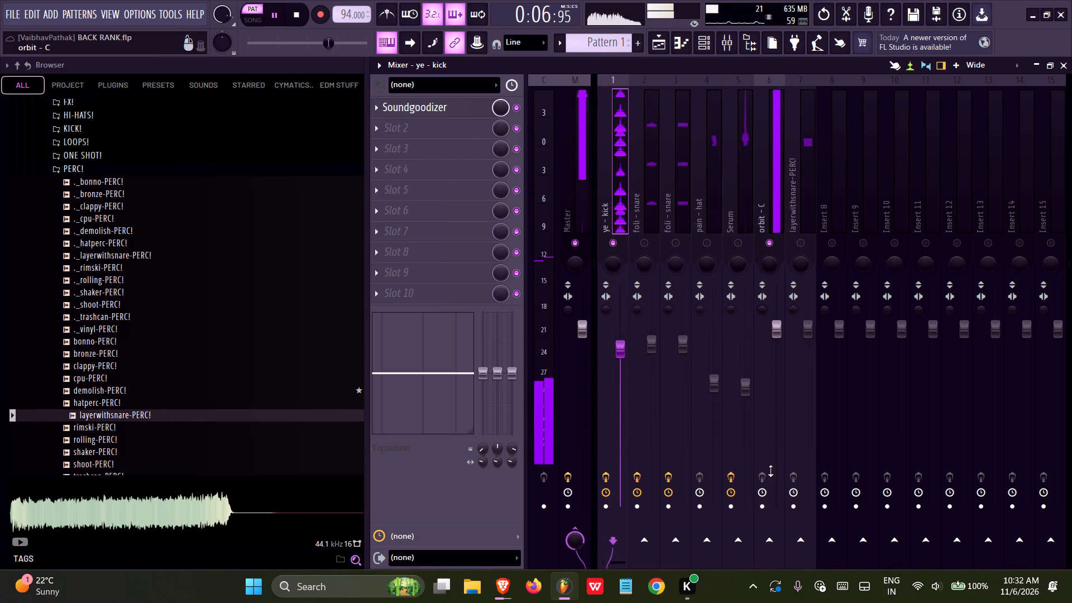
click(778, 540)
Add Fruity Limiter to orbit - C, switch it to compressor mode and choose ye - kick as its sidechain input.
click(773, 217)
click(422, 101)
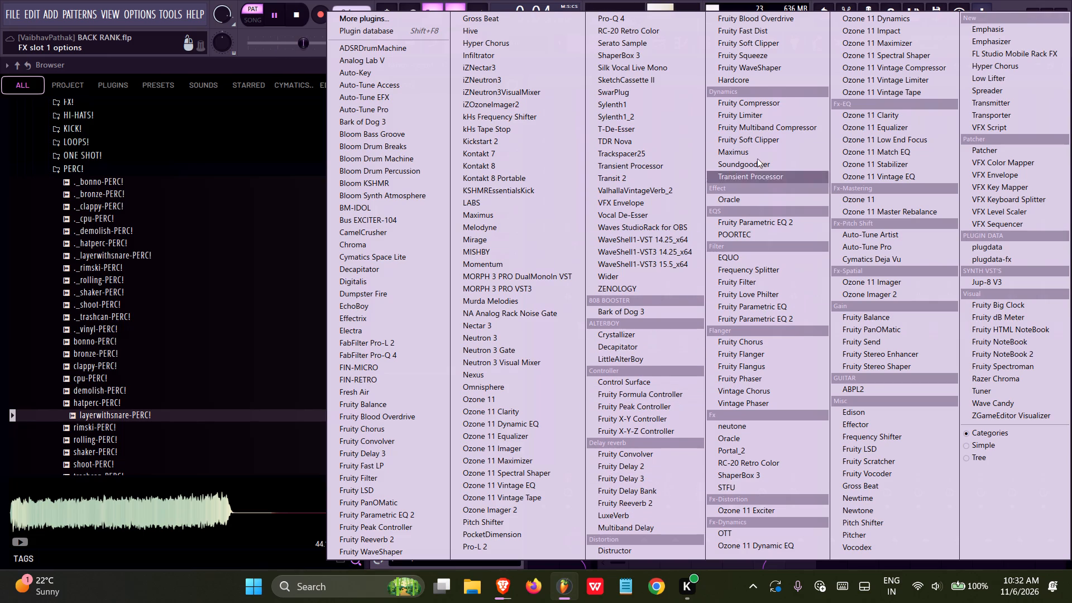
click(750, 117)
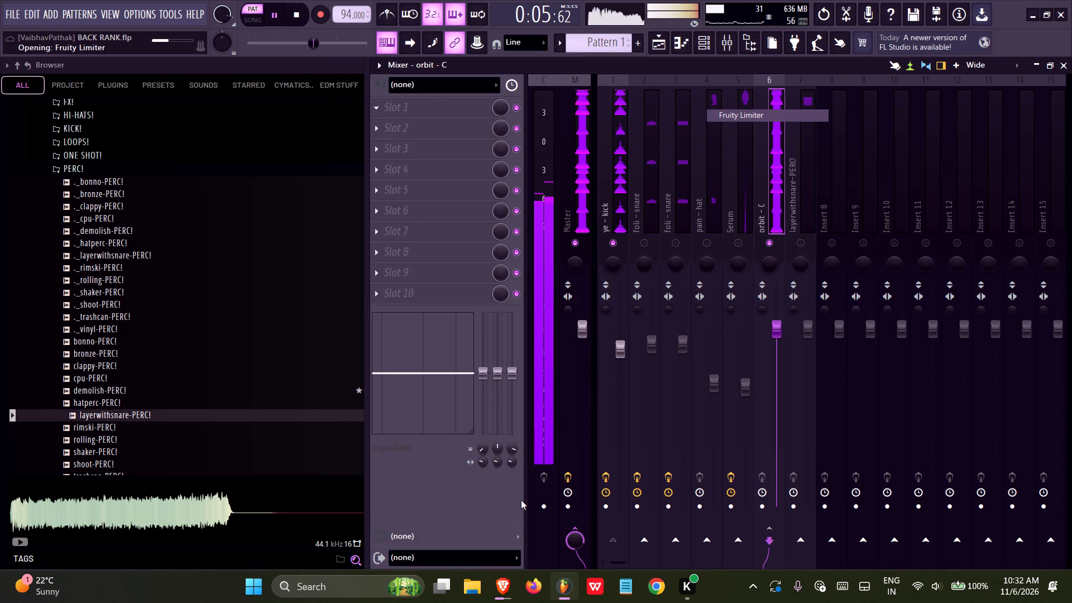
click(601, 434)
right_click(745, 430)
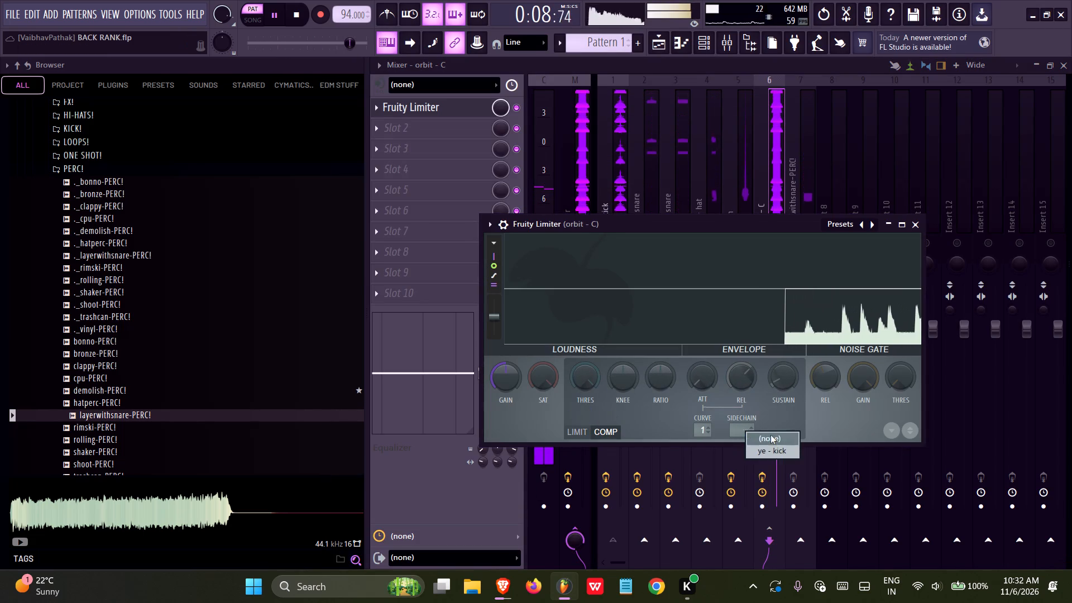
click(767, 456)
Set the orbit - C compressor's threshold to about -20 dB, its knee above 83%, and adjust the ratio for kick ducking.
drag(578, 379, 564, 535)
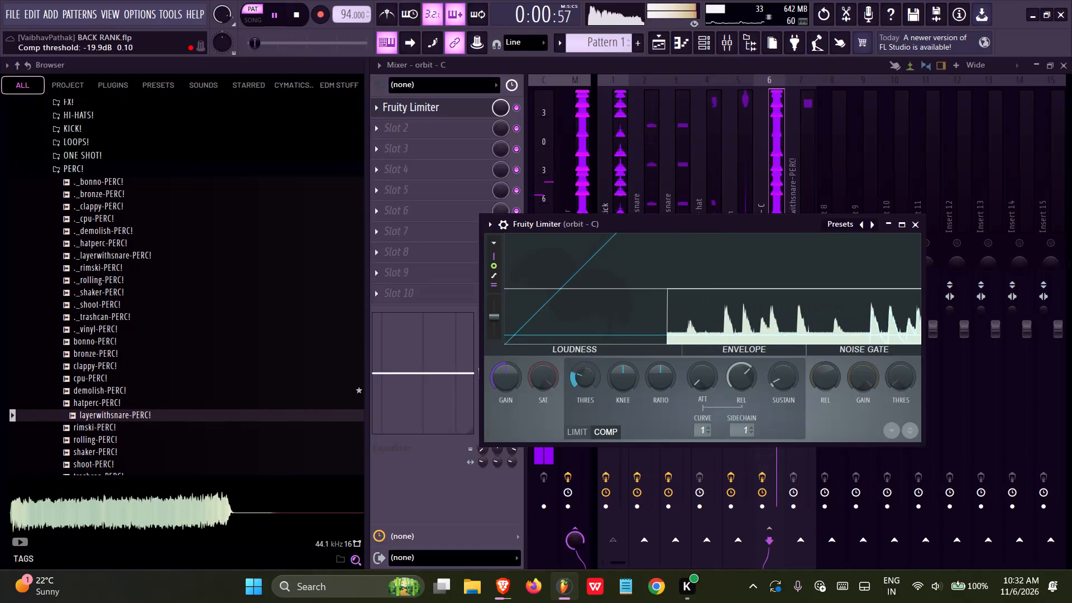
drag(564, 535, 562, 543)
drag(614, 380, 636, 195)
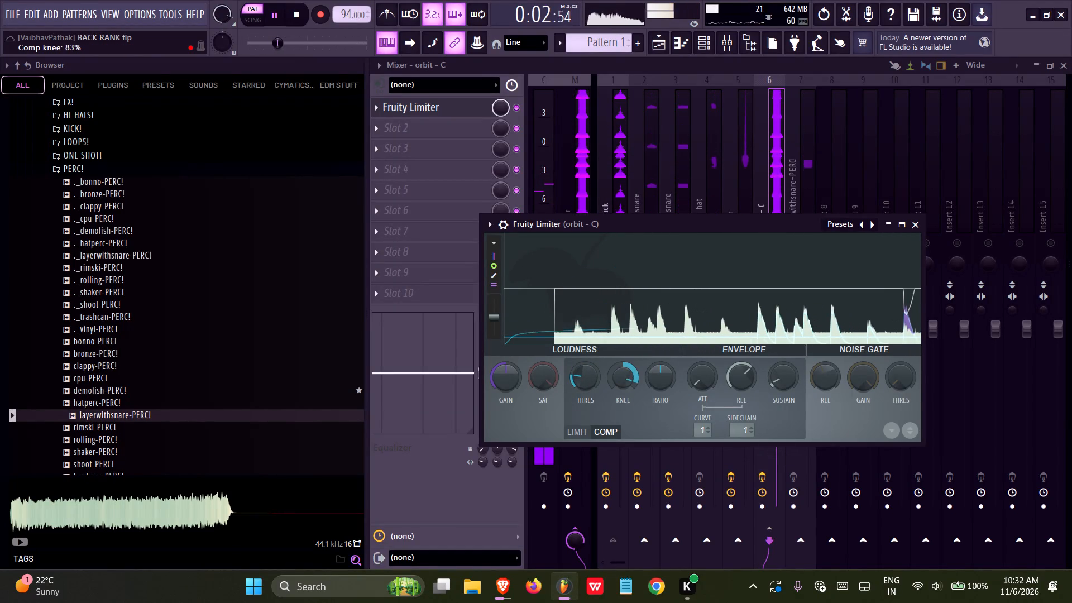
drag(636, 195, 644, 159)
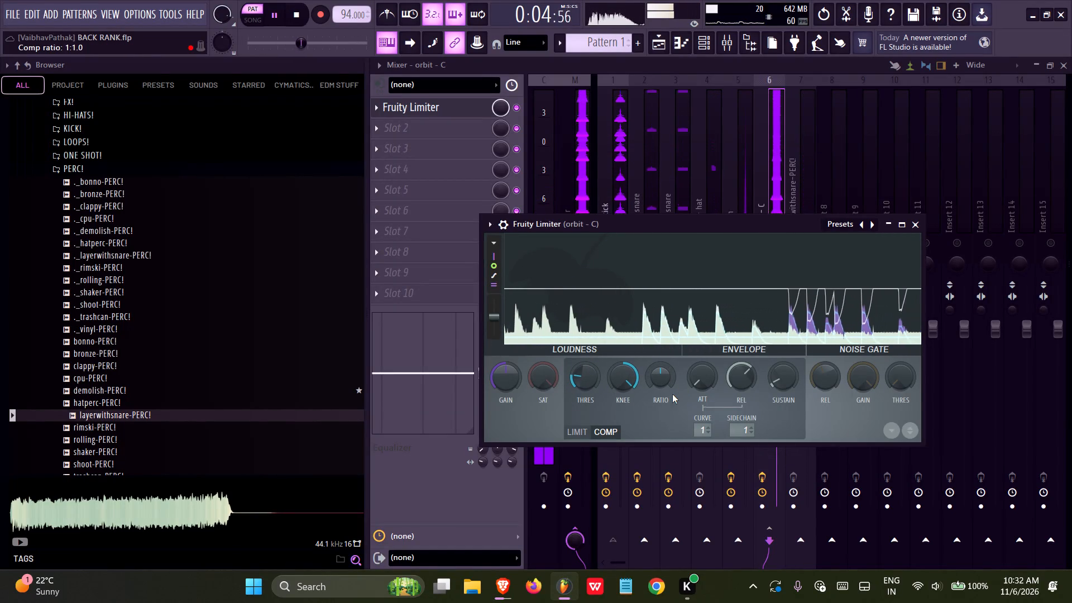
drag(661, 368, 658, 360)
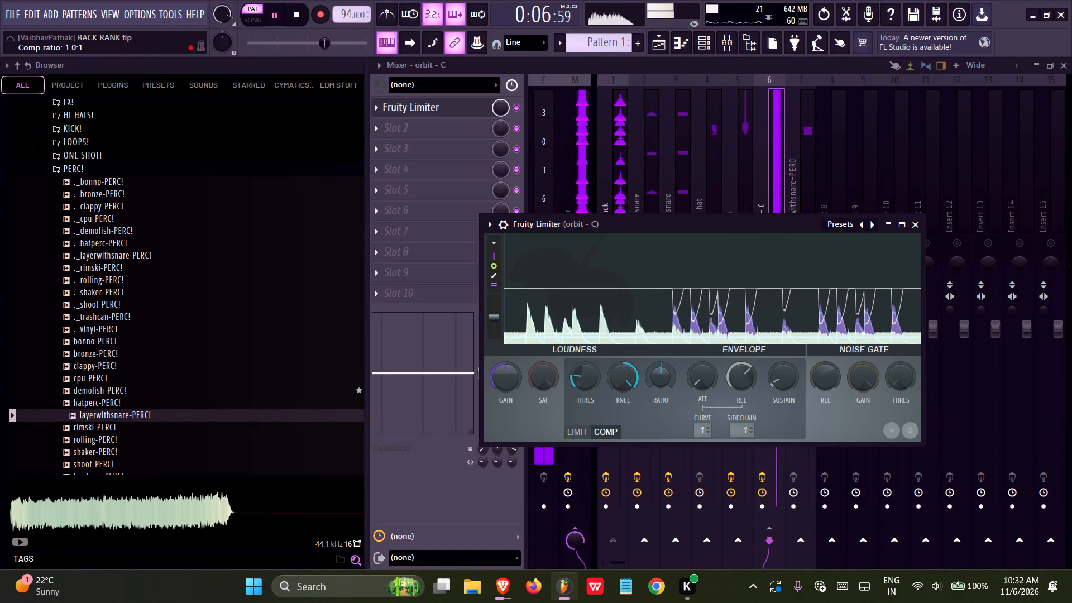
drag(658, 360, 665, 284)
click(914, 229)
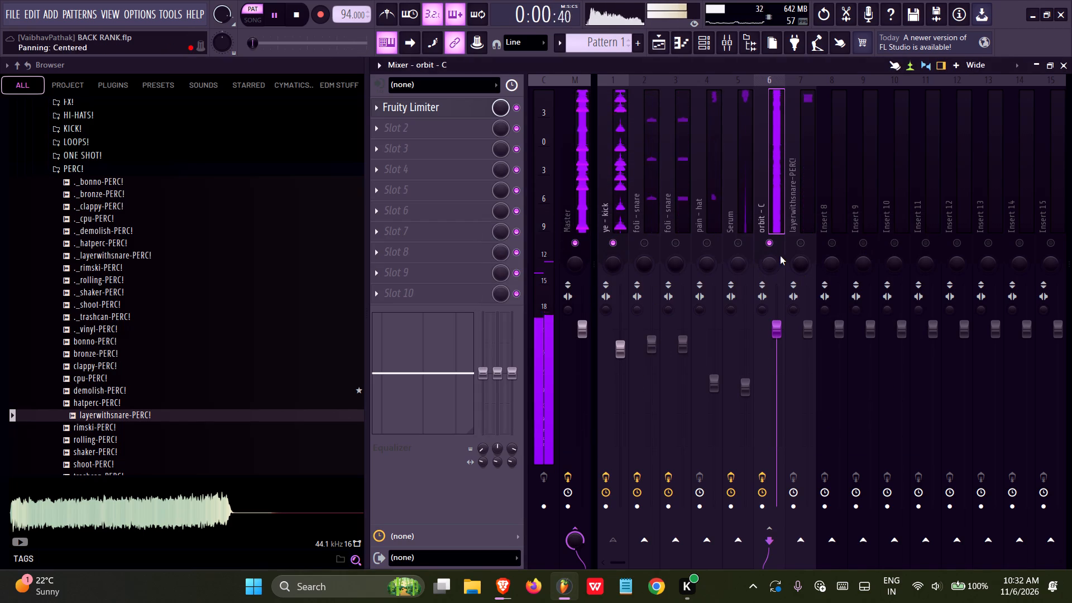
Unsolo orbit - C to reactivate all mixer tracks.
ctrl+click(768, 240)
ctrl+click(772, 241)
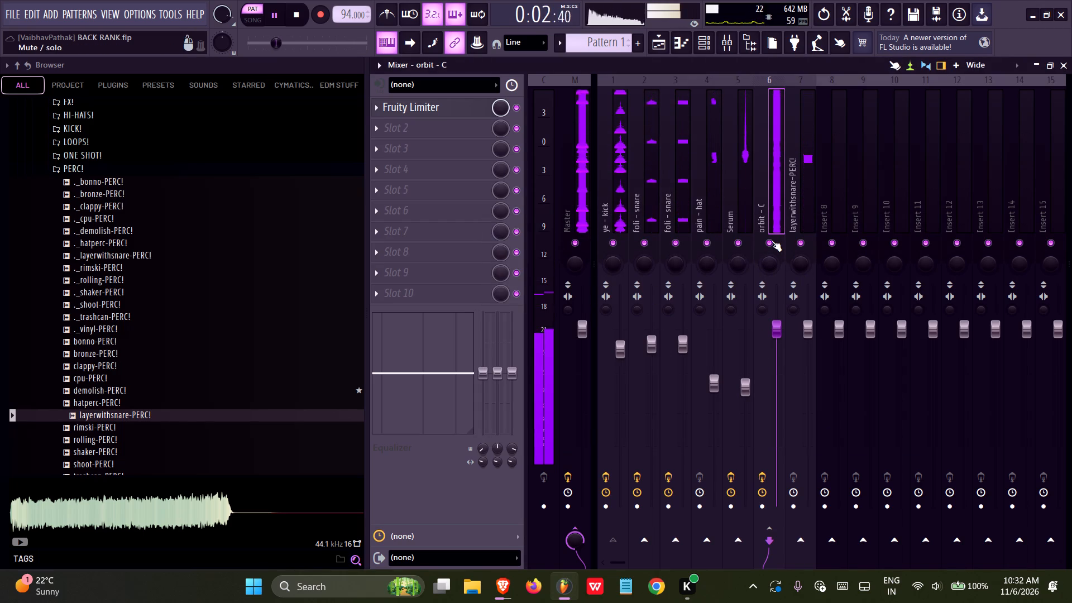
Return to the playlist, save the project and collapse the open OBLITERATE! - SAPJER KIT sample folders.
click(662, 51)
ctrl+scroll(702, 250, down, 10)
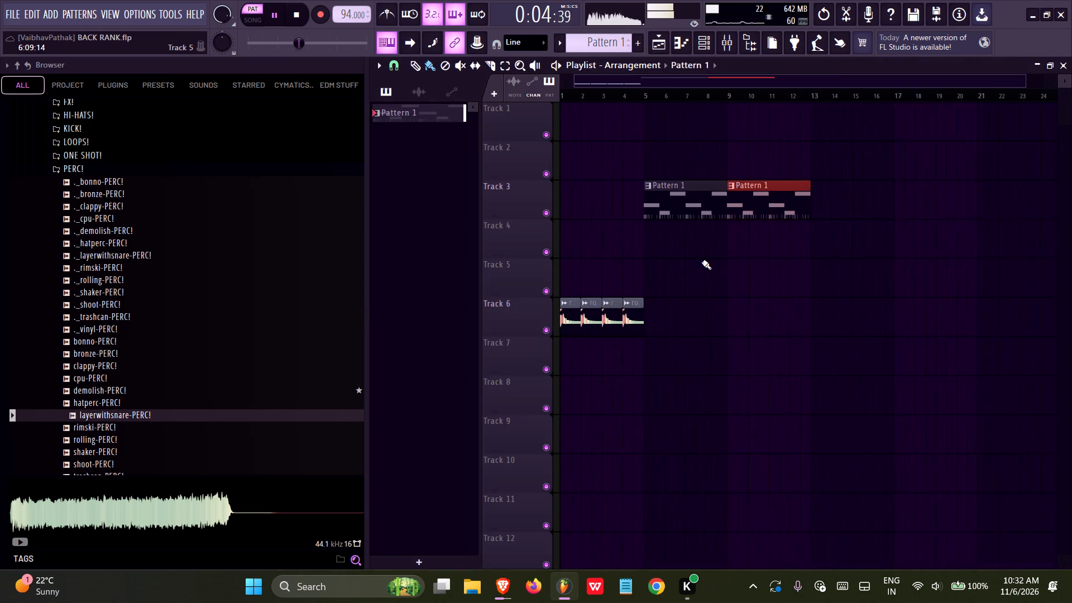
key(ctrl+s)
click(102, 167)
scroll(99, 297, up, 2)
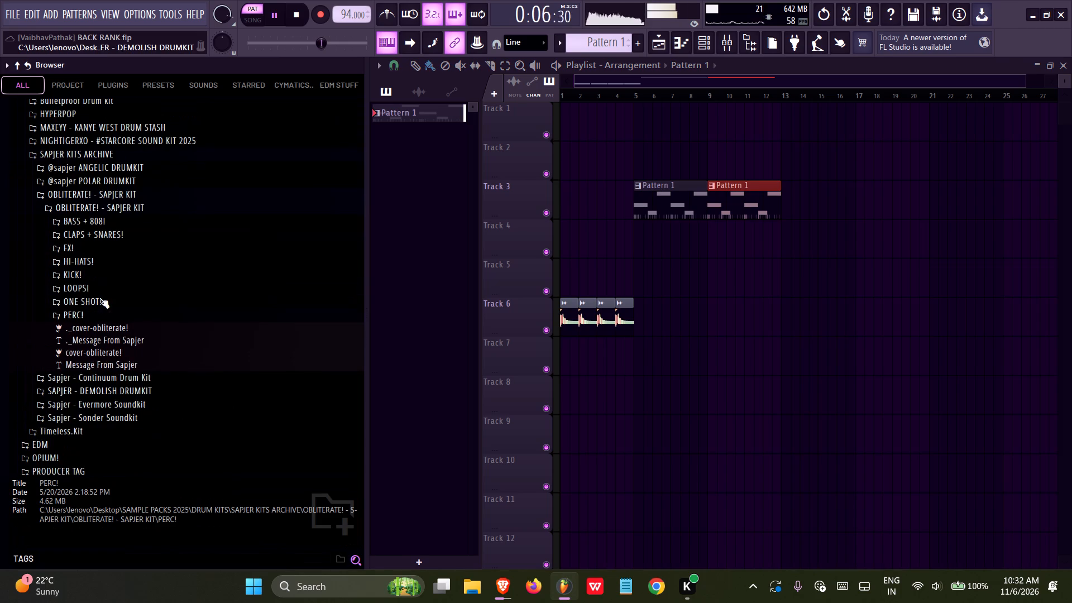
key(ctrl+s)
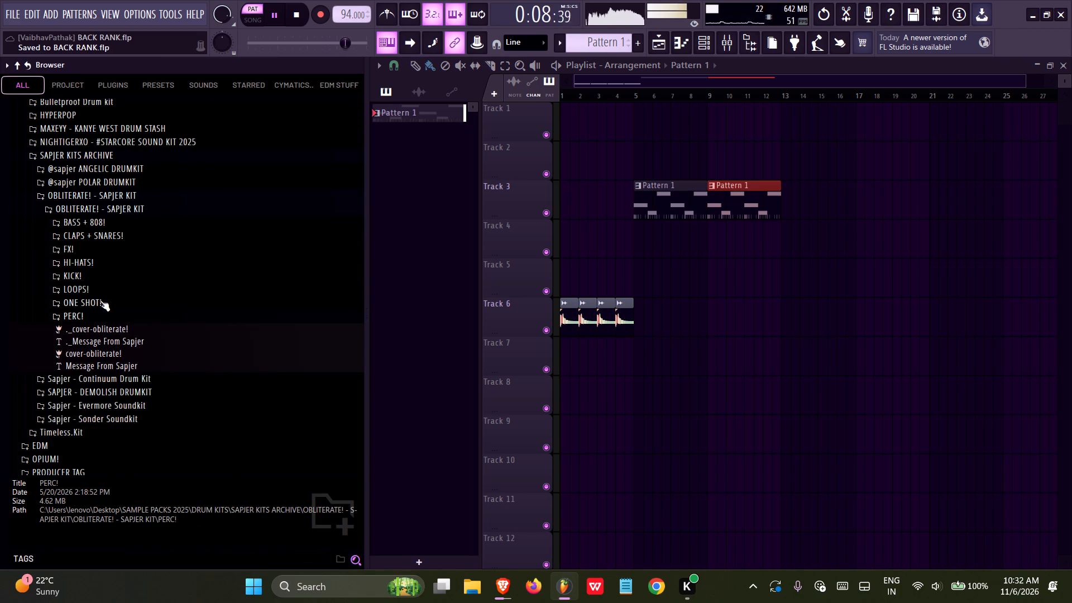
click(98, 208)
key(ctrl+s)
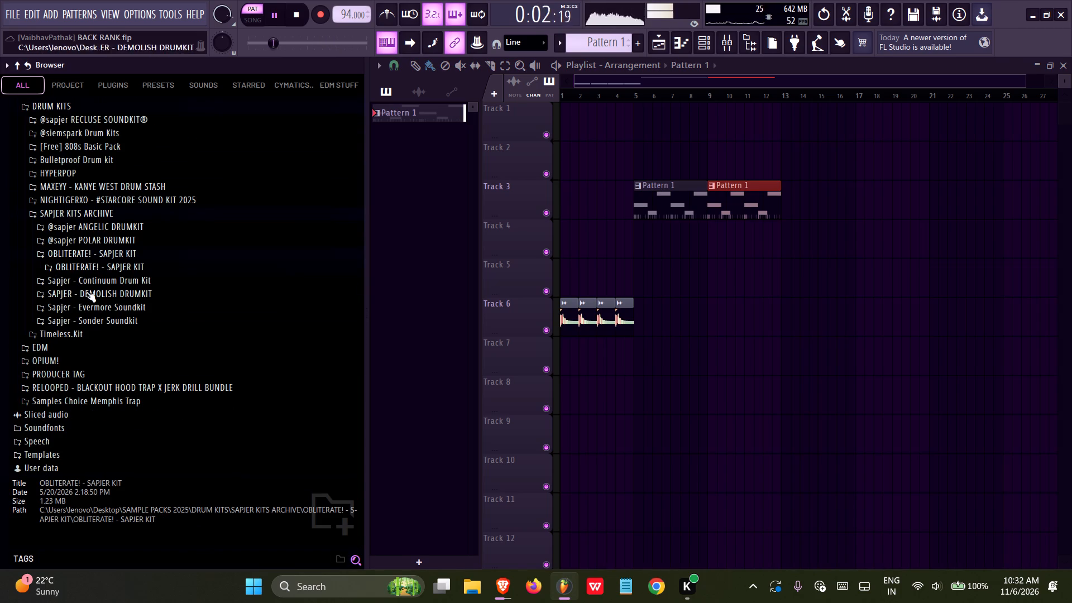
Stop playback and look through the subfolders of the SAPJER - DEMOLISH DRUMKIT.
key(space)
click(84, 293)
click(83, 305)
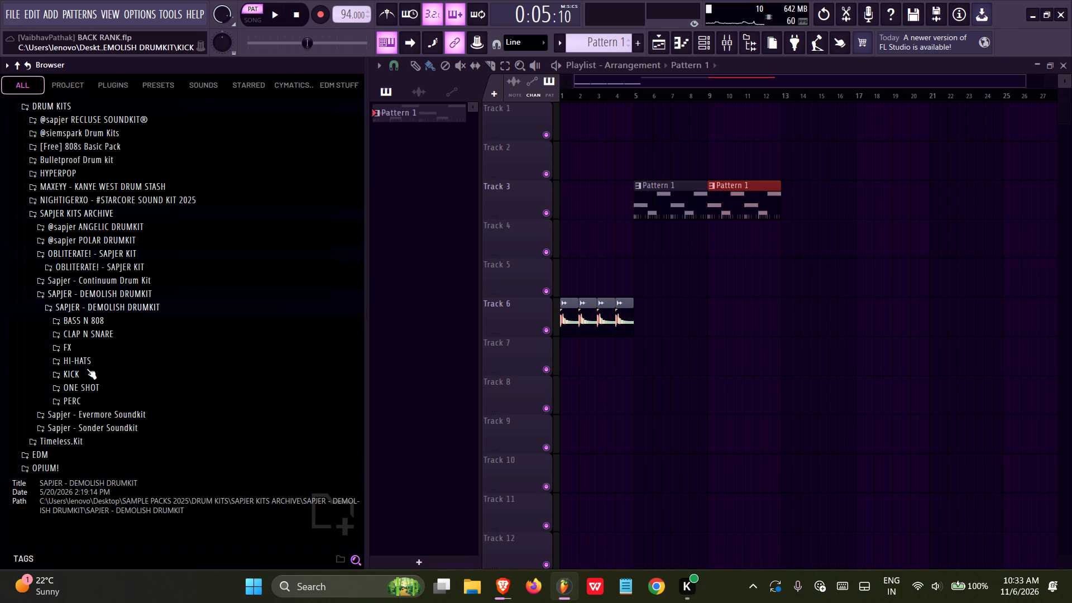
click(94, 300)
Switch to the empty Pattern 2 in the channel rack and add a second Serum instrument channel.
click(706, 45)
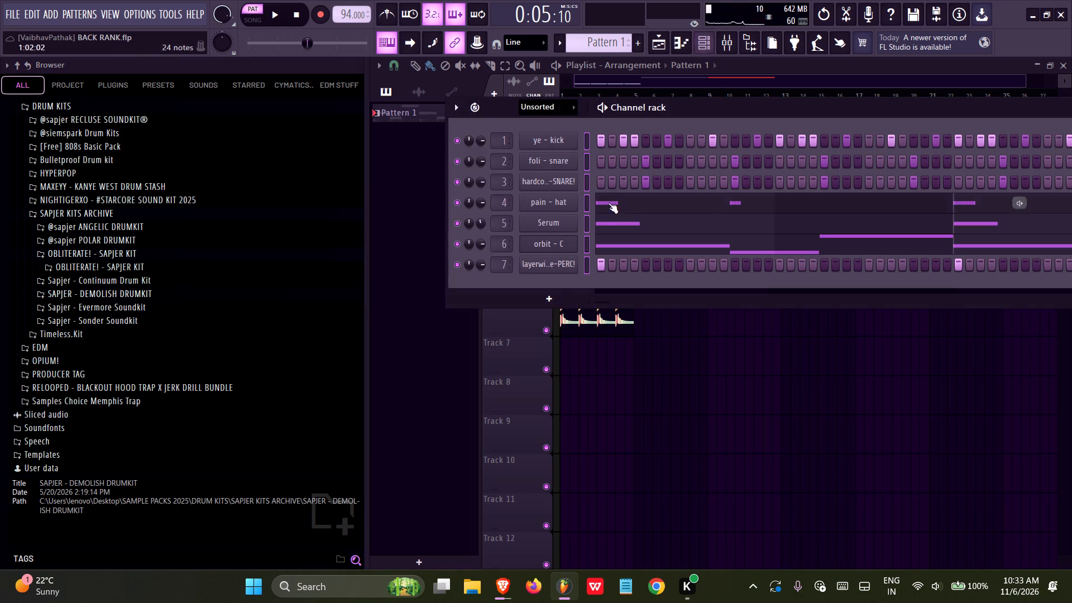
scroll(619, 45, up, 1)
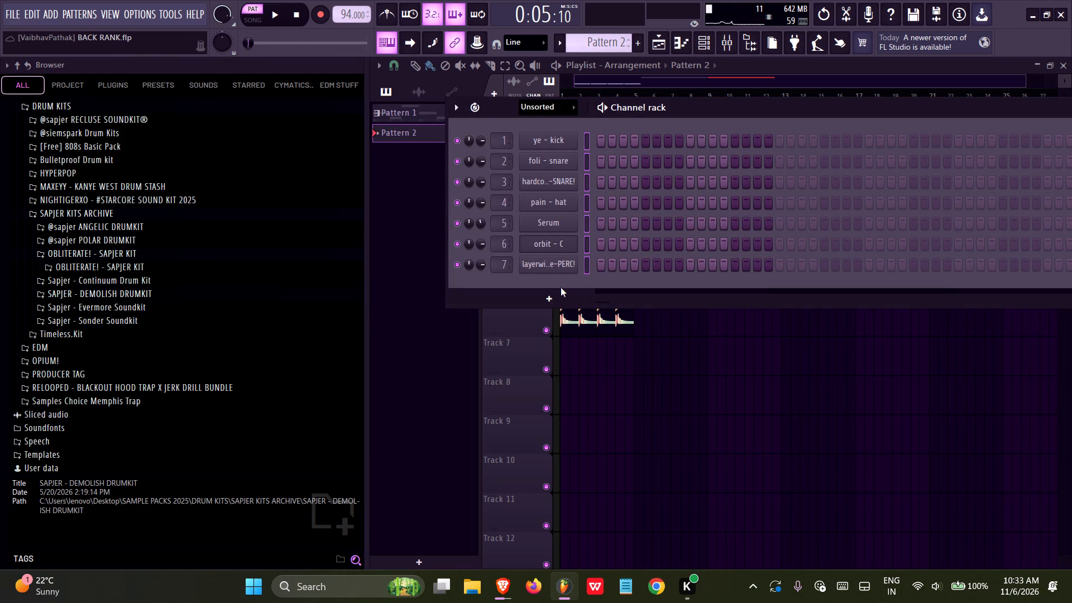
click(556, 304)
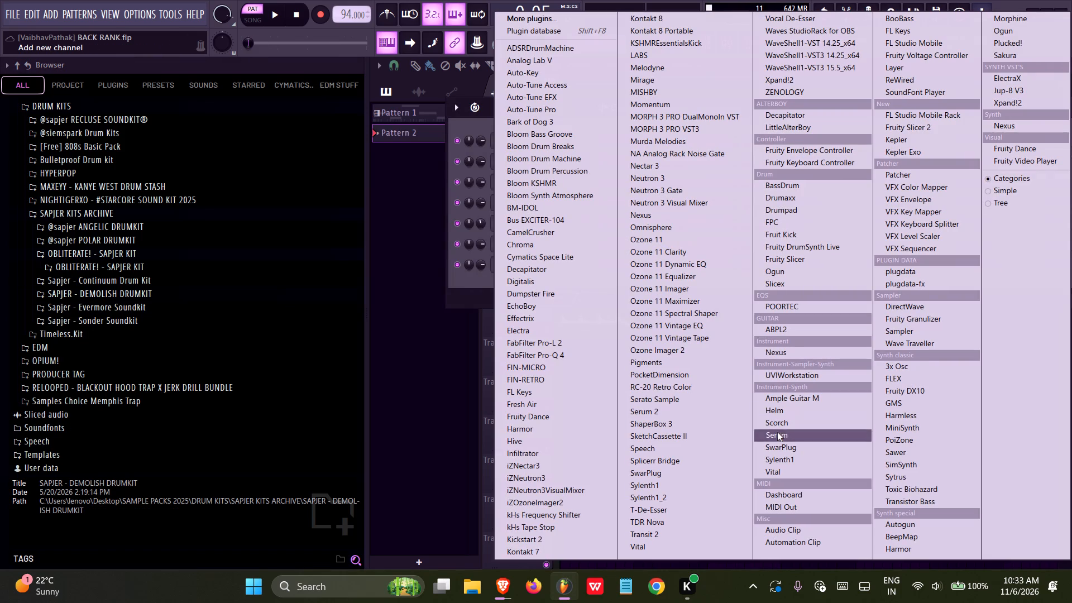
click(777, 434)
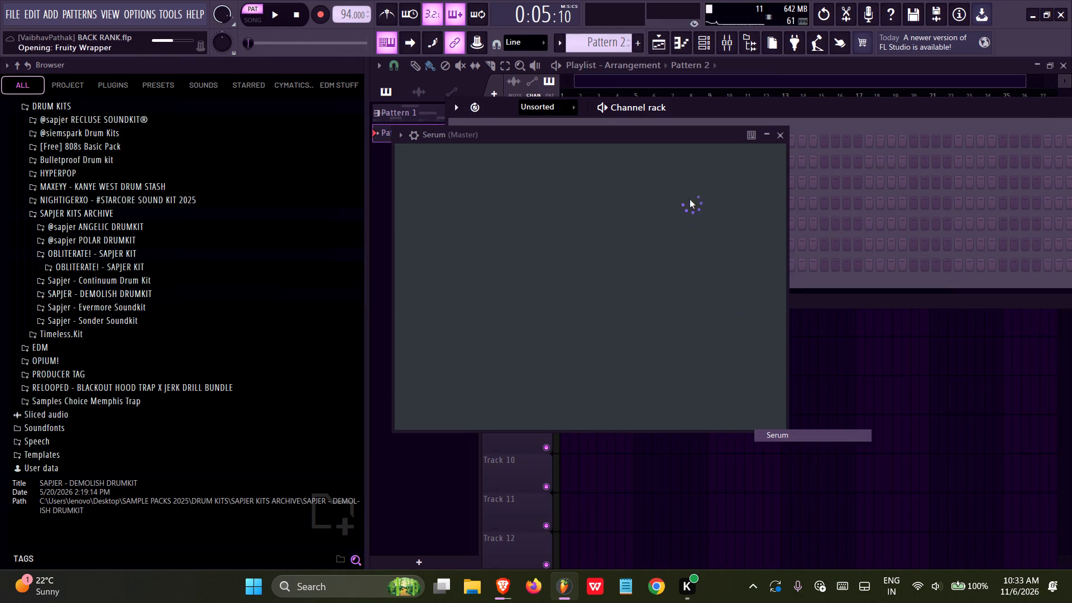
Audition pluck presets from the myth serum bank on D# notes, starting at pluck [create], and load pluck [glitch].
click(705, 158)
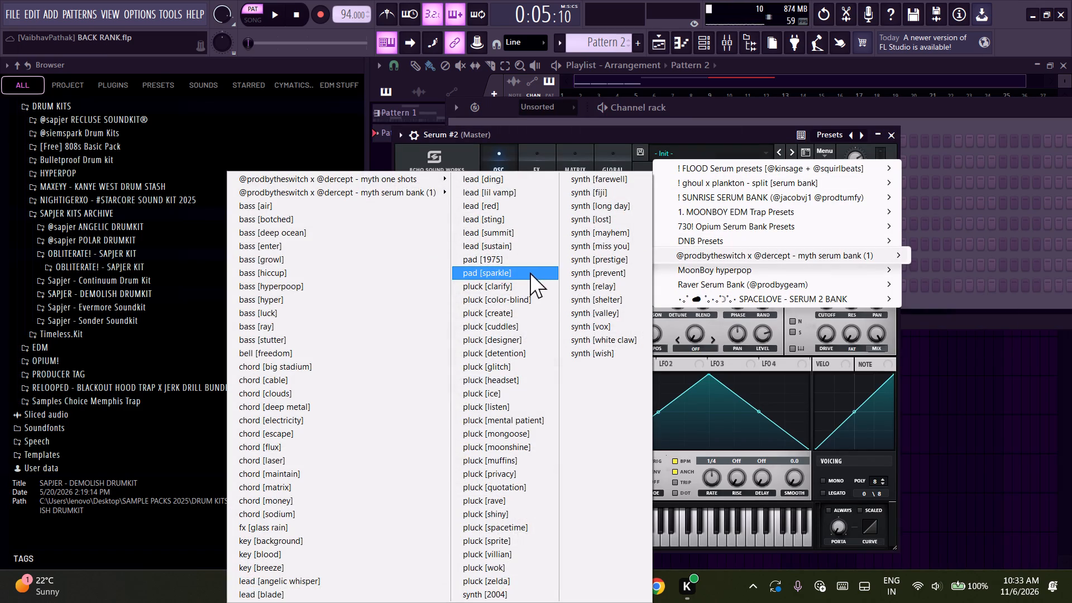
click(495, 318)
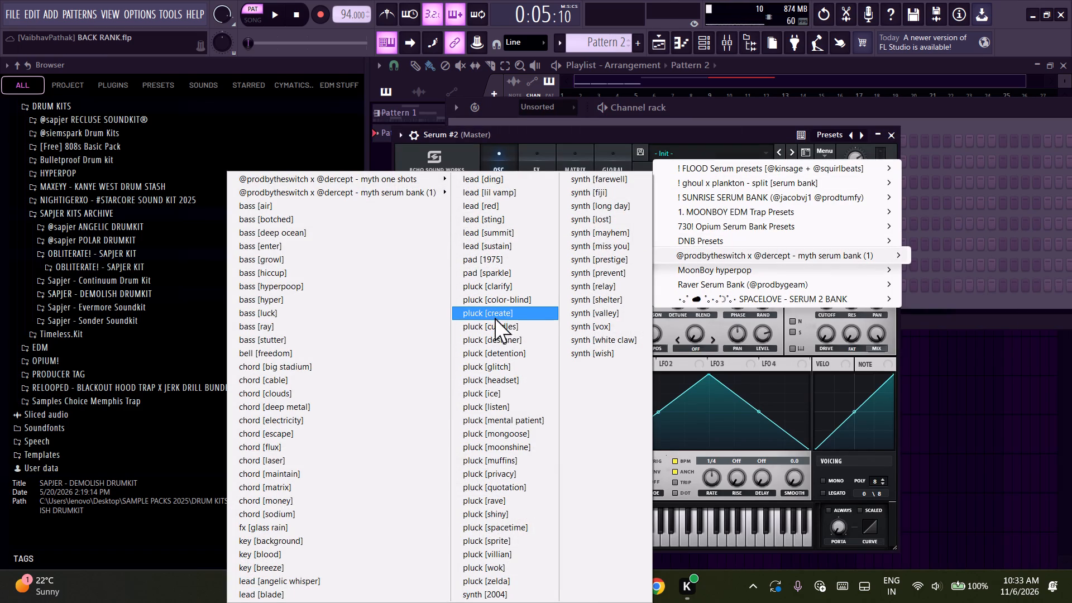
key(d)
key(d)
click(781, 153)
key(d)
key(d)
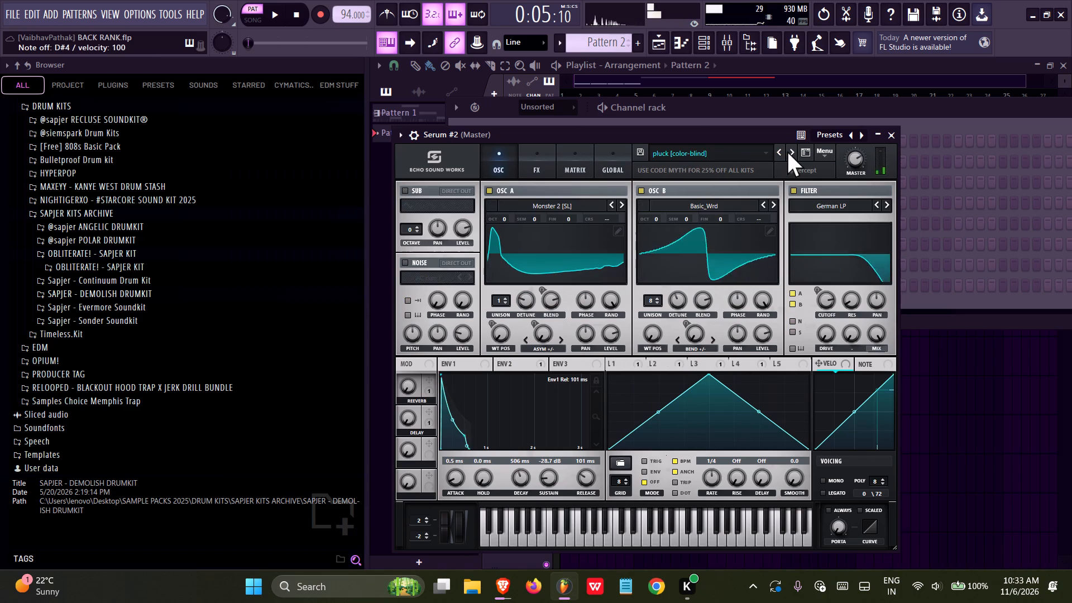
double_click(789, 151)
key(d)
click(789, 151)
text(ddd)
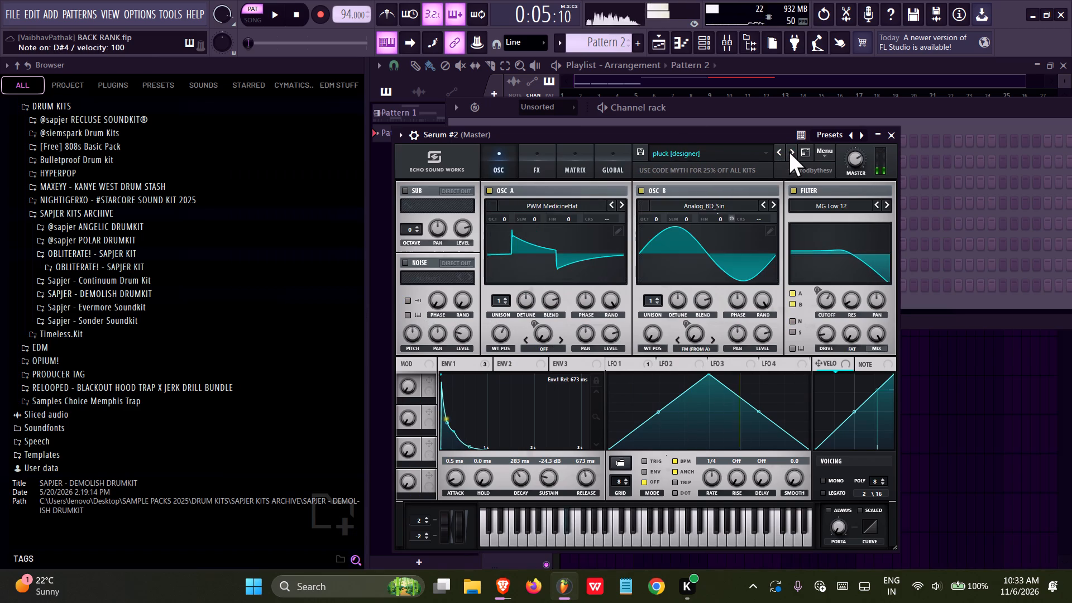
click(789, 151)
text(ddd)
click(789, 151)
text(ddd)
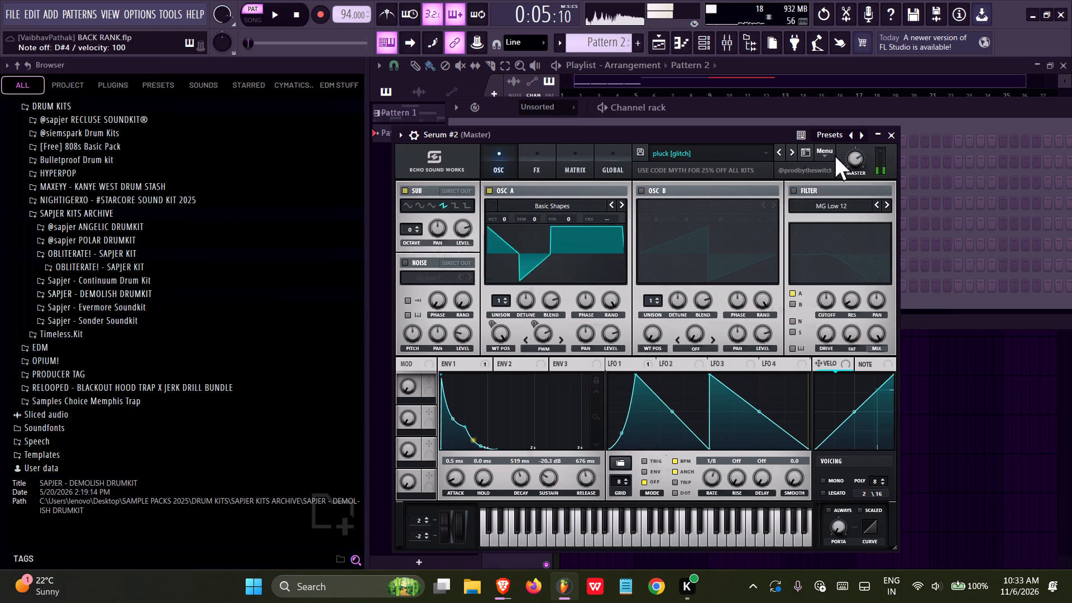
click(893, 135)
Open the piano roll of Serum #2 and place a one-step B5 note at the start of Pattern 2.
right_click(571, 290)
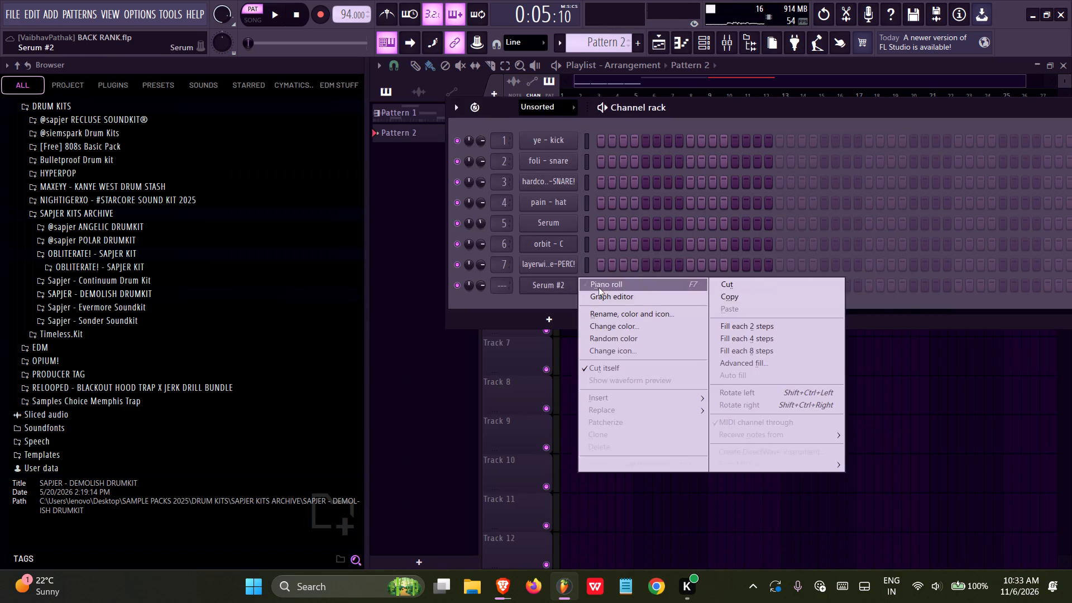
click(608, 285)
drag(431, 186, 346, 335)
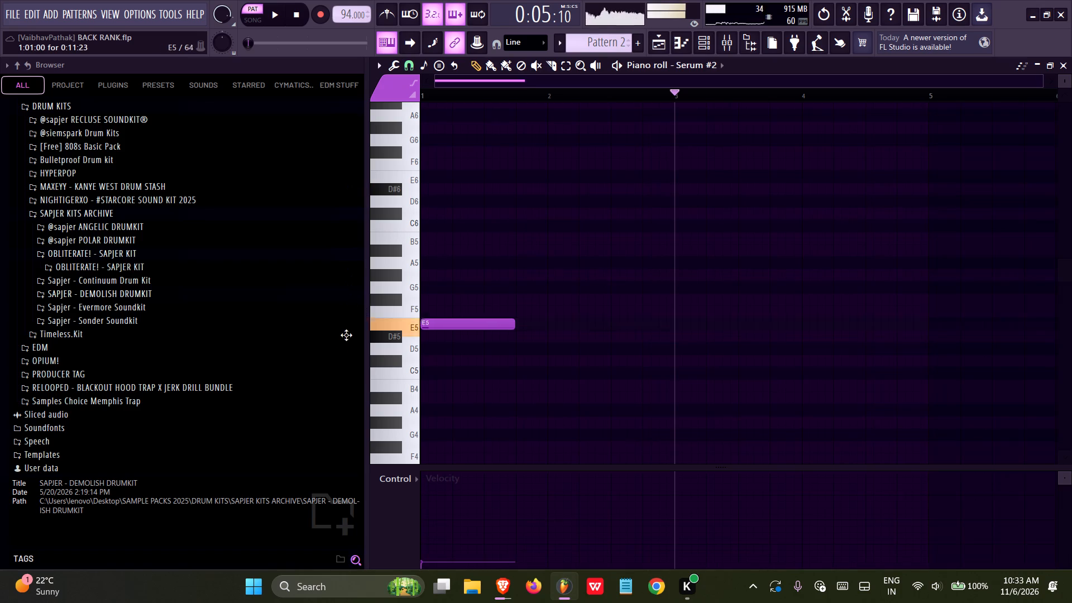
drag(346, 335, 346, 345)
drag(513, 337, 424, 341)
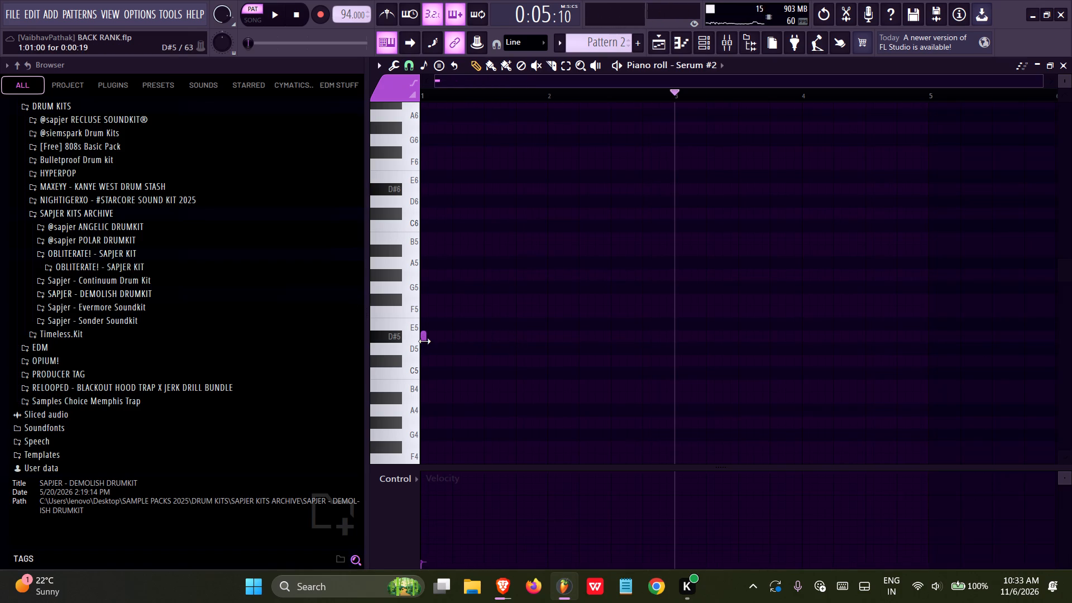
drag(424, 341, 427, 341)
ctrl+scroll(419, 351, up, 19)
drag(443, 339, 346, 241)
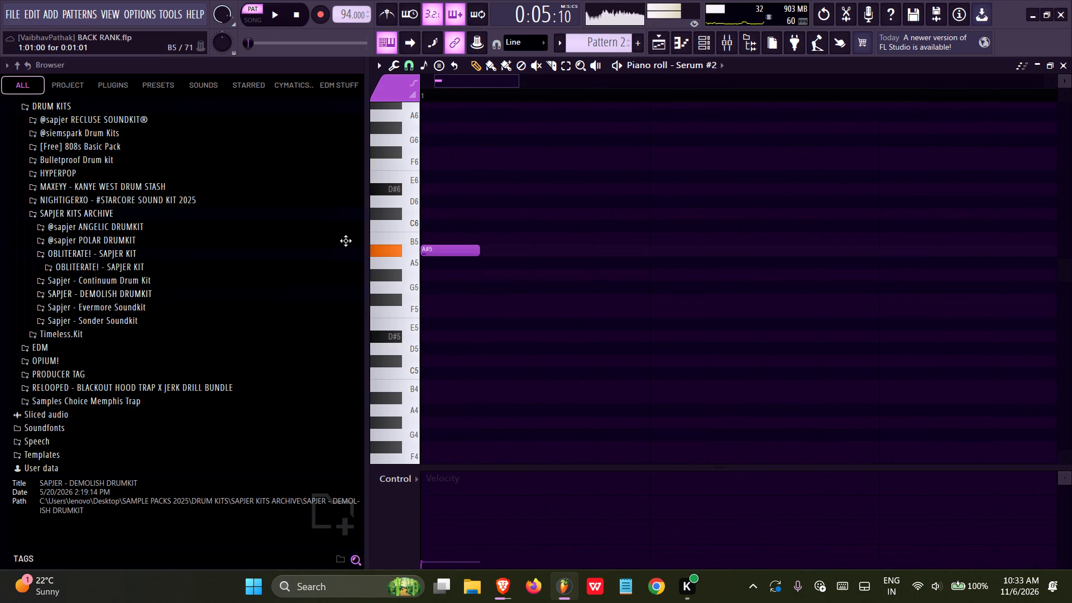
drag(346, 241, 344, 238)
ctrl+scroll(513, 260, up, 5)
click(454, 236)
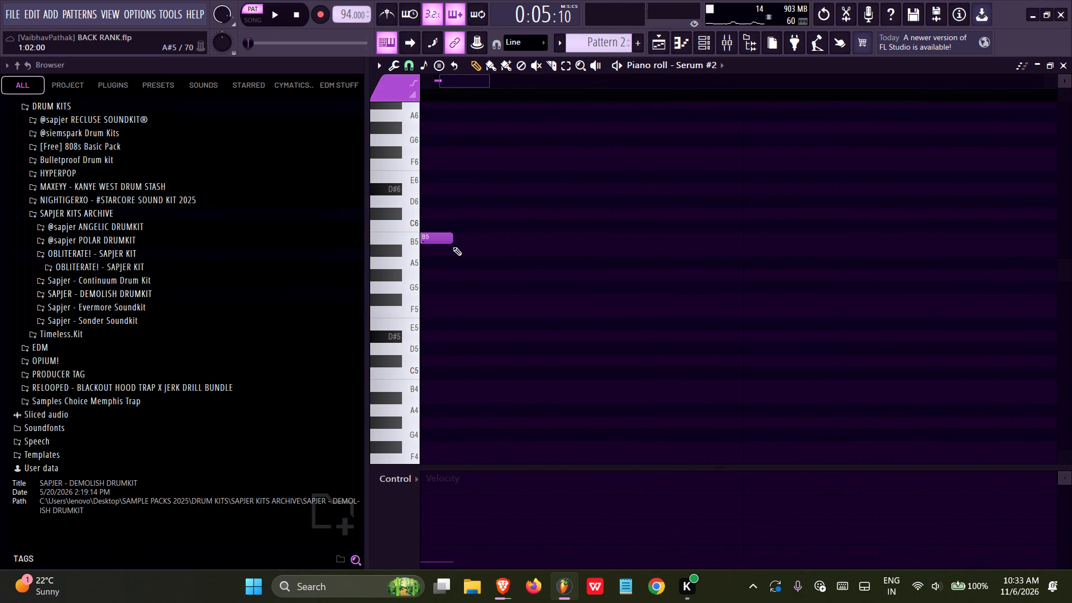
Add A#5 on step 2 and a D#6 plus G#5 chord on step 3, and play the phrase.
click(453, 247)
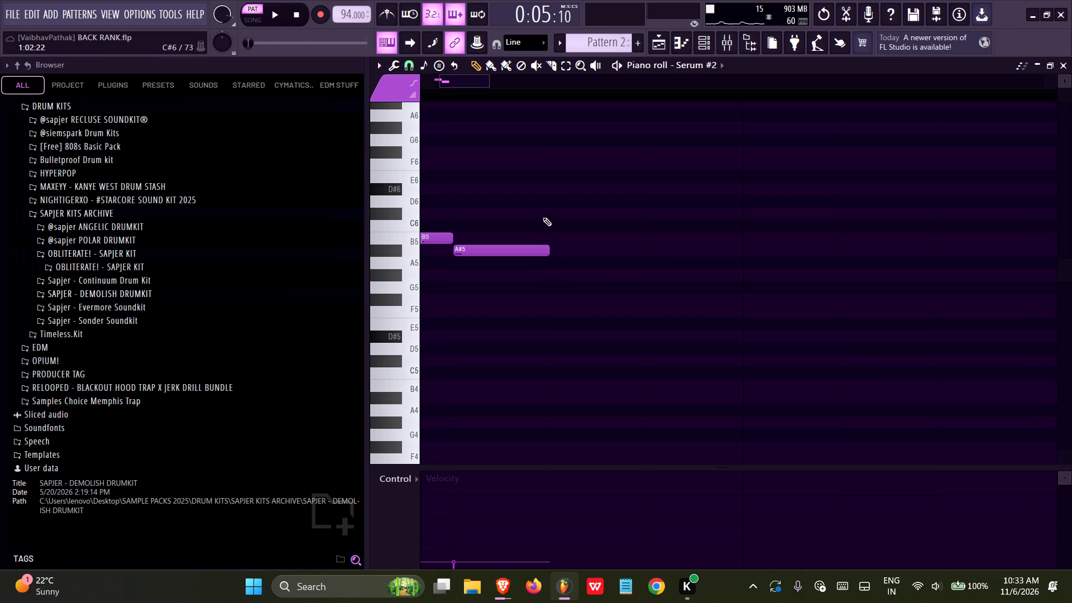
click(549, 189)
key(space)
ctrl+scroll(647, 277, down, 5)
key(space)
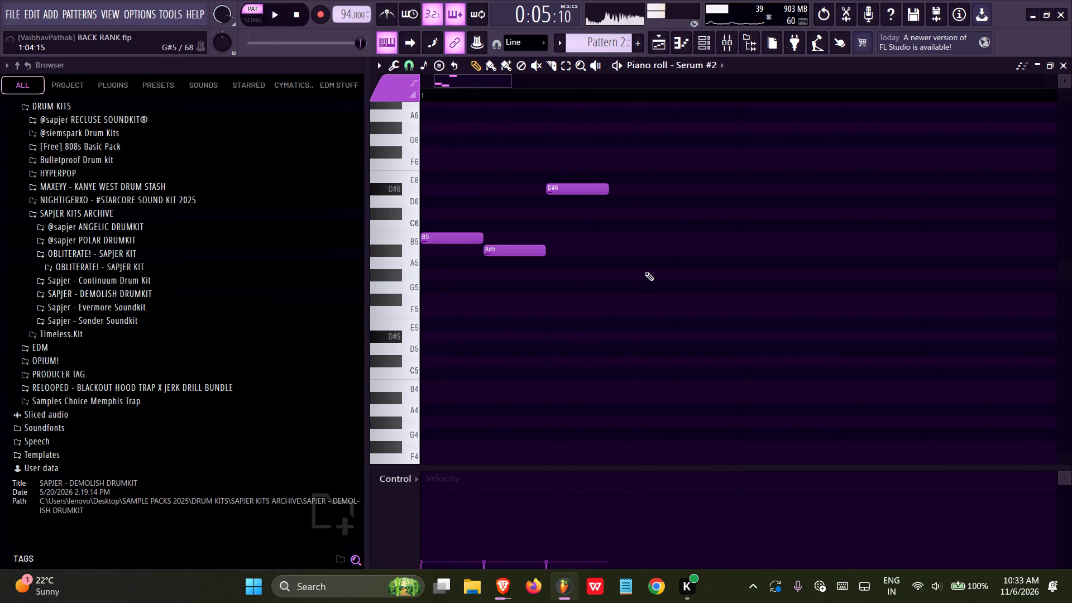
key(space)
key(space)
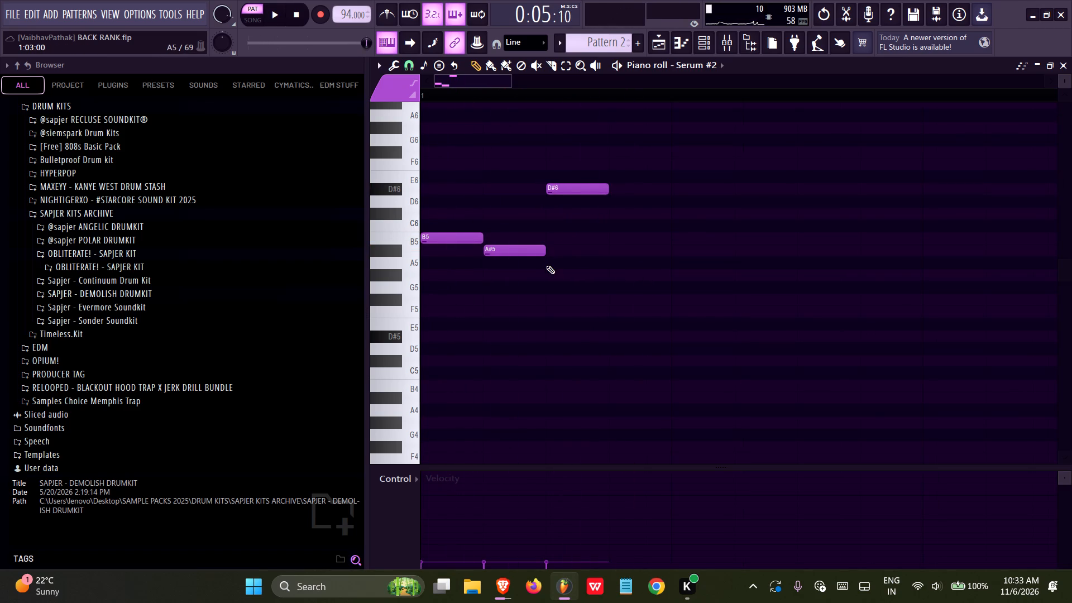
click(546, 270)
click(568, 273)
key(space)
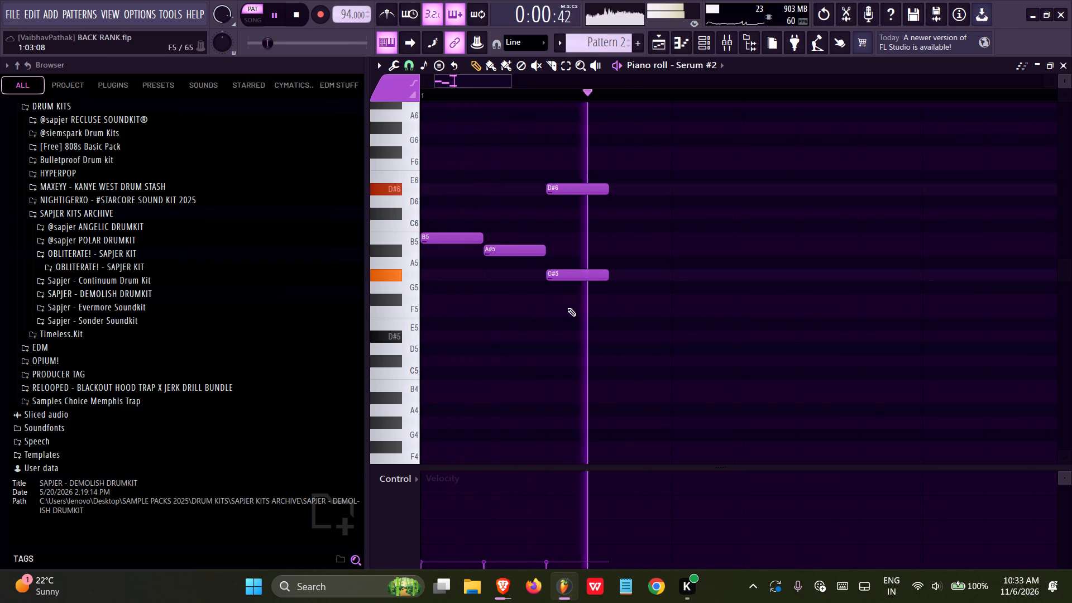
key(space)
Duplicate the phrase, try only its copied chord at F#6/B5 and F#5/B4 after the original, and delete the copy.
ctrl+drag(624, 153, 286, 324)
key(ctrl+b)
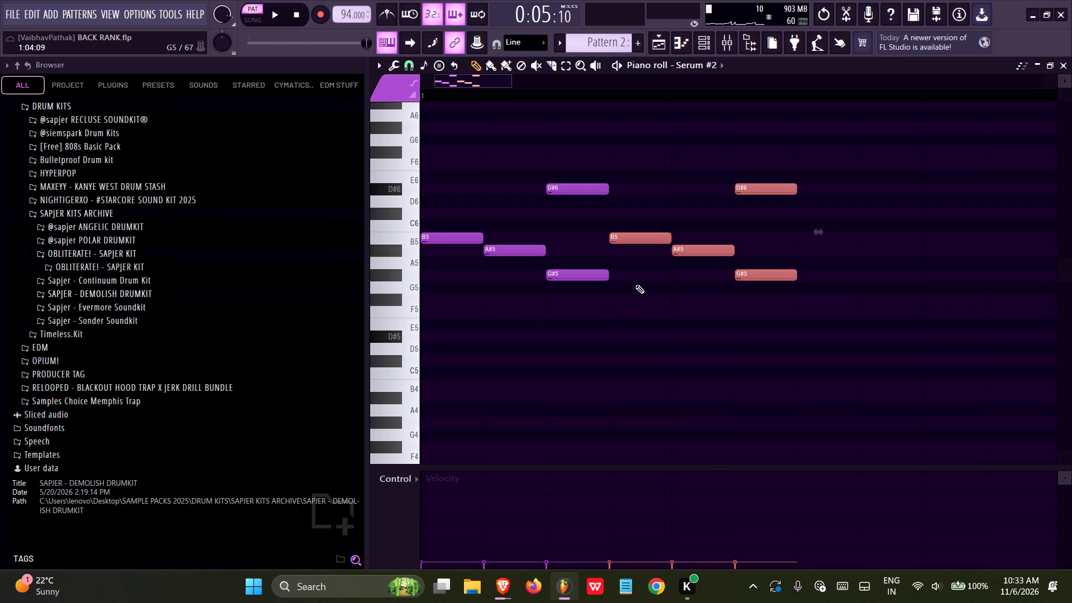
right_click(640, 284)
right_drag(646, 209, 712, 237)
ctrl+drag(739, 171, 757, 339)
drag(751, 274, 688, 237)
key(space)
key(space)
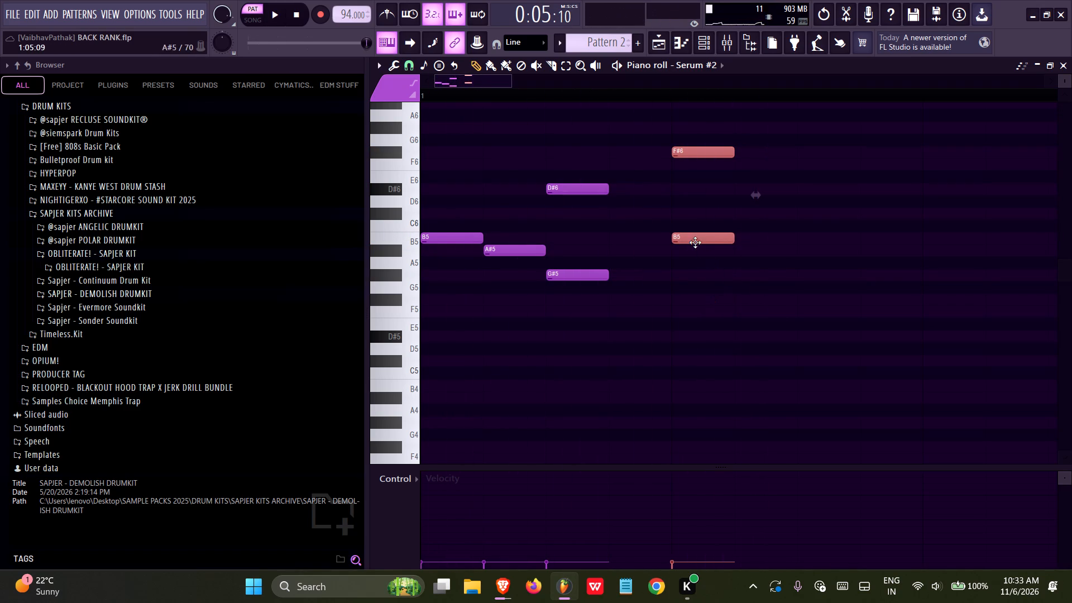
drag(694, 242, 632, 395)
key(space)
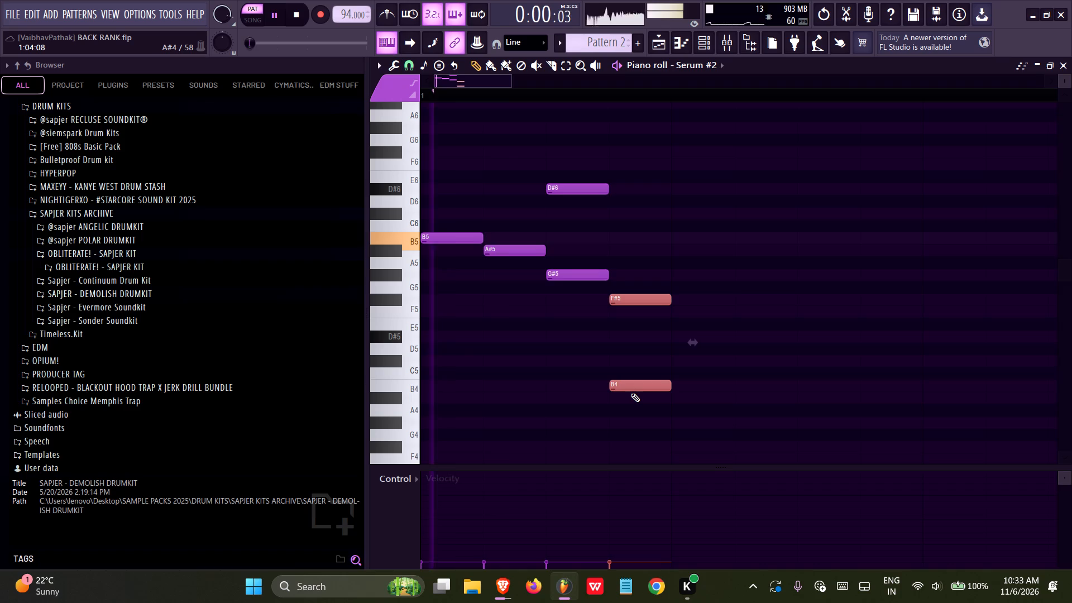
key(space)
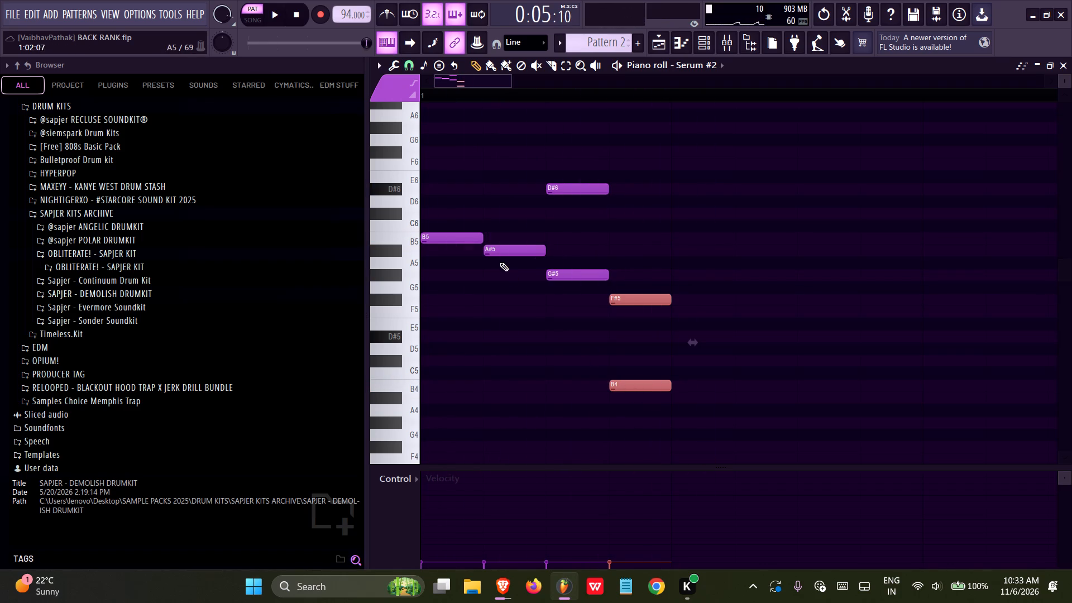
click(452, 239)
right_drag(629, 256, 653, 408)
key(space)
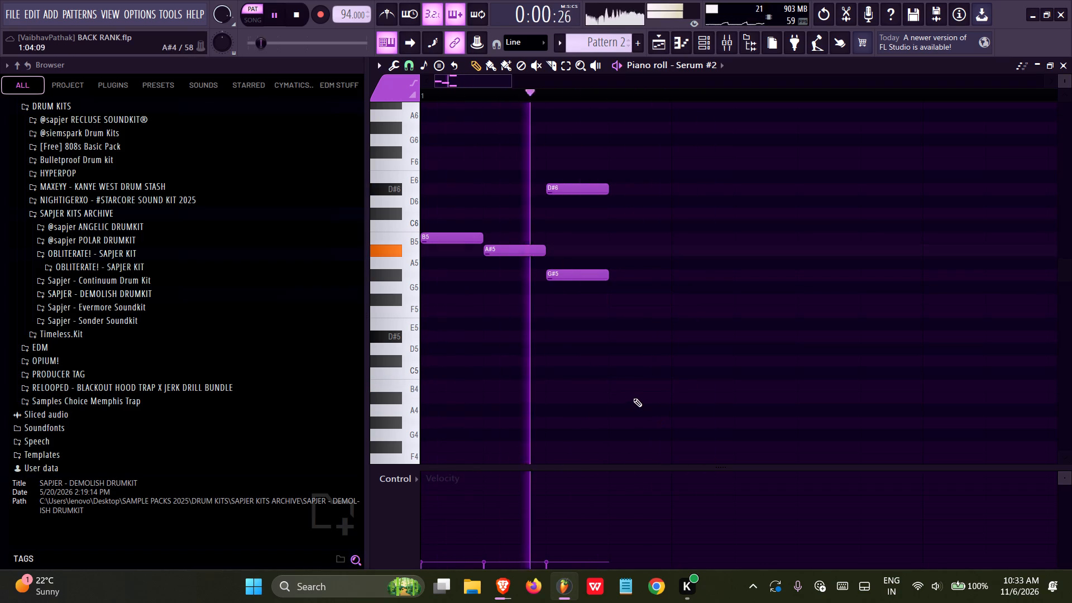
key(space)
Copy the D#6 and G#5 chord two steps further to step 5 and play the result.
ctrl+drag(584, 137, 585, 298)
shift+drag(577, 276, 677, 285)
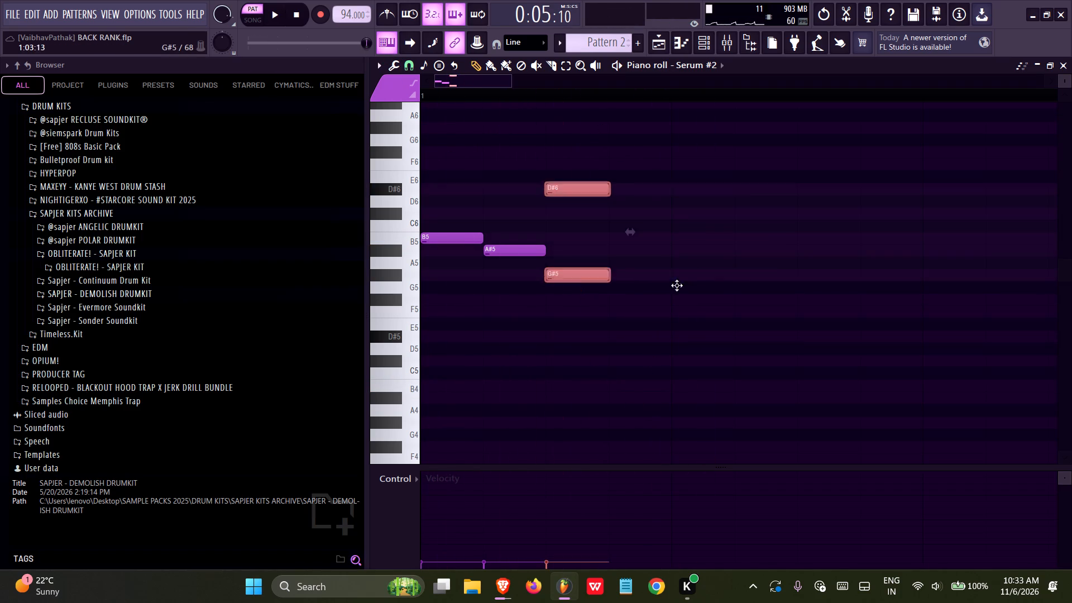
shift+drag(677, 285, 702, 279)
key(space)
key(space)
Copy the opening B5–A#5 pair to steps 7 and 8, setting the copies to D#6 and C#6, and play it.
ctrl+drag(442, 216, 498, 269)
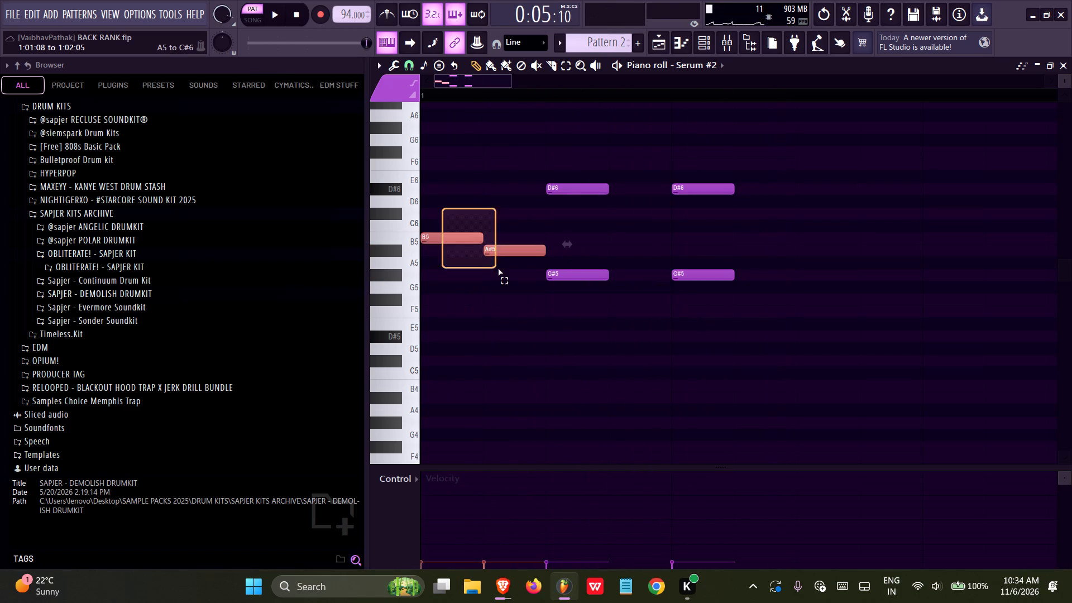
ctrl+drag(498, 269, 499, 269)
shift+drag(452, 238, 824, 185)
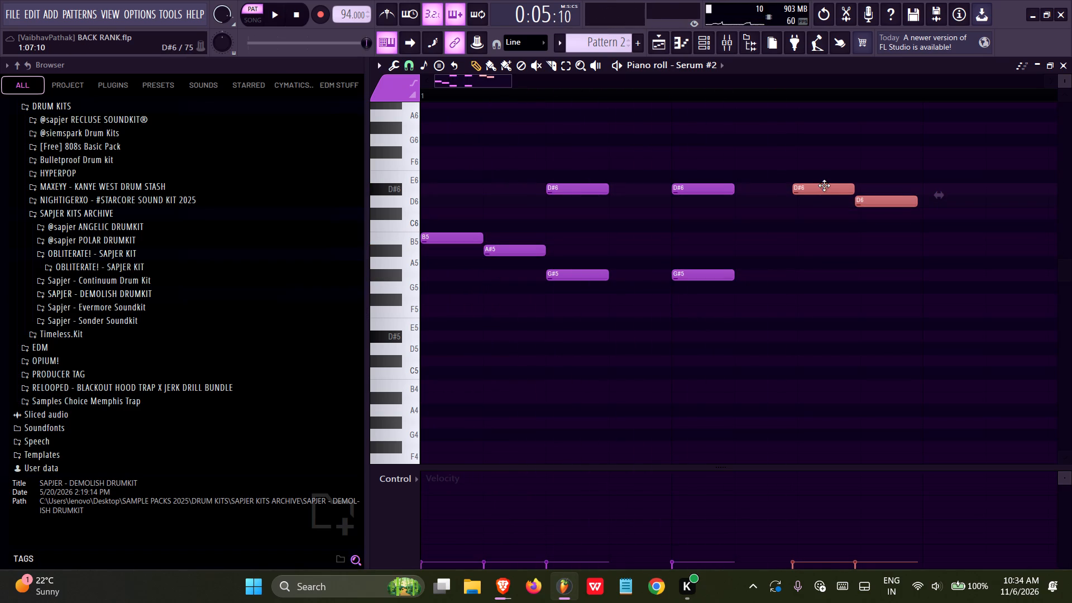
shift+drag(824, 185, 829, 186)
right_click(854, 224)
drag(874, 200, 876, 216)
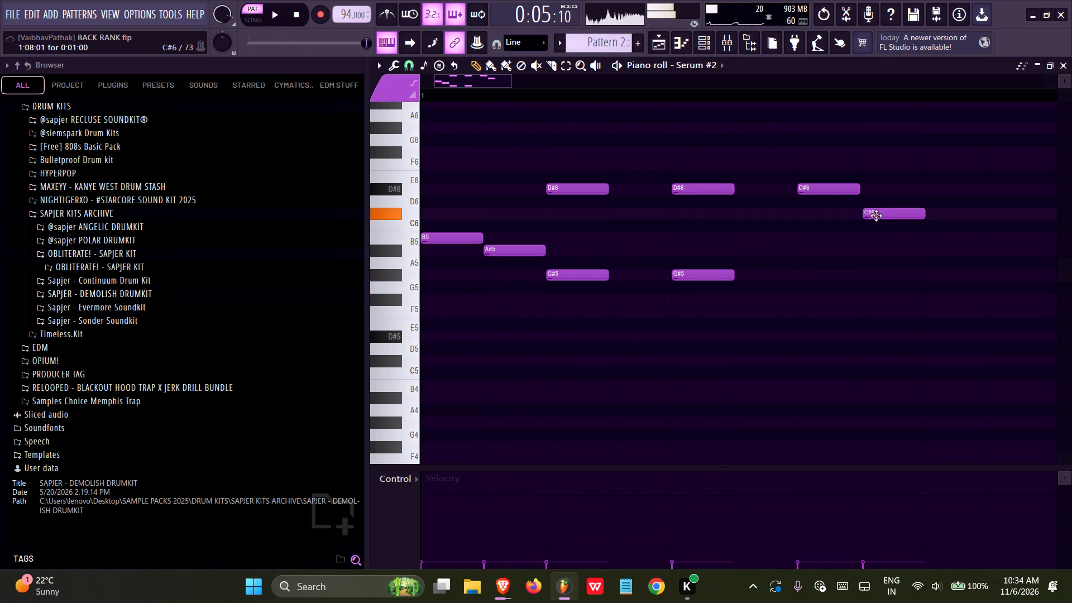
drag(876, 216, 874, 216)
key(space)
ctrl+scroll(687, 280, down, 6)
key(space)
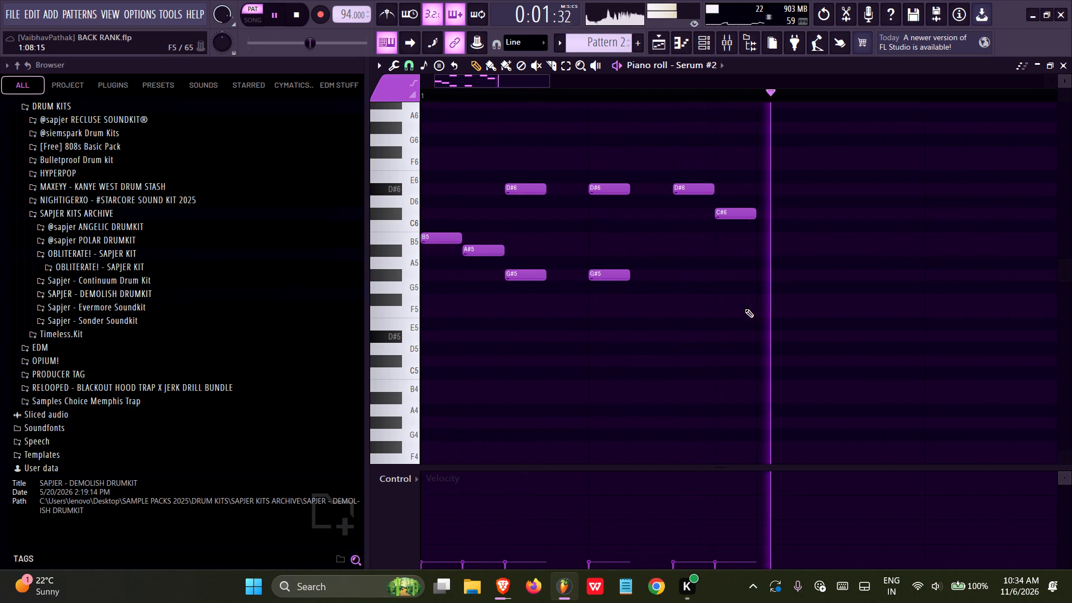
Duplicate the whole eight-step phrase directly after itself to fill bar 1 and play the pattern.
ctrl+drag(786, 161, 396, 332)
key(ctrl+b)
right_click(705, 296)
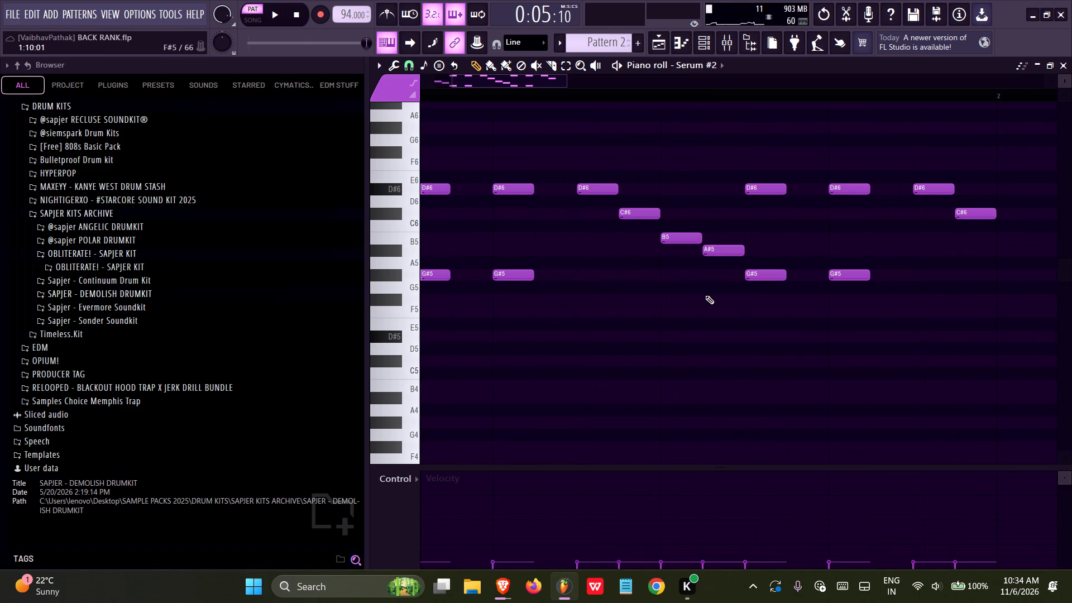
key(space)
ctrl+scroll(700, 321, down, 4)
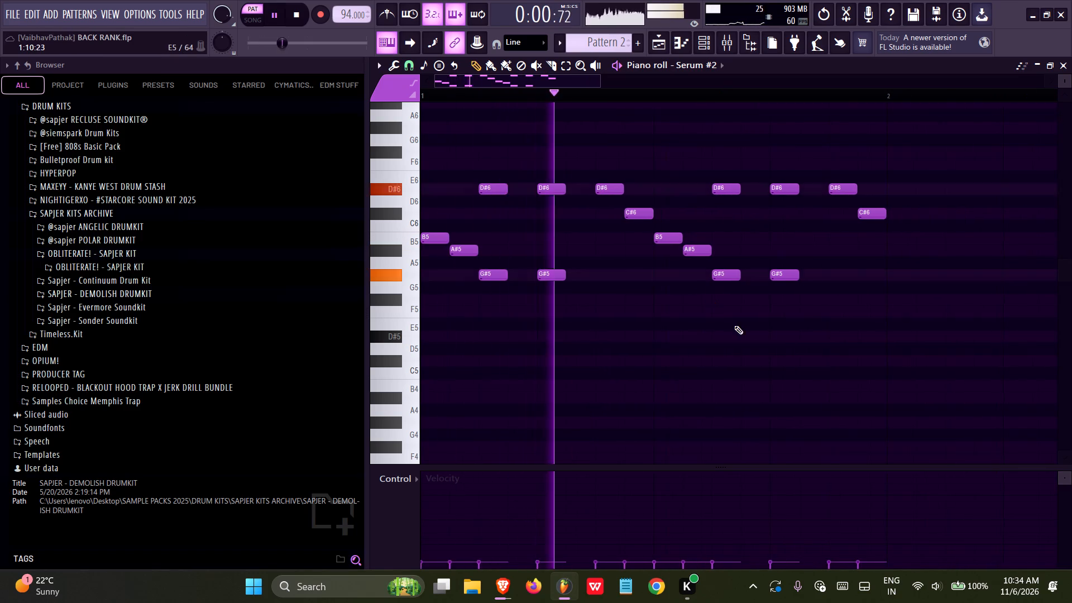
middle_drag(743, 327, 688, 291)
key(space)
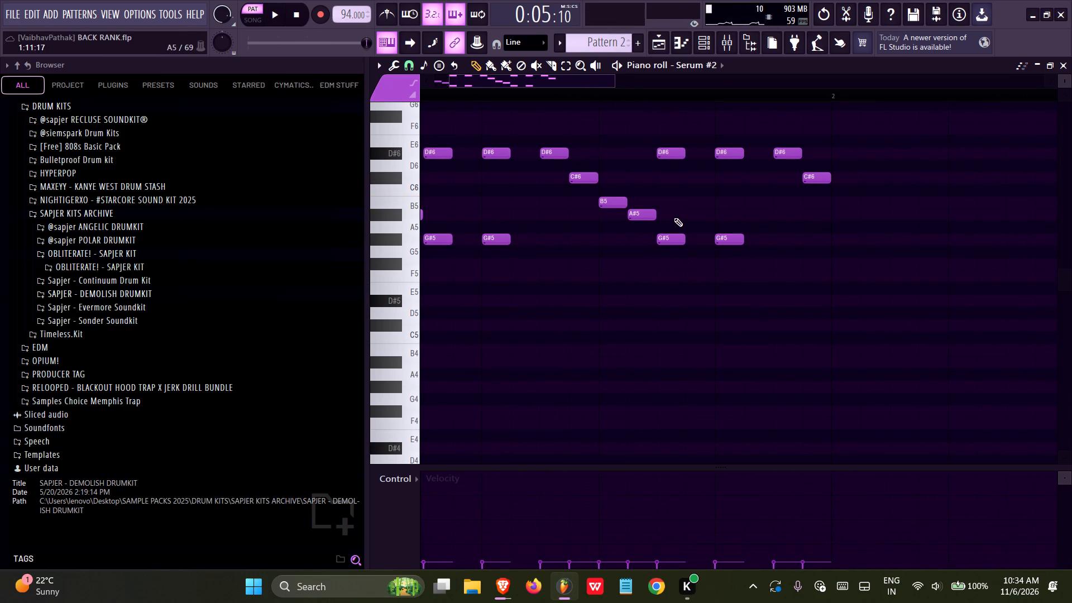
Raise the A#5 note in the second phrase to C#6, play the melody and save the project.
drag(642, 214, 640, 169)
key(space)
ctrl+scroll(647, 195, up, 4)
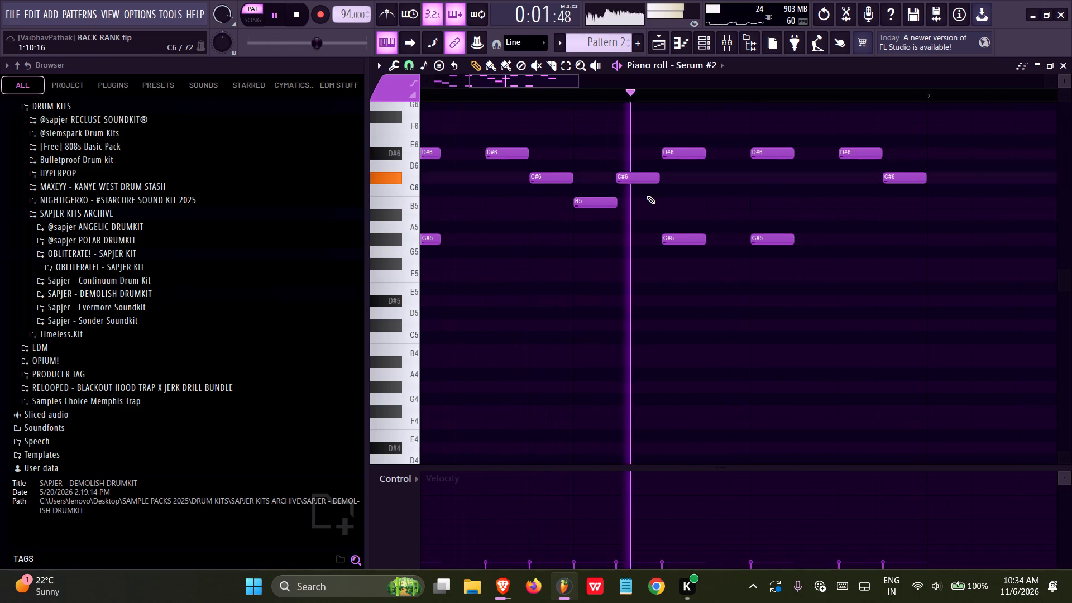
key(space)
click(642, 180)
key(space)
ctrl+scroll(646, 284, down, 11)
key(ctrl+s)
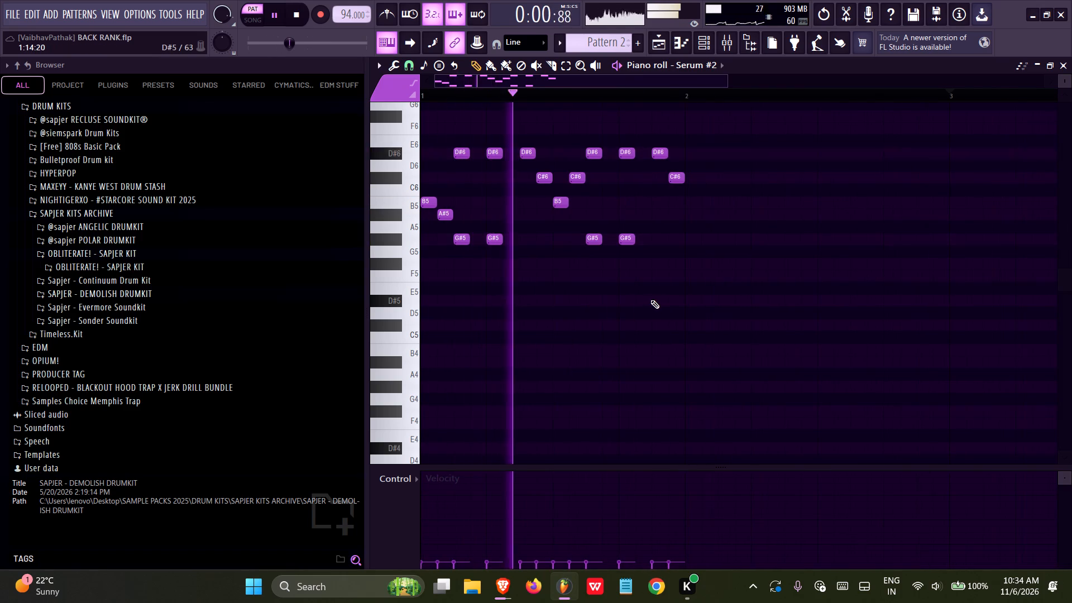
key(space)
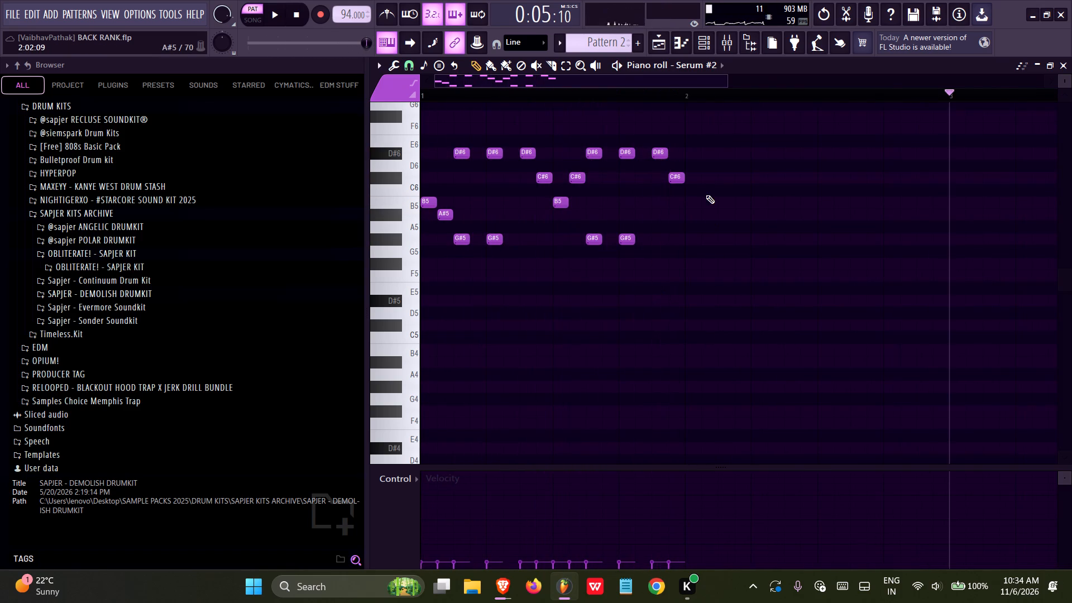
Duplicate the one-bar melody, and duplicate the resulting two bars to fill four bars, saving the project after each.
ctrl+scroll(709, 215, down, 2)
ctrl+drag(688, 130, 348, 285)
key(ctrl+b)
key(ctrl+s)
ctrl+scroll(668, 295, down, 3)
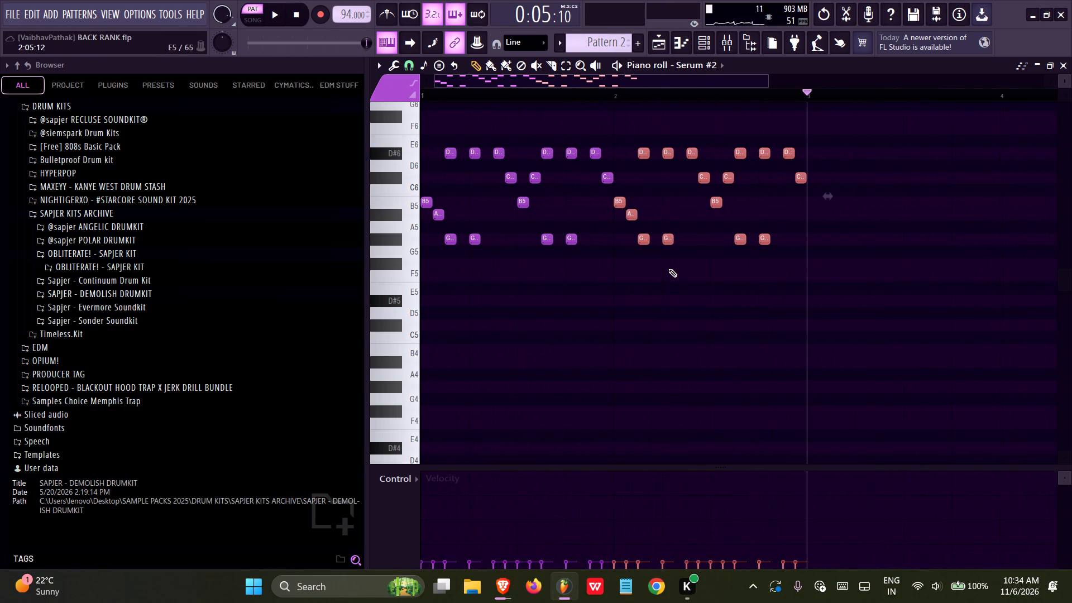
ctrl+scroll(681, 185, down, 2)
ctrl+drag(792, 127, 376, 281)
key(ctrl+b)
key(ctrl+s)
Place Pattern 2 on playlist Track 1, align its start with Pattern 1 at bar 5, and save the project.
click(659, 44)
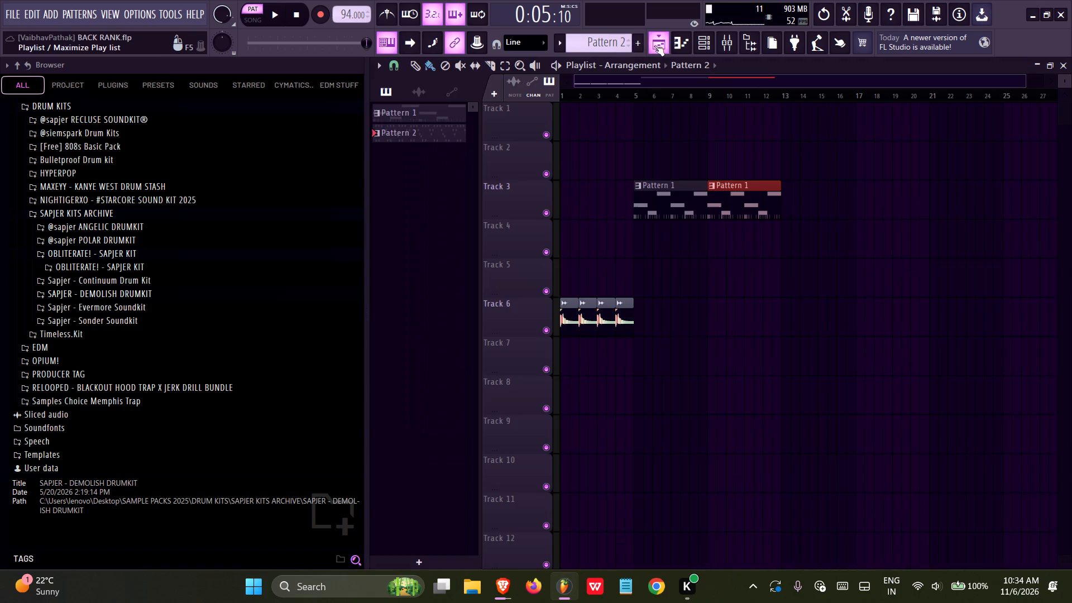
click(616, 45)
click(638, 125)
ctrl+scroll(605, 140, up, 20)
ctrl+scroll(605, 140, up, 2)
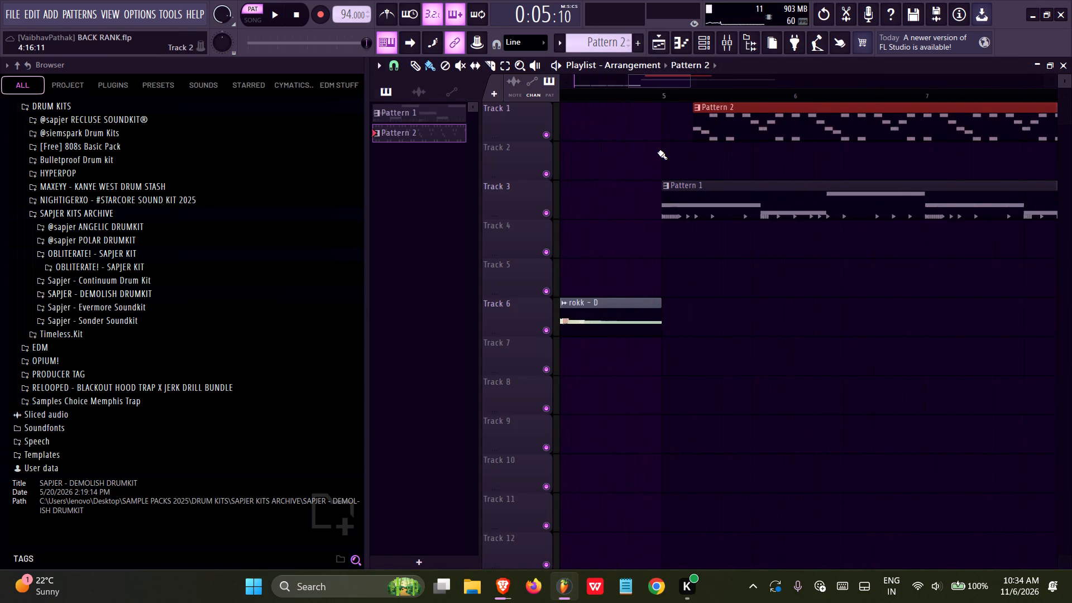
drag(743, 128, 702, 133)
ctrl+scroll(662, 146, up, 17)
ctrl+middle_click(671, 151)
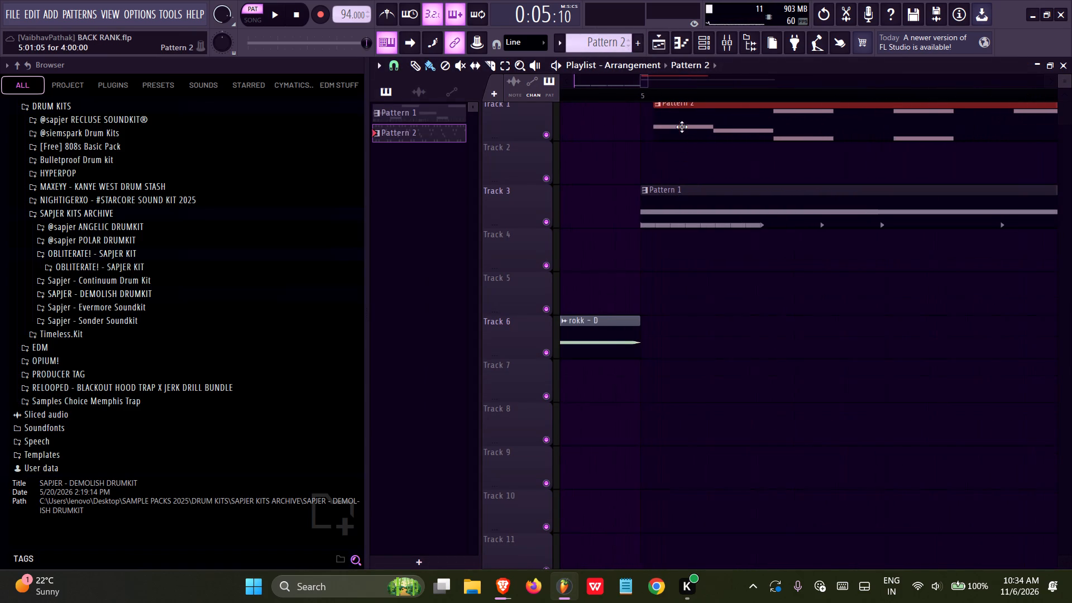
drag(682, 122, 668, 118)
click(668, 122)
key(ctrl+s)
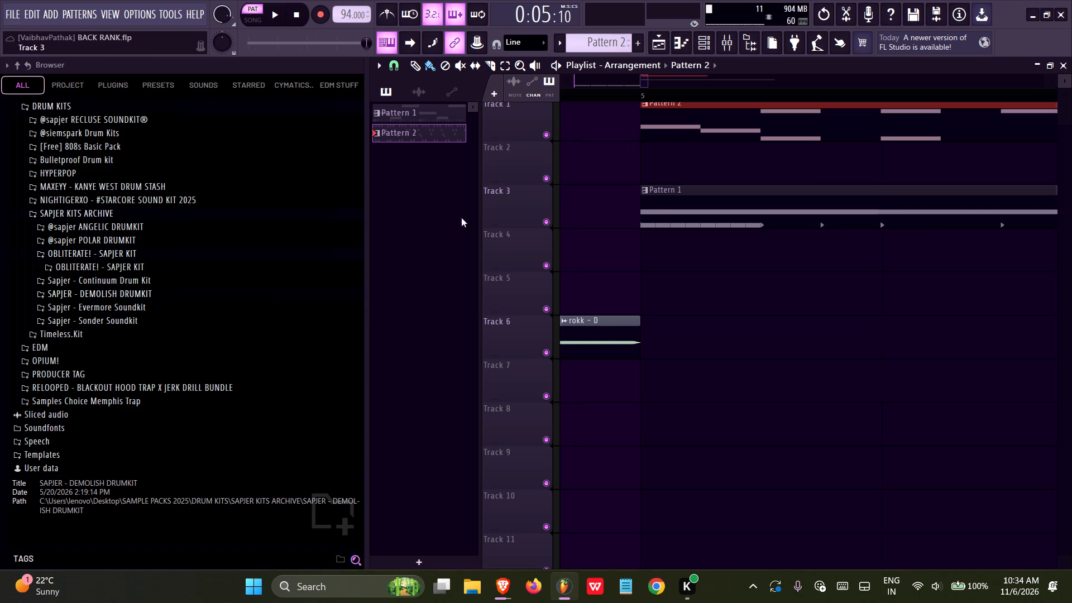
Switch playback to song mode, play the arrangement from the start and save the project.
key(space)
key(space)
click(239, 23)
click(252, 25)
click(266, 20)
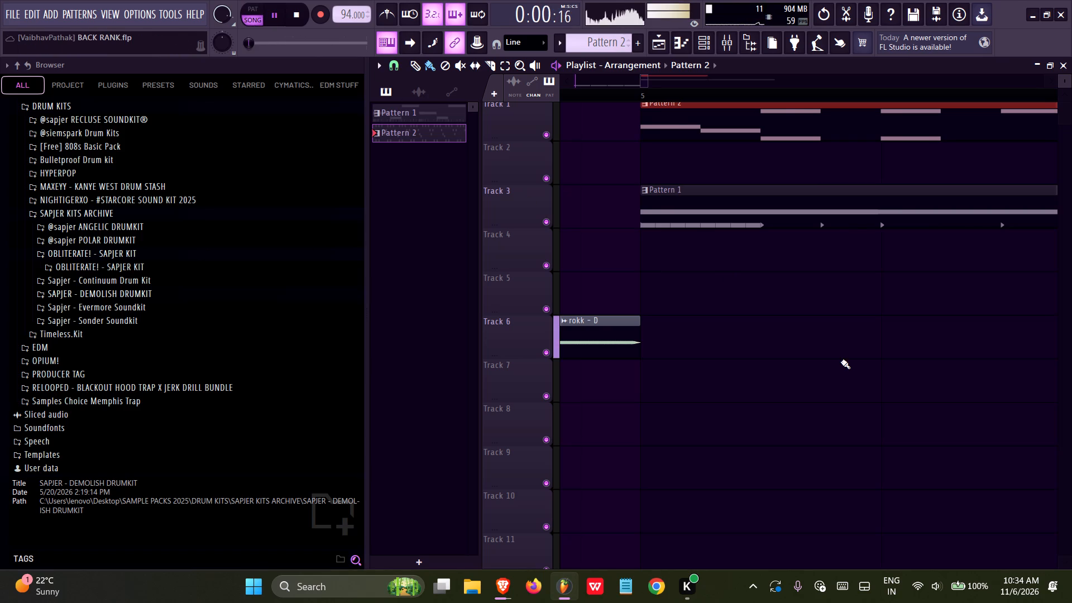
ctrl+scroll(803, 345, down, 20)
ctrl+scroll(803, 345, down, 17)
key(ctrl+s)
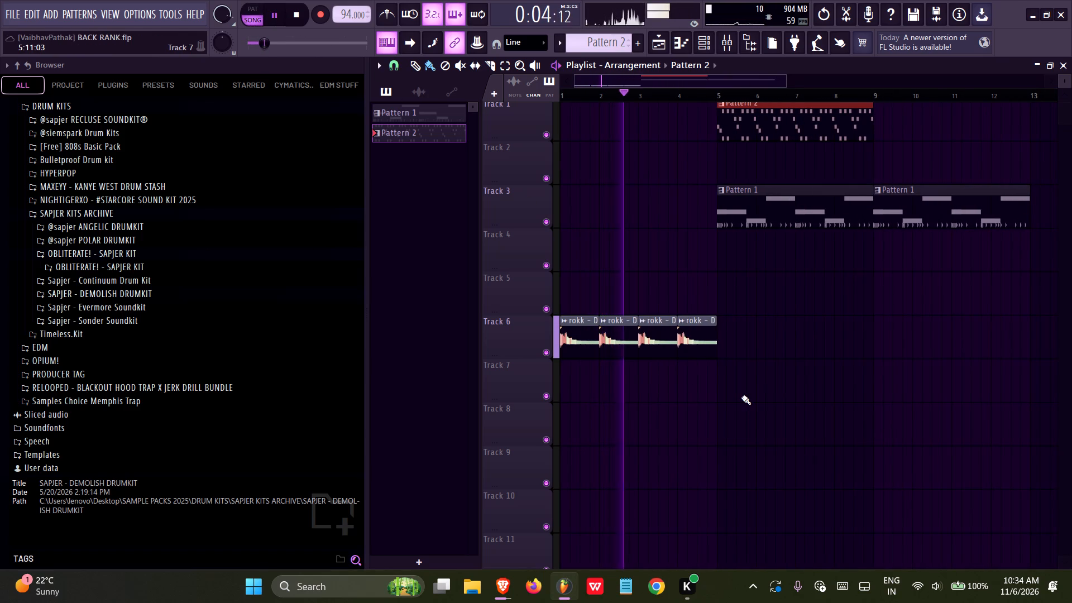
Duplicate the Pattern 2 clip on Track 1 to bar 9 and save the project.
key(ctrl+b)
key(ctrl+s)
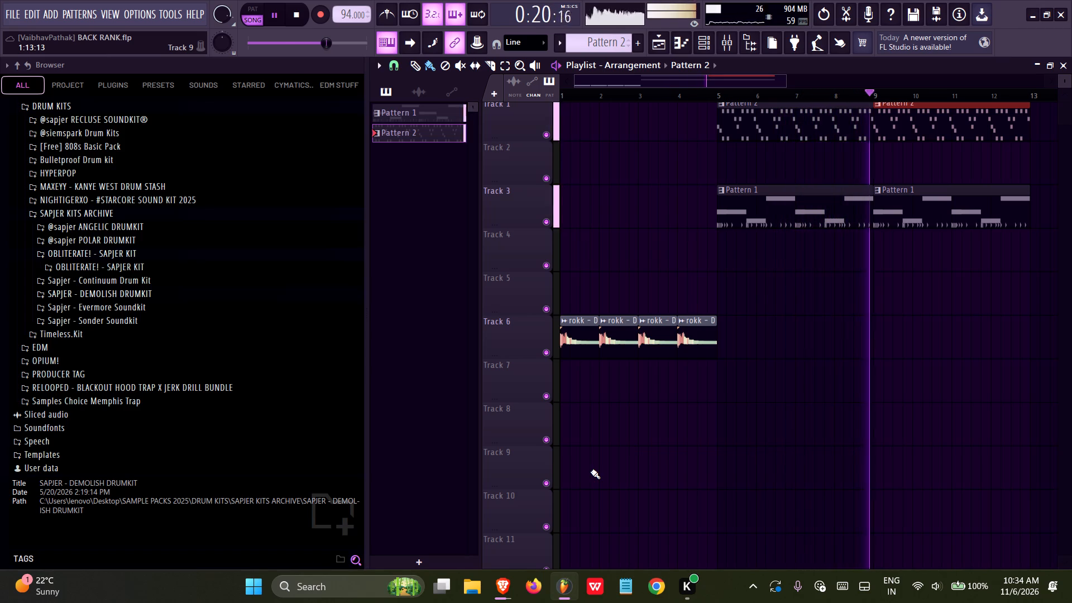
Select the Pattern 1 and Pattern 2 clips from bar 5 onward, duplicate them to bar 13 and save the project.
ctrl+scroll(635, 283, down, 5)
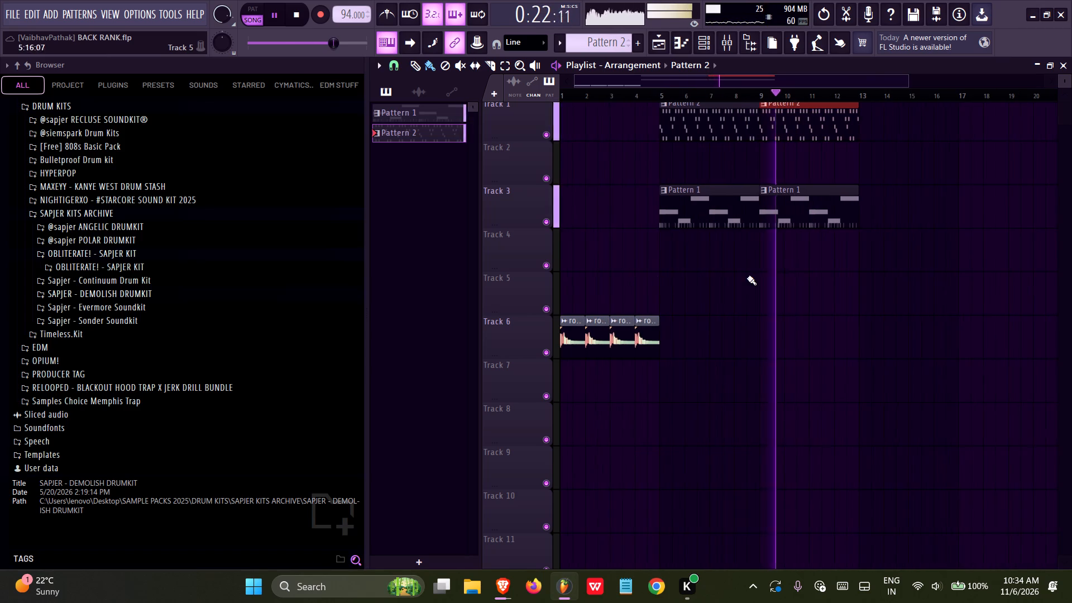
scroll(791, 273, up, 4)
ctrl+drag(886, 127, 669, 203)
key(ctrl+b)
key(ctrl+s)
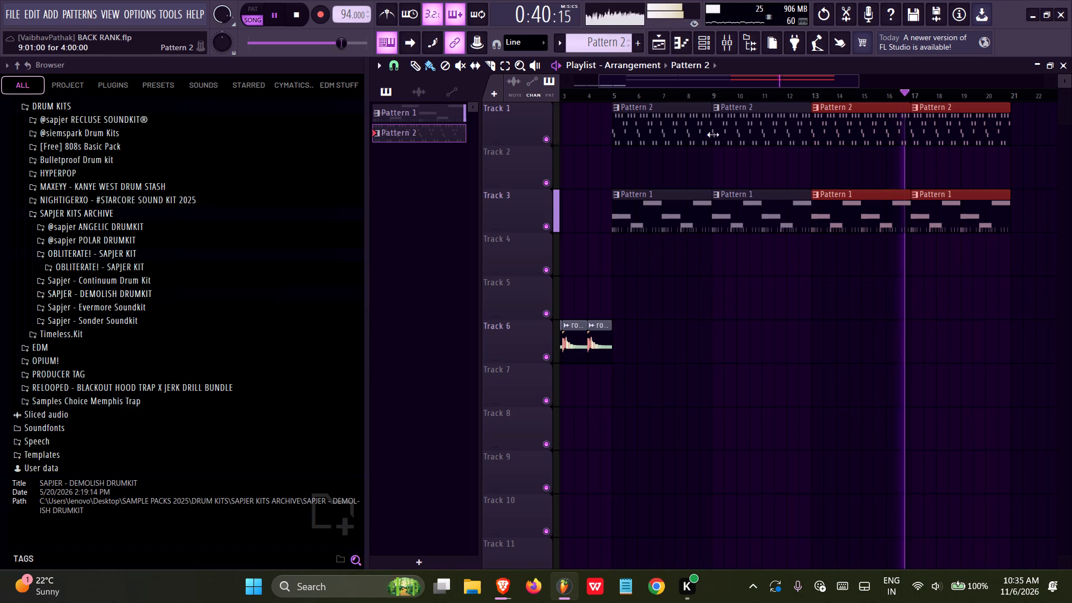
Route the Serum #2 channel to its own mixer insert, track 8, and switch playback to pattern mode.
click(687, 128)
click(705, 39)
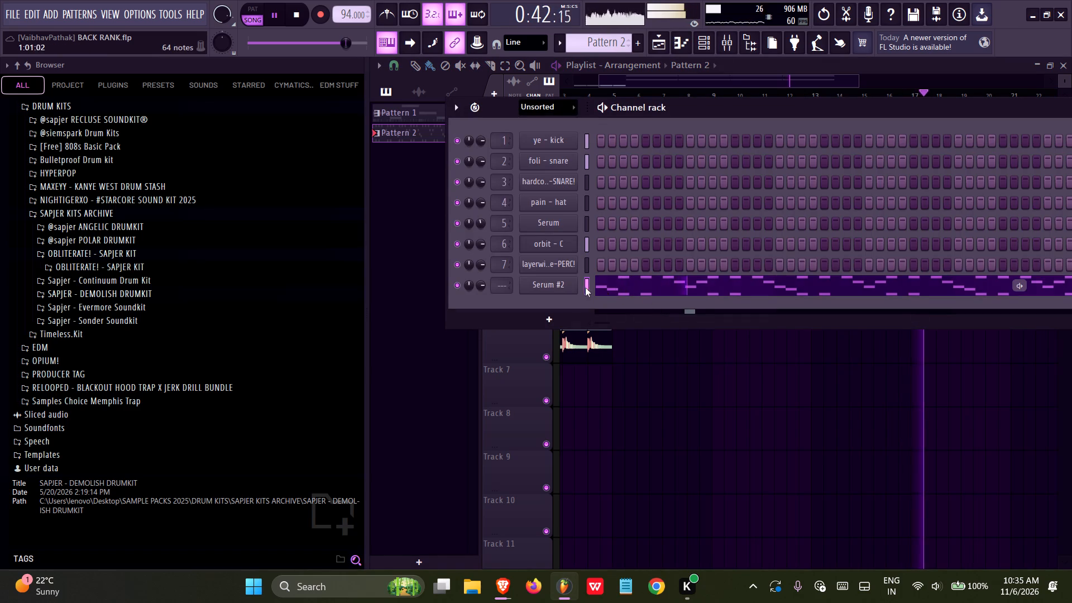
click(586, 285)
key(ctrl+l)
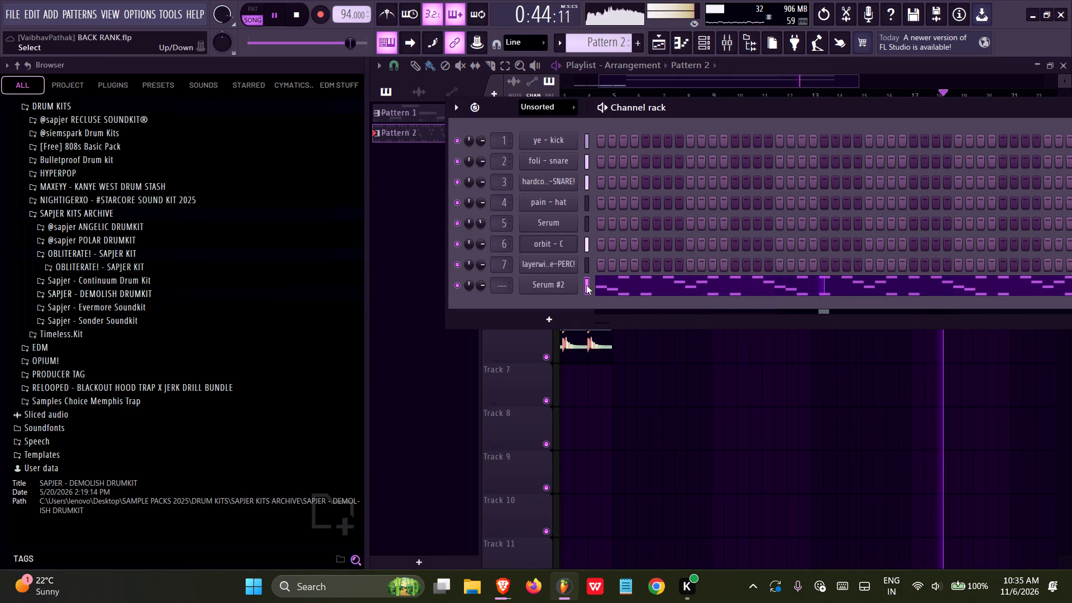
click(256, 4)
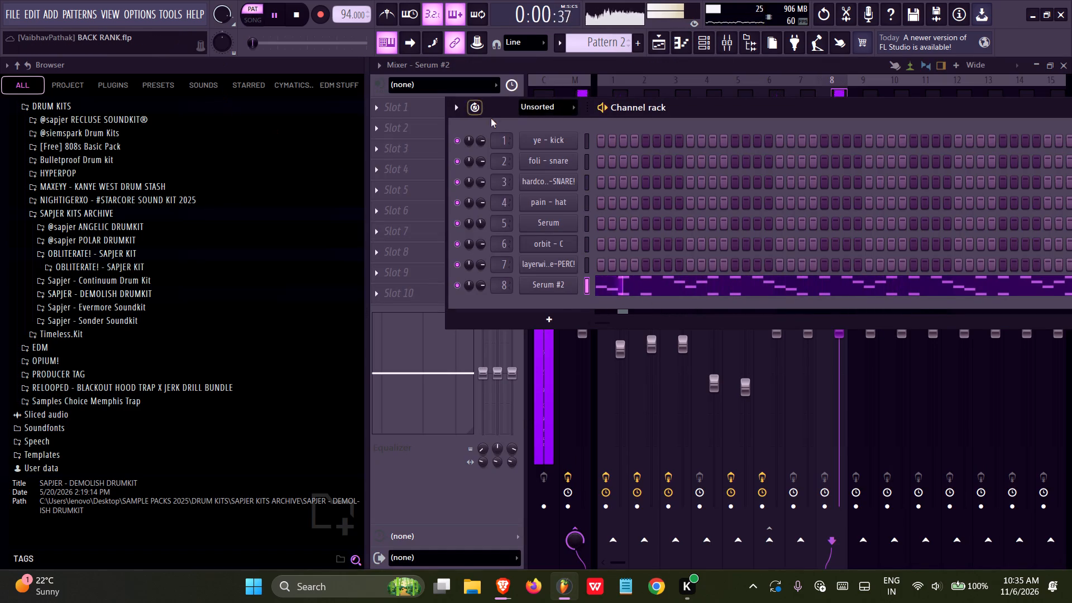
Add Fruity Parametric EQ 2 to the Serum #2 insert with the 20Hz + 18kHz cut preset and raise its low-cut frequency.
click(678, 71)
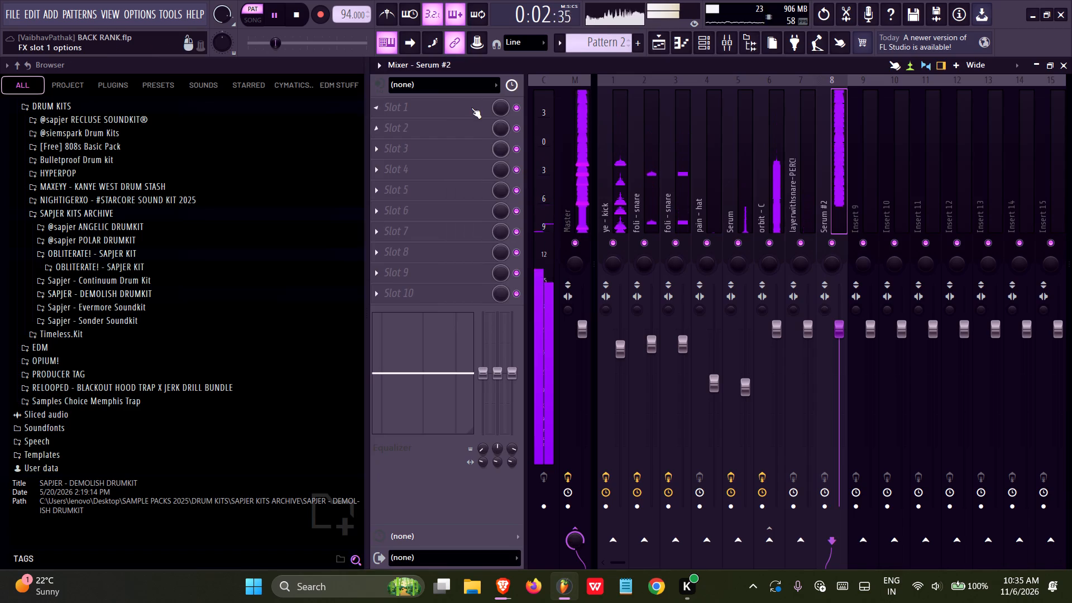
click(470, 104)
click(782, 317)
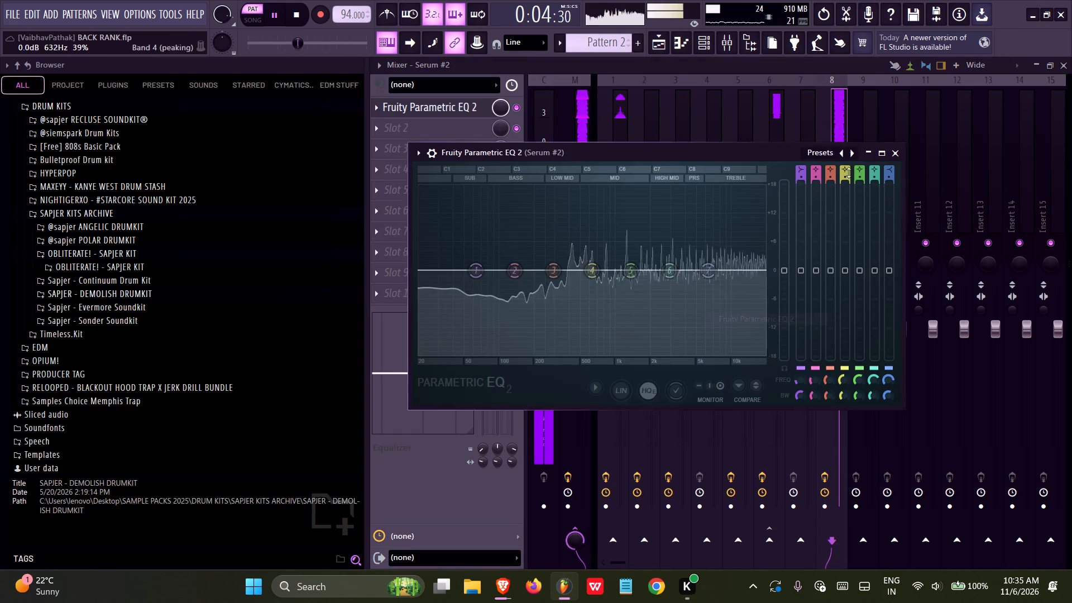
double_click(849, 155)
drag(437, 282, 738, 341)
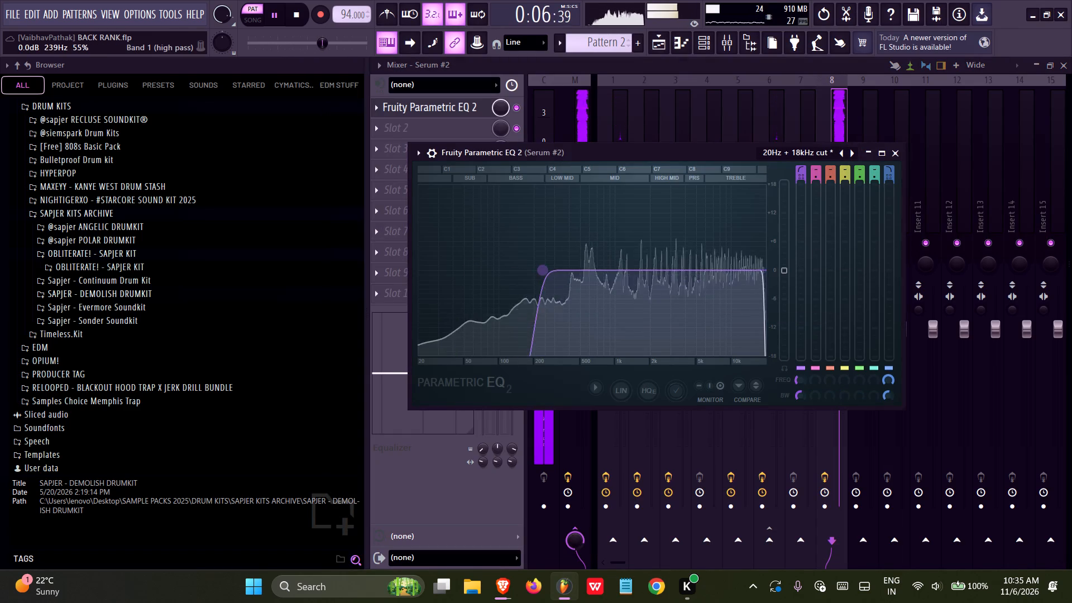
drag(738, 341, 787, 347)
click(898, 159)
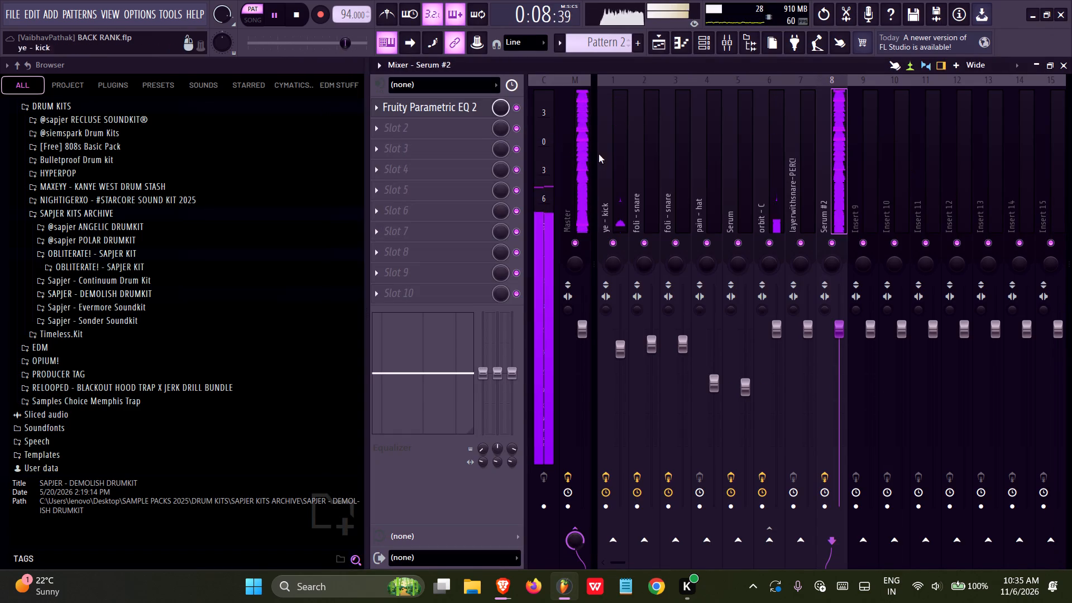
Add Fruity Reeverb 2 to slot 2 of the Serum #2 insert and adjust one of its levels.
click(463, 130)
click(629, 501)
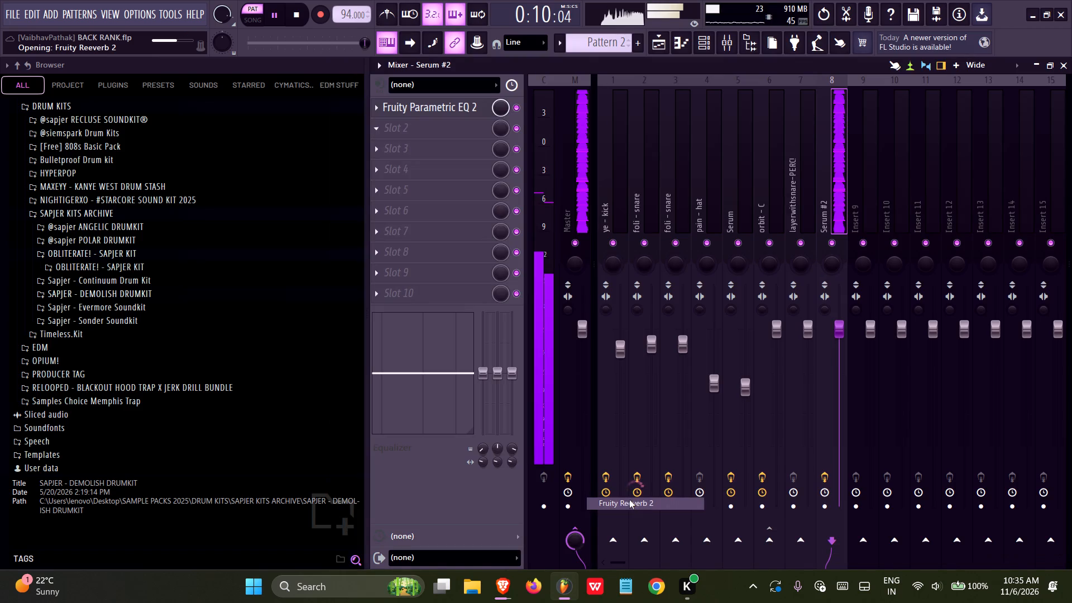
drag(783, 221, 783, 235)
click(790, 165)
Add Soundgoodizer to slot 3 of the Serum #2 insert, choose mode C and lower its amount.
click(422, 150)
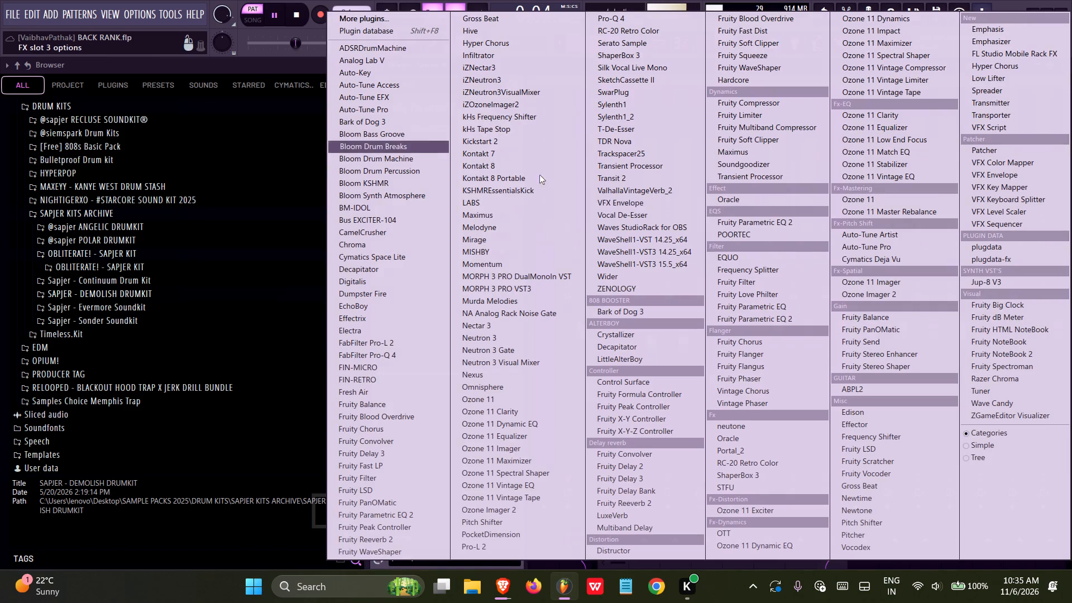
click(733, 163)
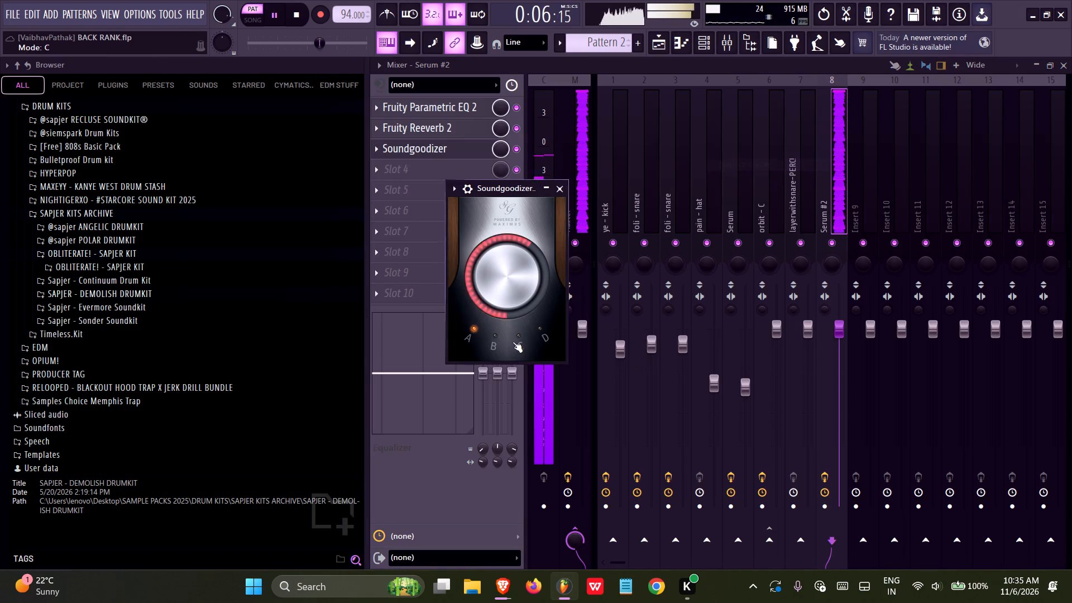
click(513, 340)
drag(515, 279, 474, 452)
click(556, 190)
Lower the Serum #2 mixer fader to about 60% volume.
drag(843, 326, 841, 355)
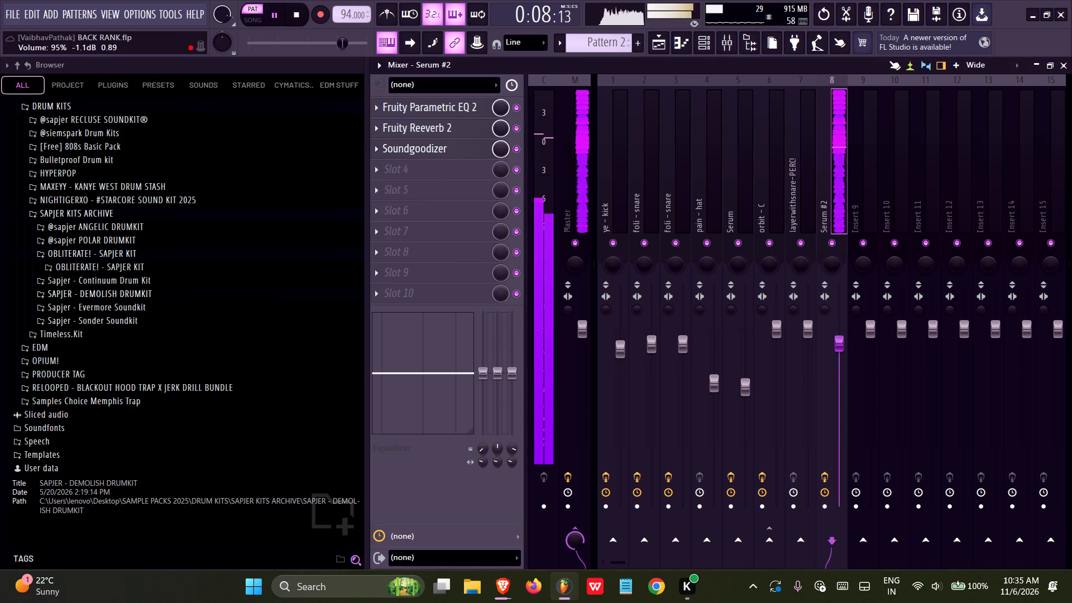
drag(841, 355, 823, 433)
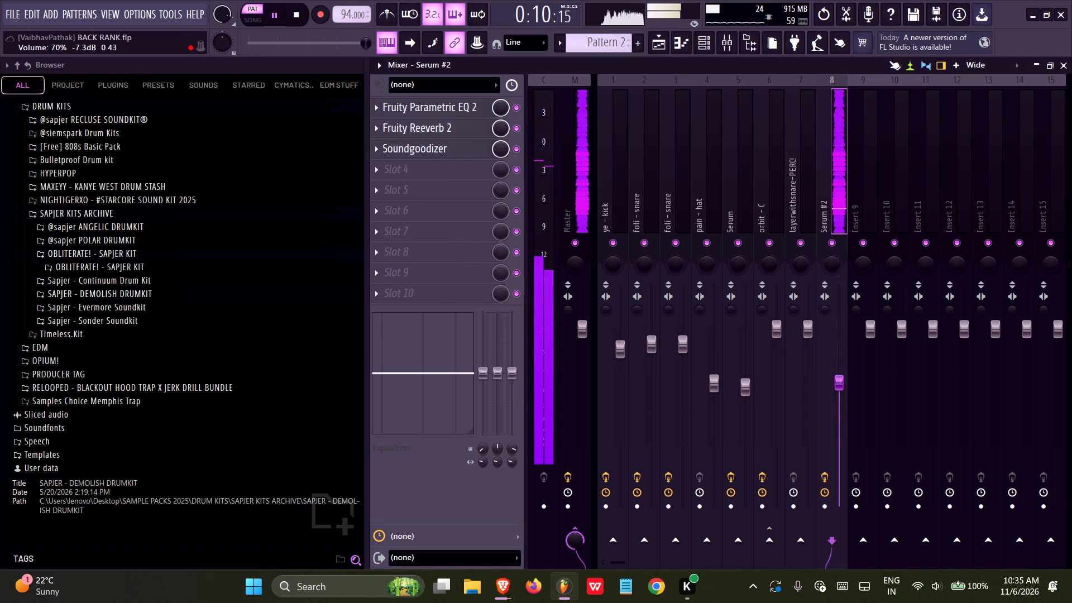
drag(823, 433, 813, 458)
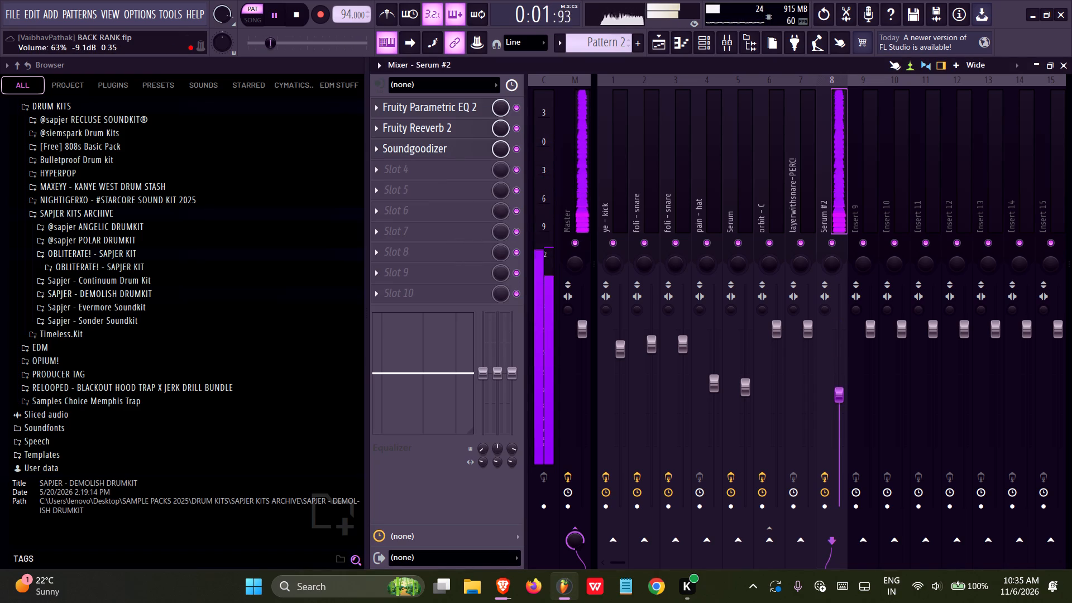
drag(813, 458, 811, 466)
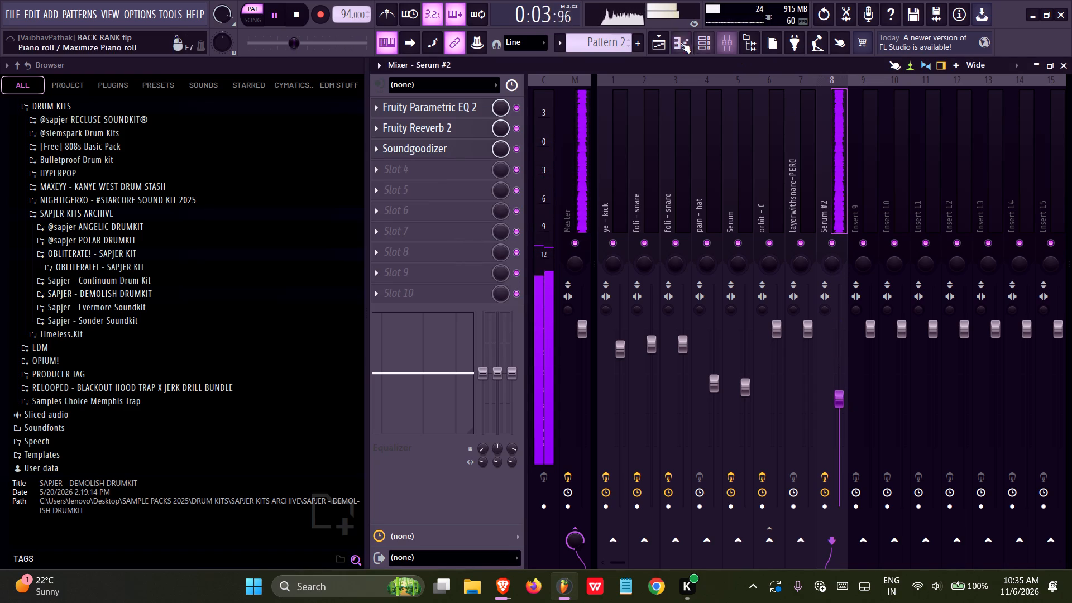
Return to the playlist in song mode, play the arrangement from the start and save the project.
click(664, 44)
key(space)
drag(598, 90, 269, 136)
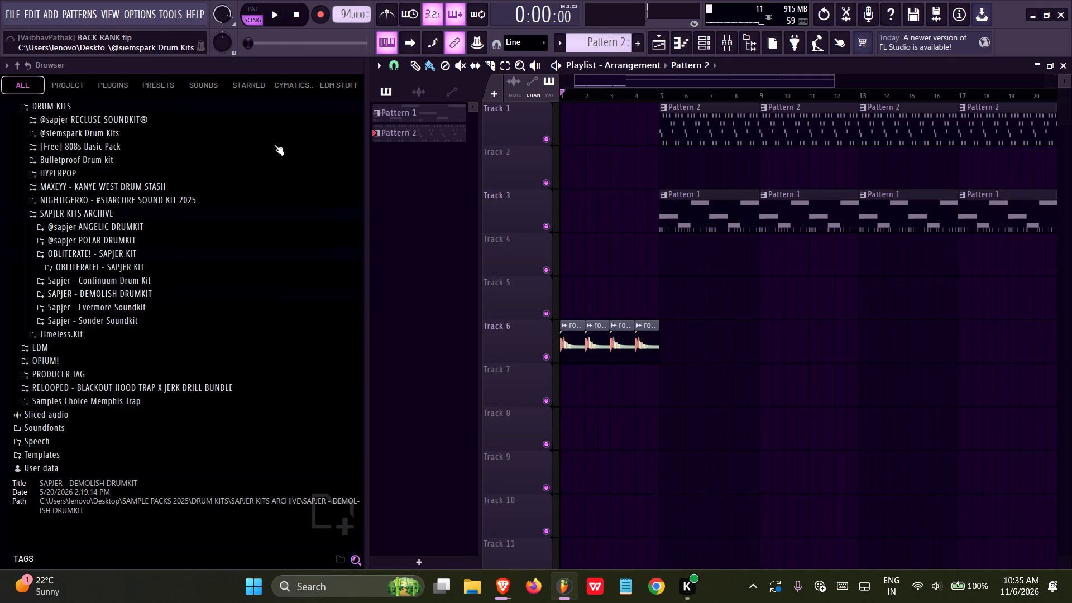
key(ctrl+s)
key(space)
ctrl+scroll(746, 333, up, 15)
middle_drag(666, 291, 846, 314)
ctrl+scroll(725, 305, down, 12)
key(ctrl+s)
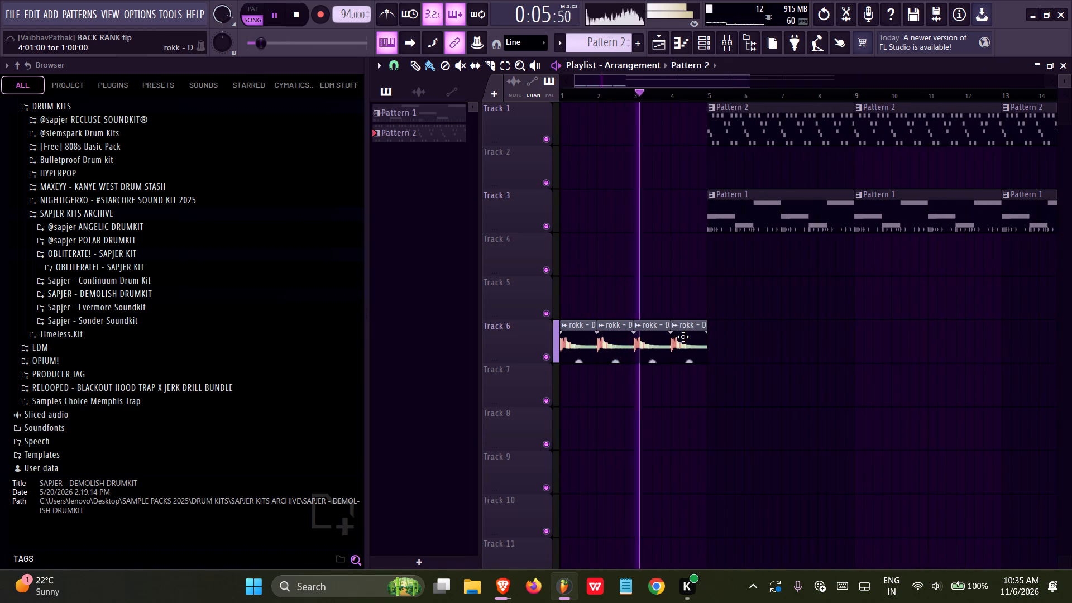
key(ctrl+s)
Place a copy of the rokk - D audio clip on Track 7 at bar 4, aligned under the last Track 6 clip.
click(683, 342)
ctrl+scroll(692, 390, up, 20)
ctrl+scroll(692, 390, up, 13)
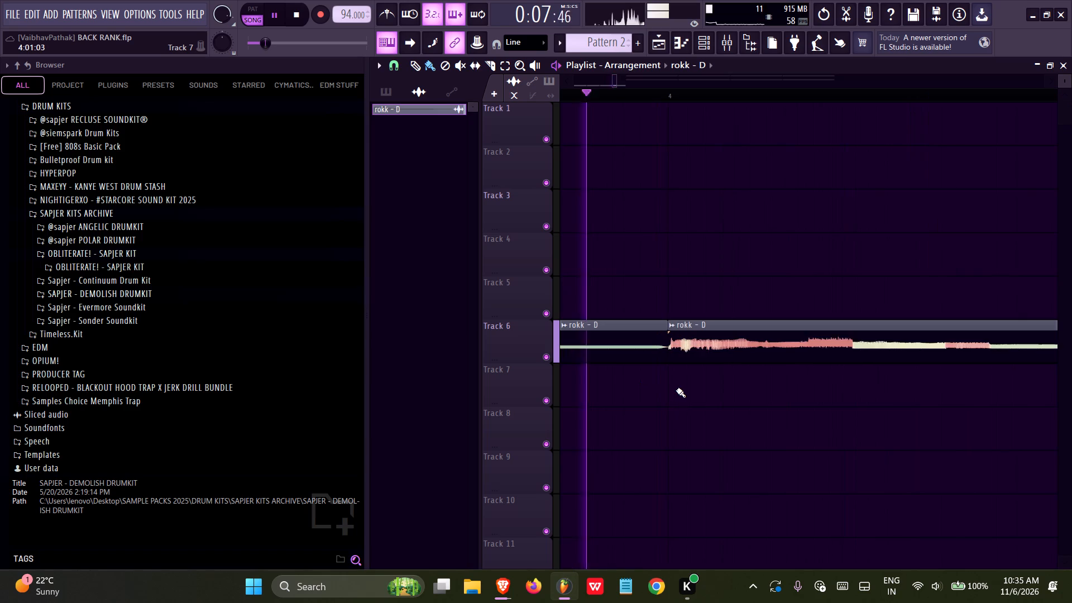
ctrl+scroll(676, 390, up, 5)
click(677, 377)
drag(713, 380, 699, 380)
key(space)
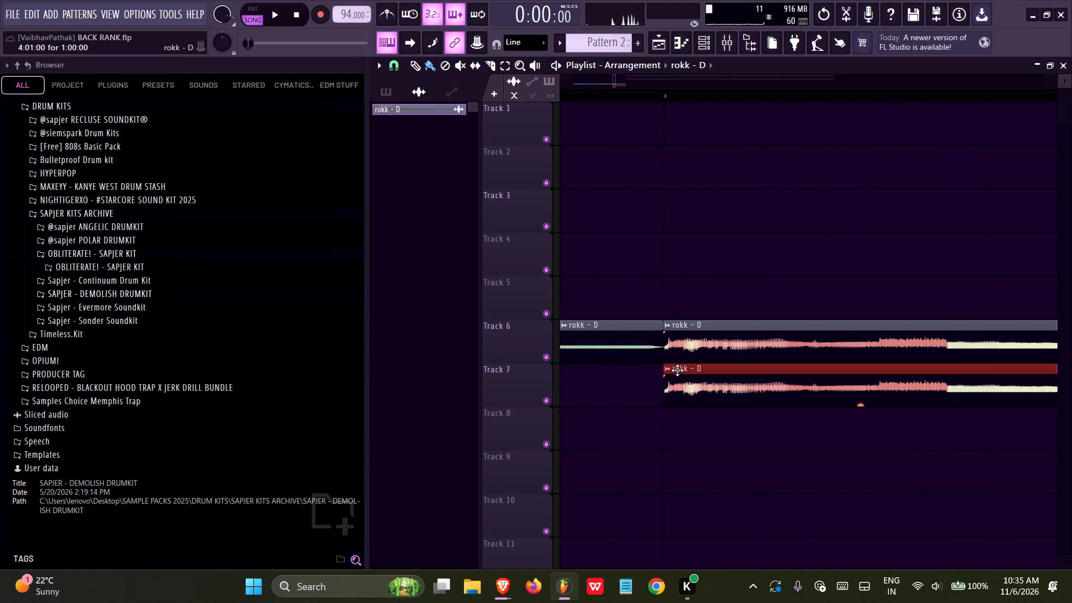
Make the Track 7 rokk - D clip unique, reverse its sample, play the arrangement and save the project.
click(671, 367)
click(790, 363)
double_click(734, 380)
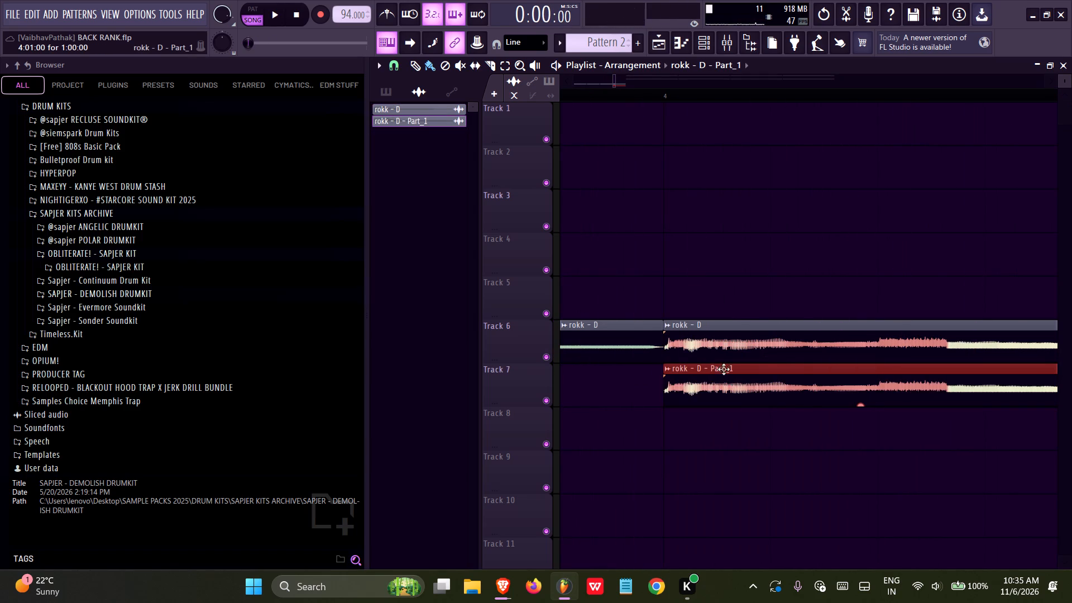
click(640, 319)
key(space)
right_click(843, 254)
ctrl+scroll(664, 276, down, 20)
ctrl+scroll(664, 276, down, 4)
key(ctrl+s)
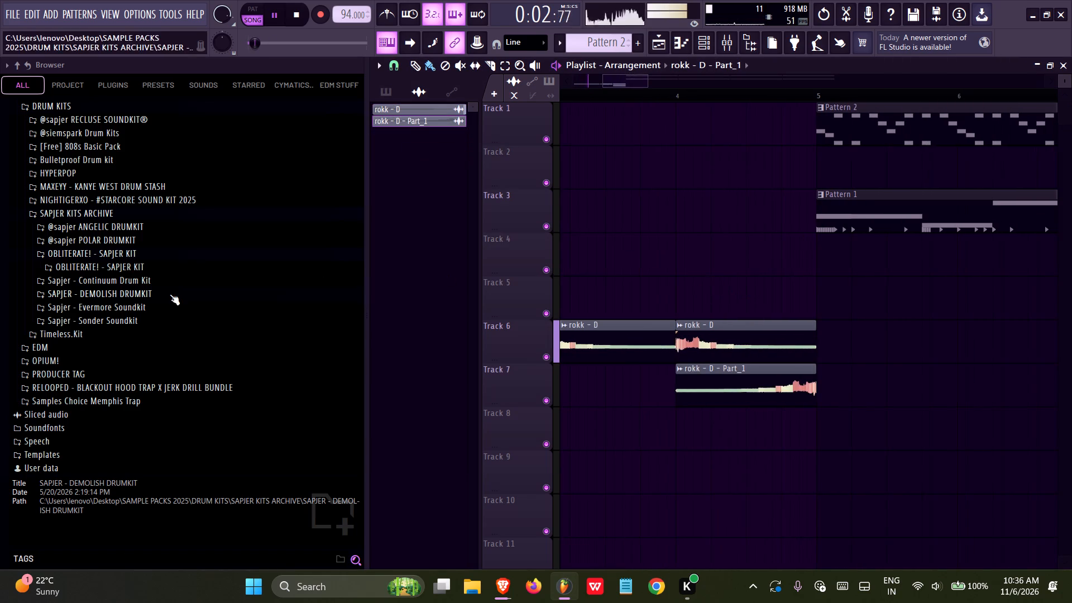
key(ctrl+s)
key(ctrl+s)
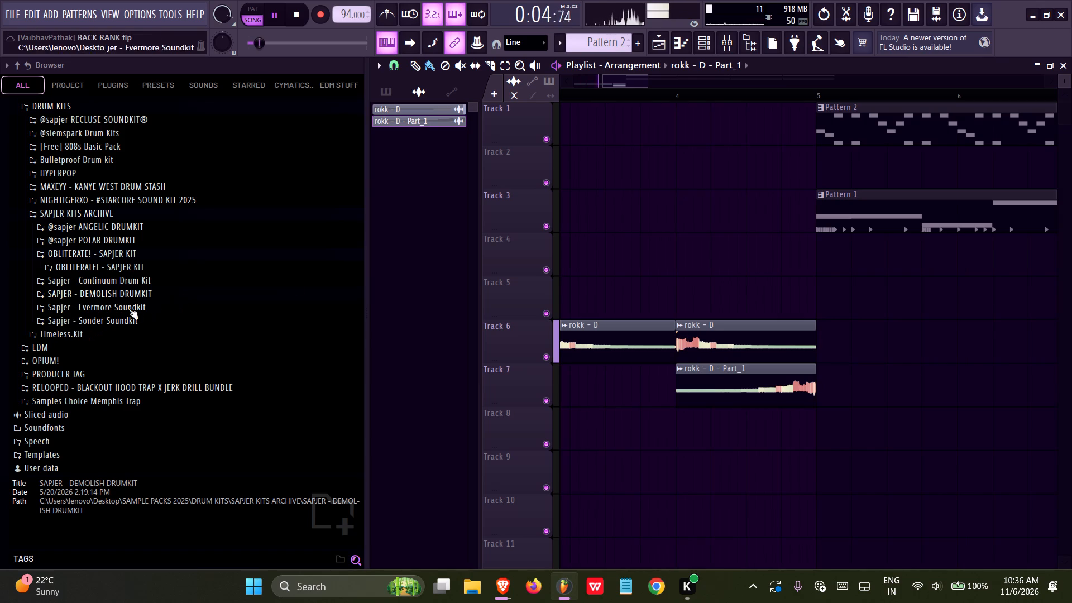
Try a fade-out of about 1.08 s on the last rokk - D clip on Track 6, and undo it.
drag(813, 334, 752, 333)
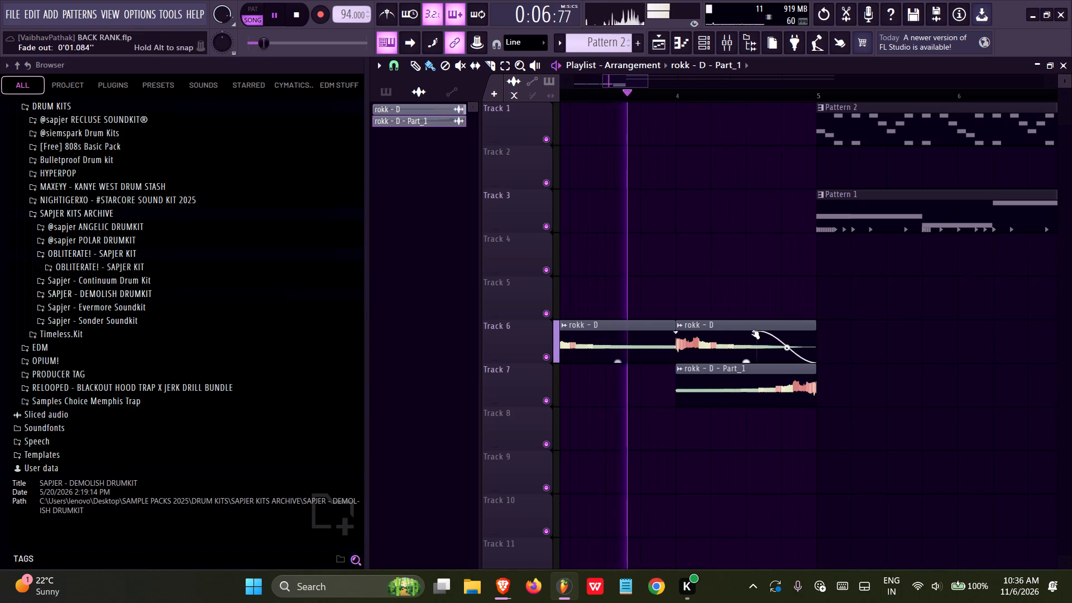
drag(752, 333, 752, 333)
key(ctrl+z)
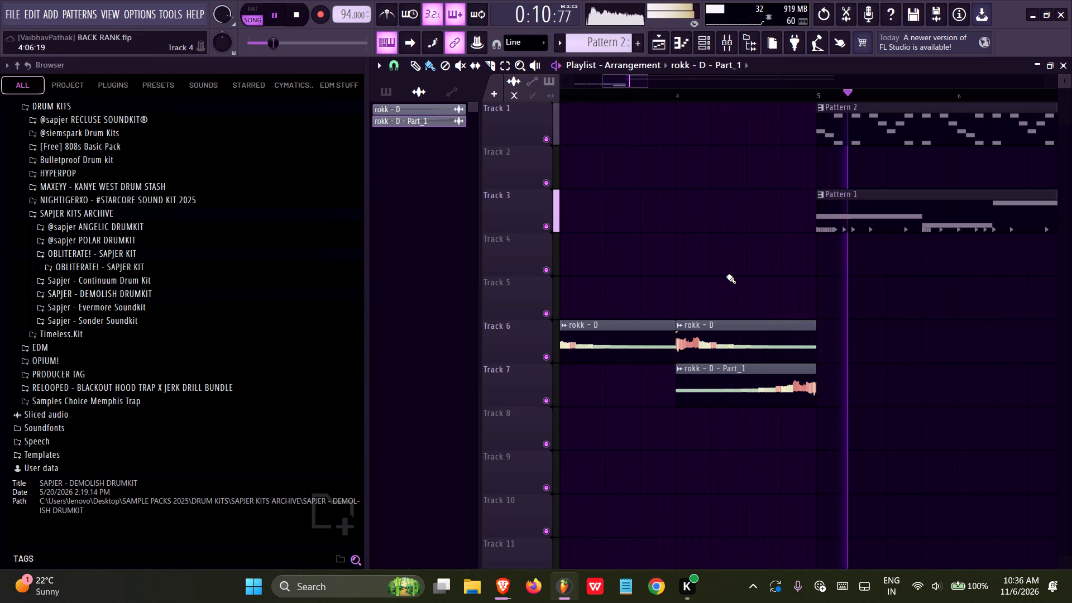
Listen to the arrangement through the Pattern 1 and Pattern 2 sections and save the project.
scroll(104, 318, up, 1)
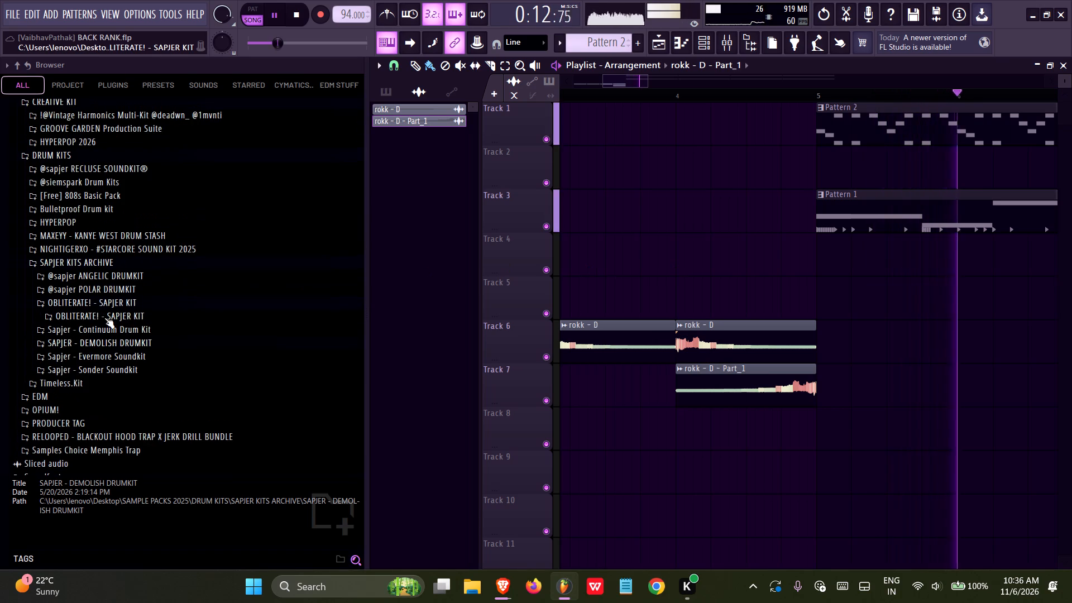
scroll(104, 318, up, 1)
ctrl+scroll(736, 266, down, 3)
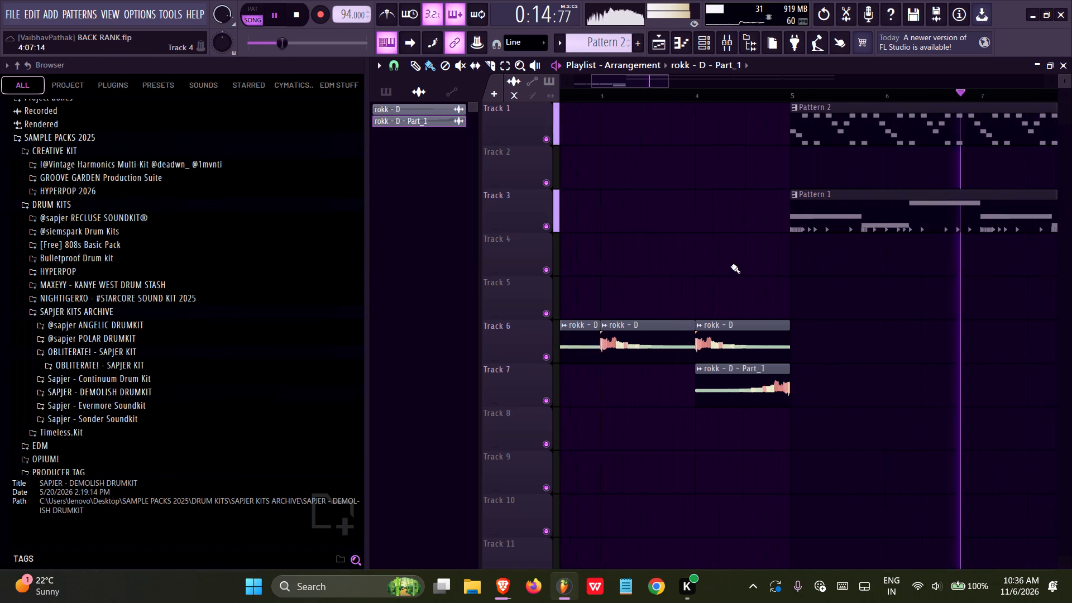
ctrl+scroll(731, 266, down, 13)
key(ctrl+s)
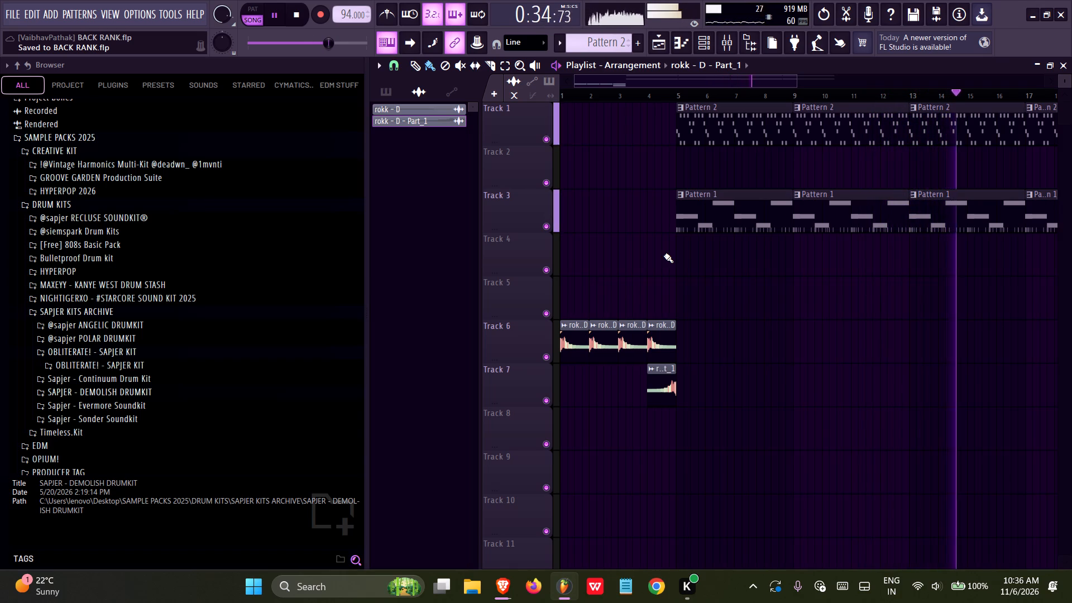
ctrl+scroll(628, 266, down, 6)
key(ctrl+s)
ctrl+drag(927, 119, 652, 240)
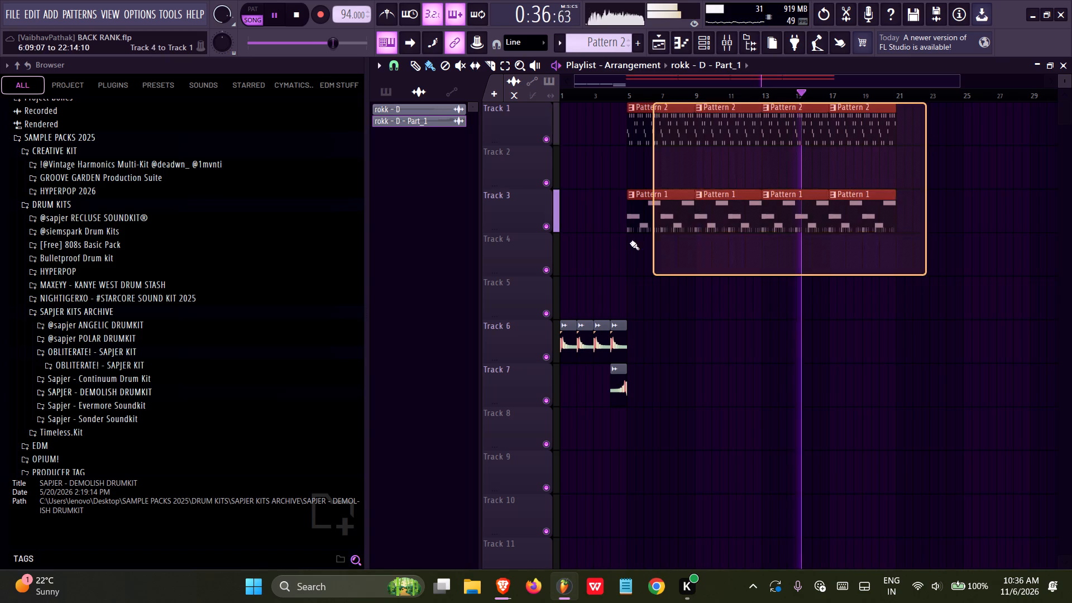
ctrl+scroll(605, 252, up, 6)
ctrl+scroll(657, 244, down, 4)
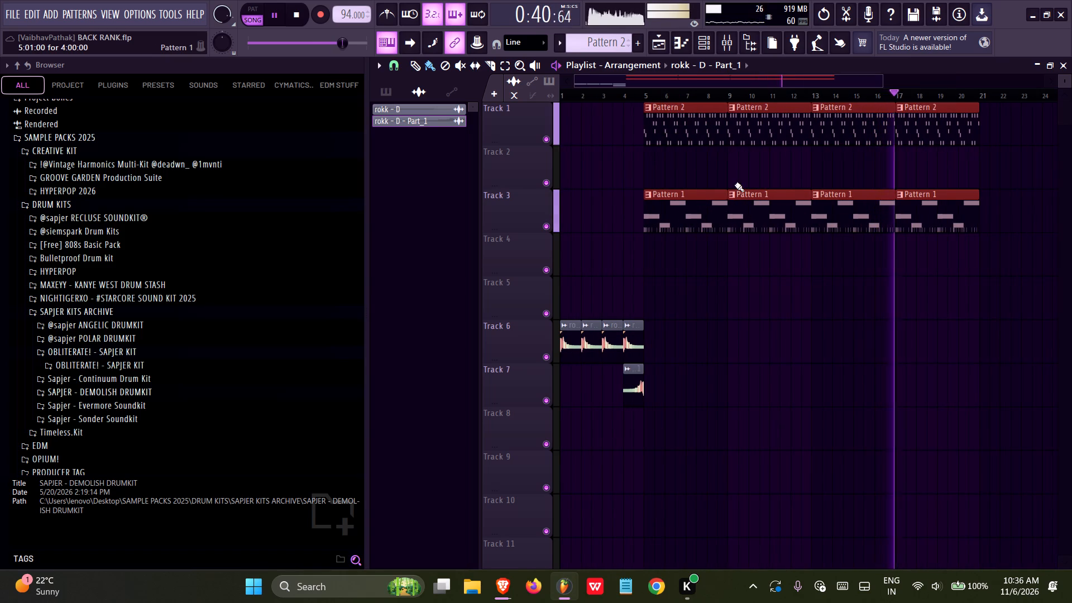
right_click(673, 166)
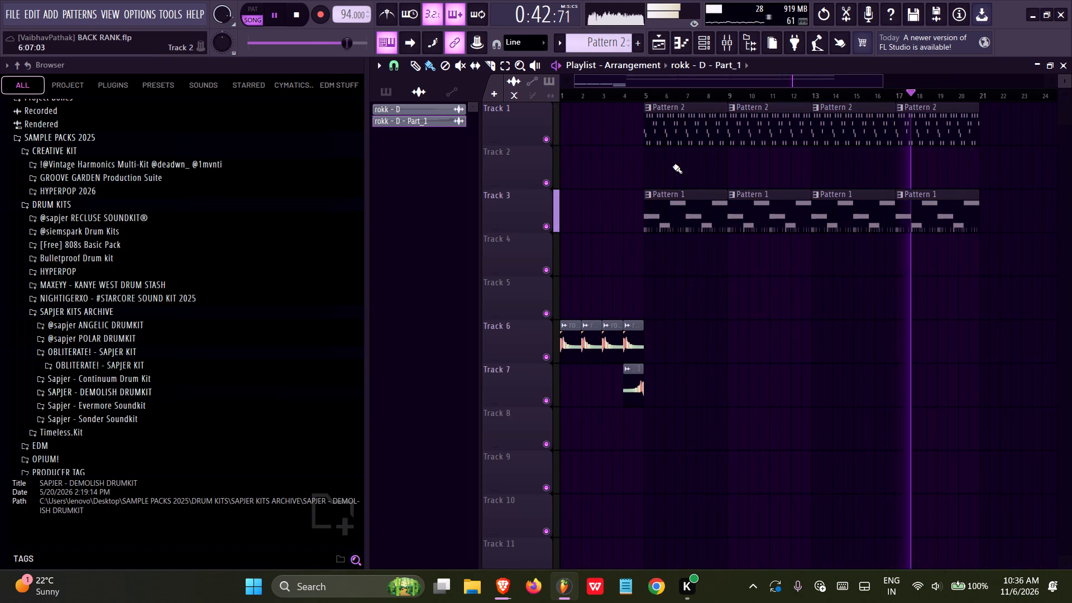
Restart the arrangement from the beginning, stop playback and save the project.
ctrl+scroll(699, 183, down, 1)
key(ctrl+s)
ctrl+drag(987, 117, 647, 225)
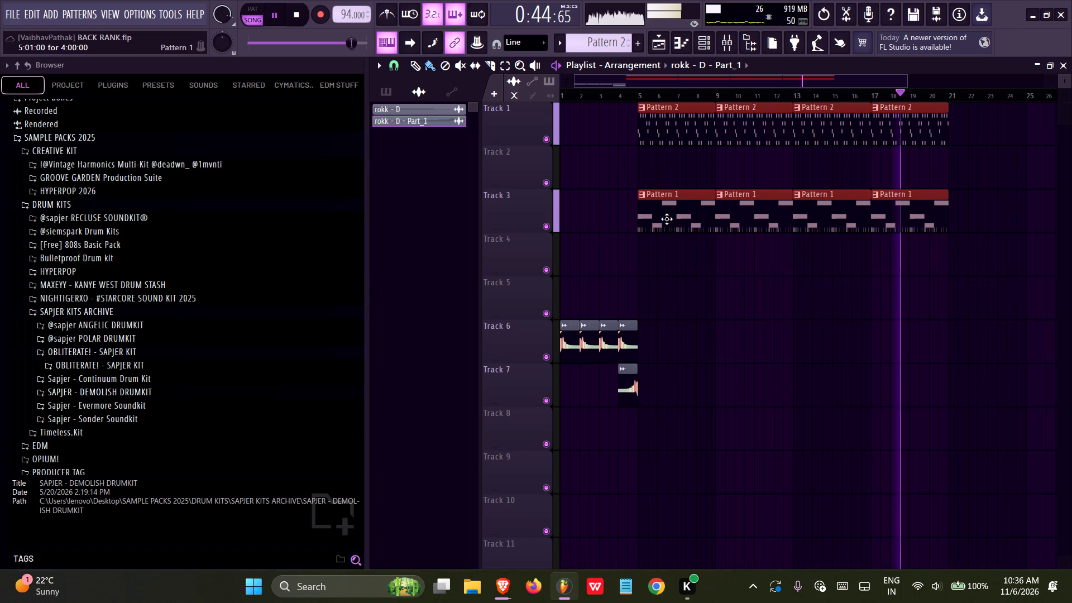
key(space)
drag(591, 97, 374, 135)
key(space)
key(ctrl+s)
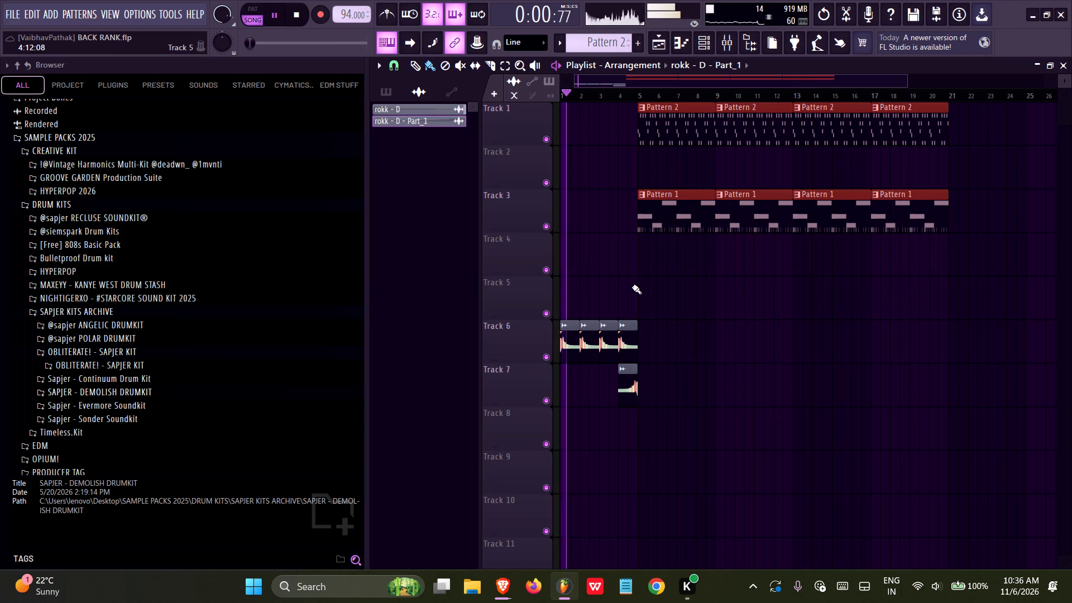
ctrl+scroll(632, 286, up, 5)
key(ctrl+s)
key(space)
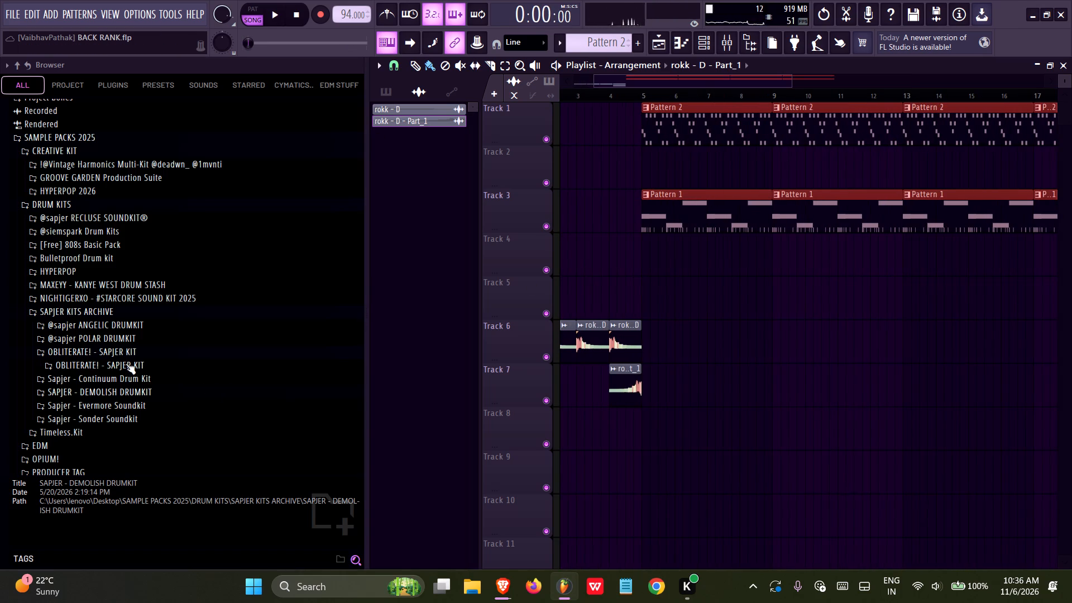
key(ctrl+s)
Collapse the SAPJER KITS ARCHIVE folder, clear the playlist clip selection and save the project.
click(174, 310)
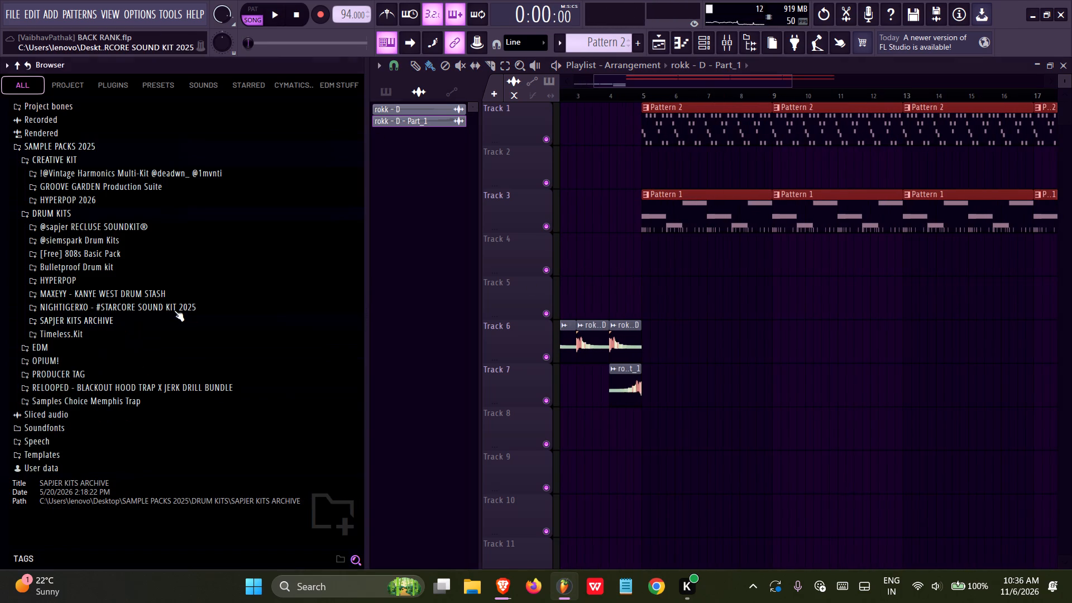
right_click(612, 176)
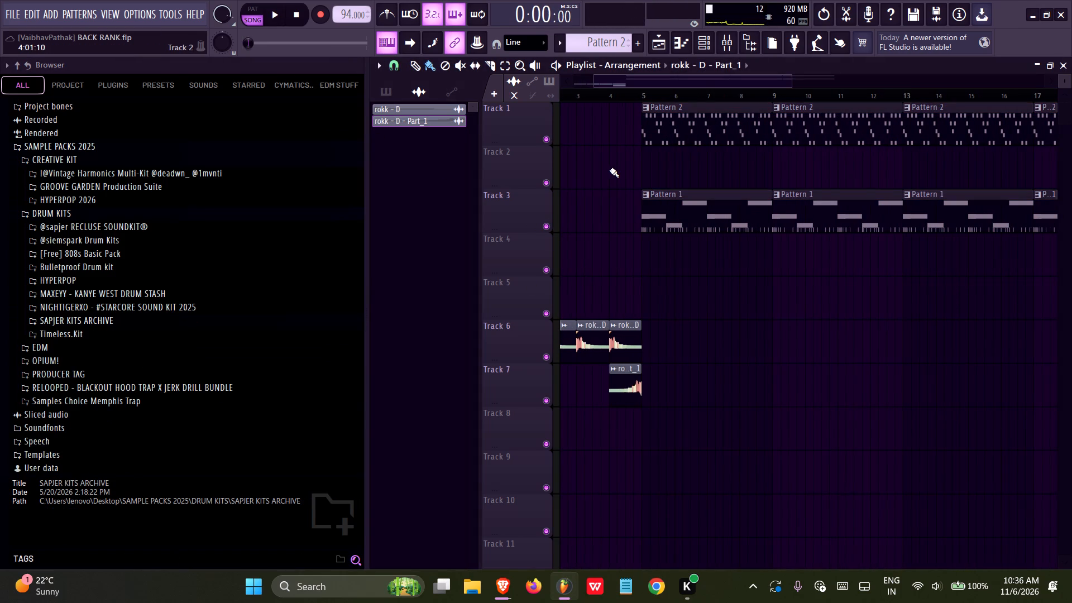
key(ctrl+s)
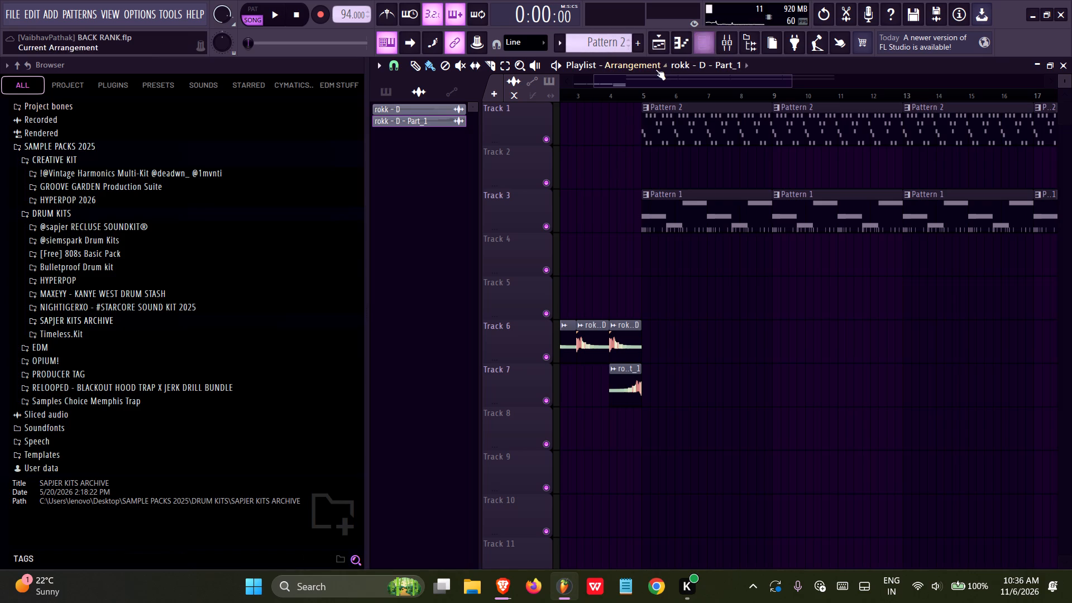
Listen to the transition into bar 5 with Track 1 muted, and unmute the track.
click(549, 136)
click(624, 100)
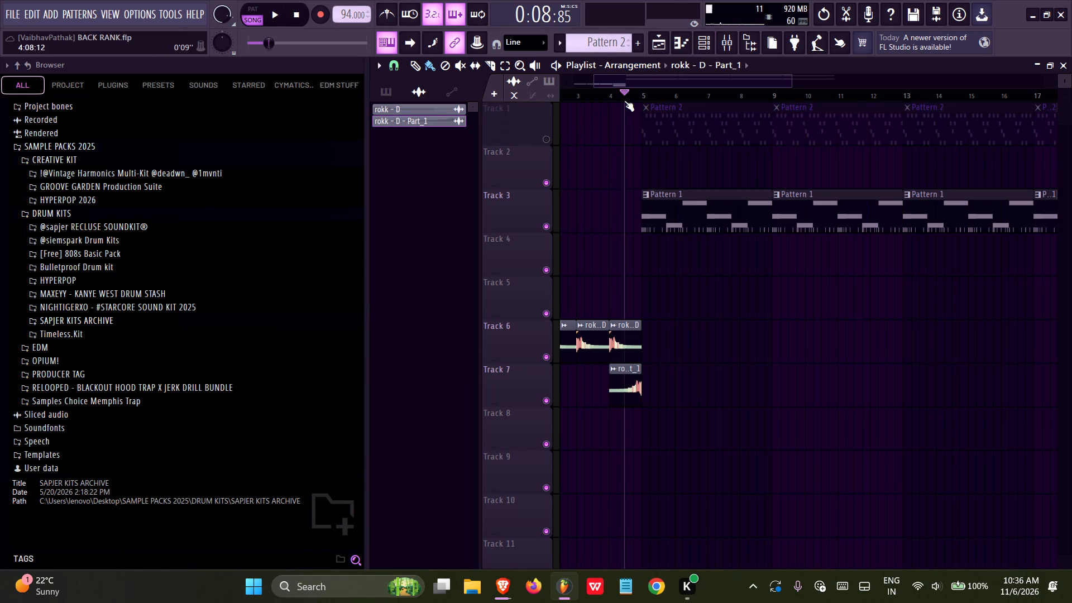
key(space)
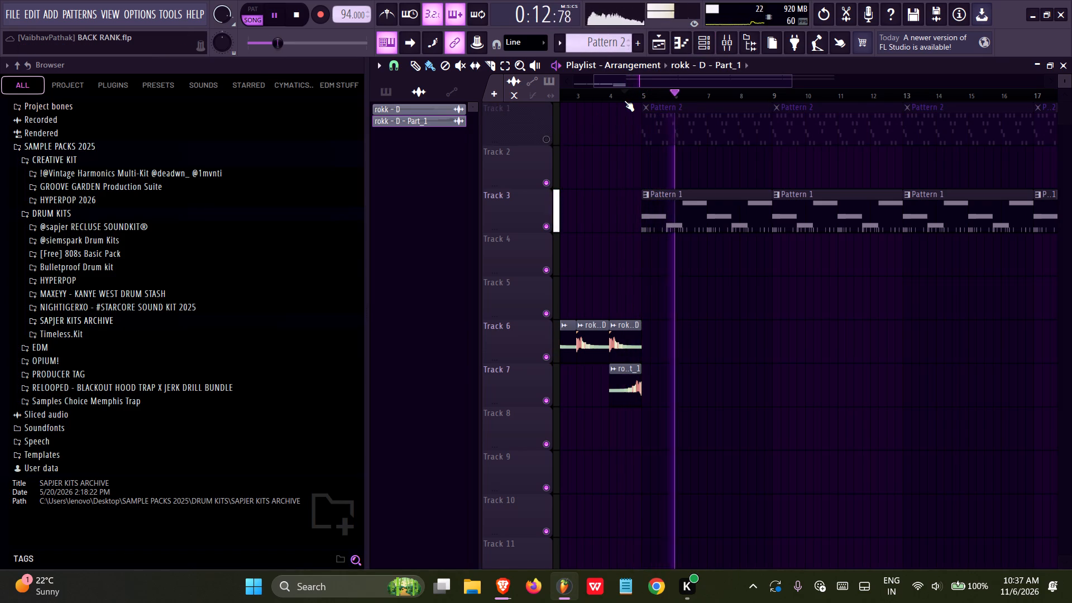
key(space)
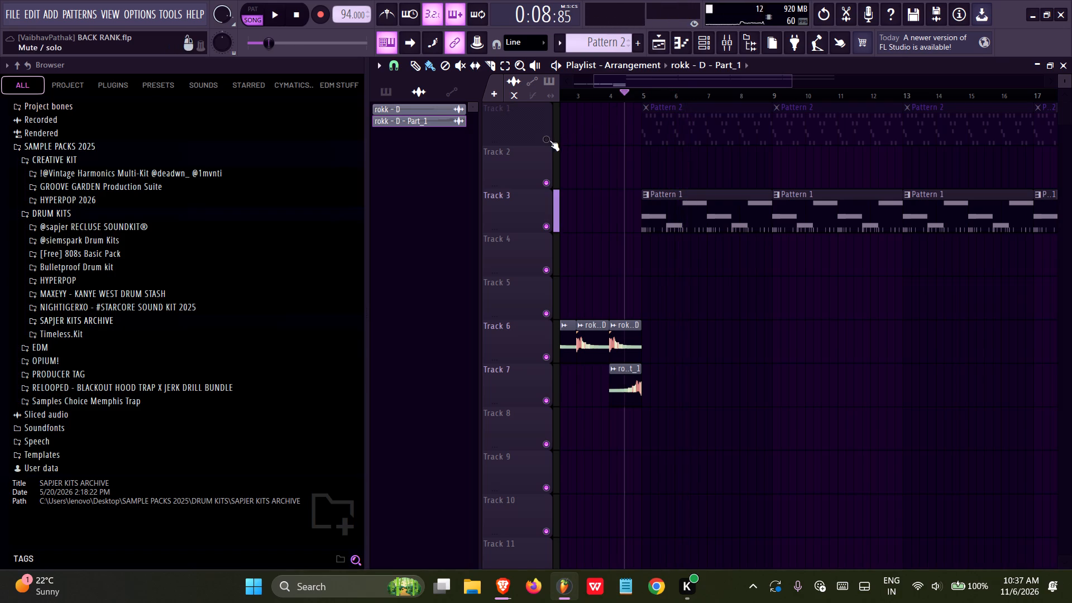
click(548, 140)
Play the start of the arrangement, stop playback and save the project.
drag(571, 100, 293, 125)
key(space)
key(ctrl+s)
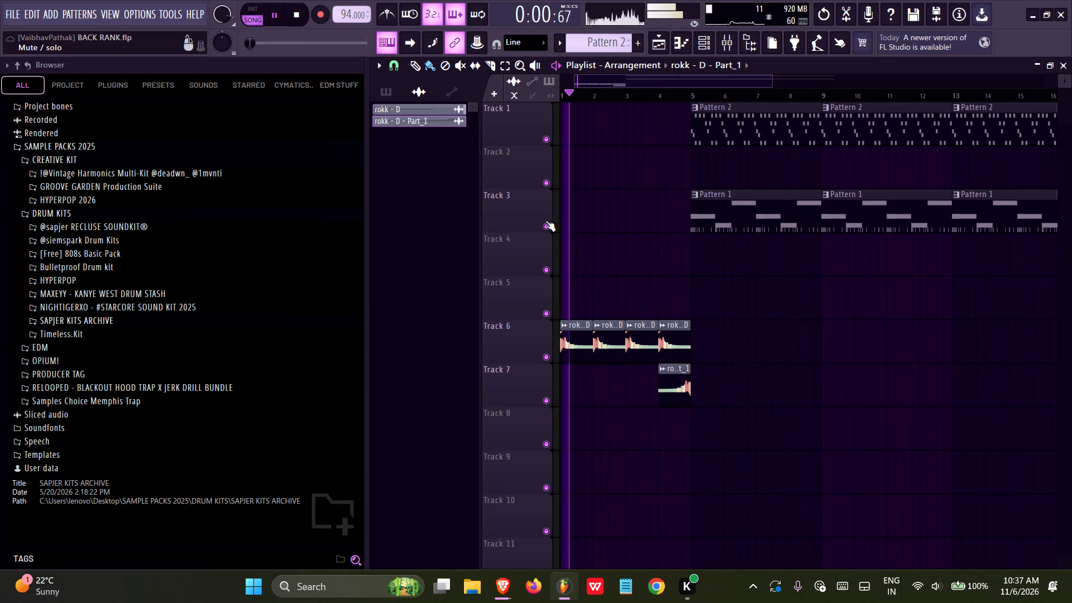
key(space)
key(ctrl+s)
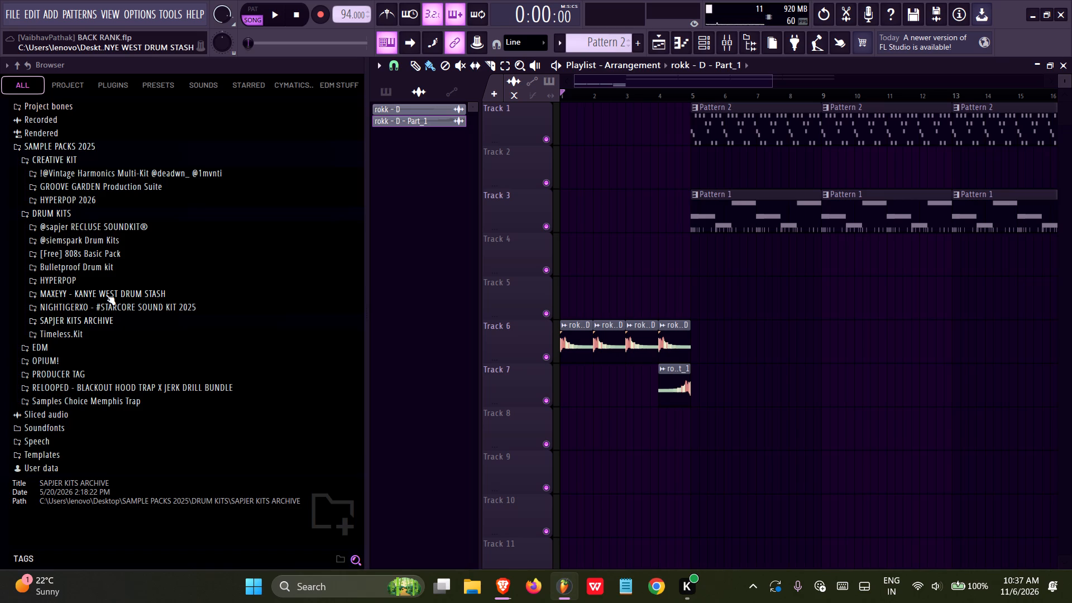
click(102, 228)
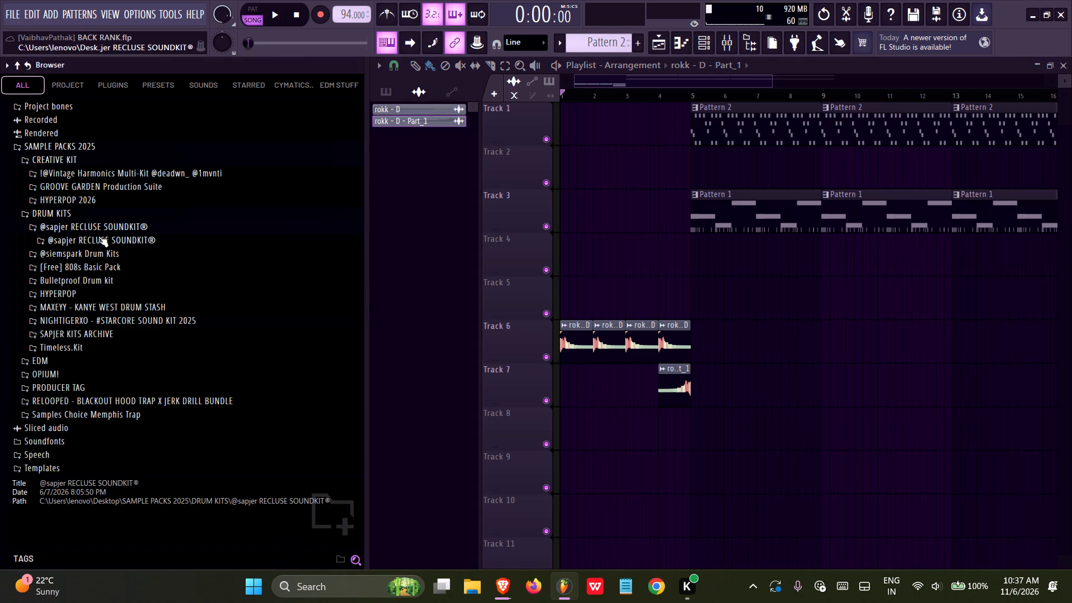
click(97, 237)
click(73, 328)
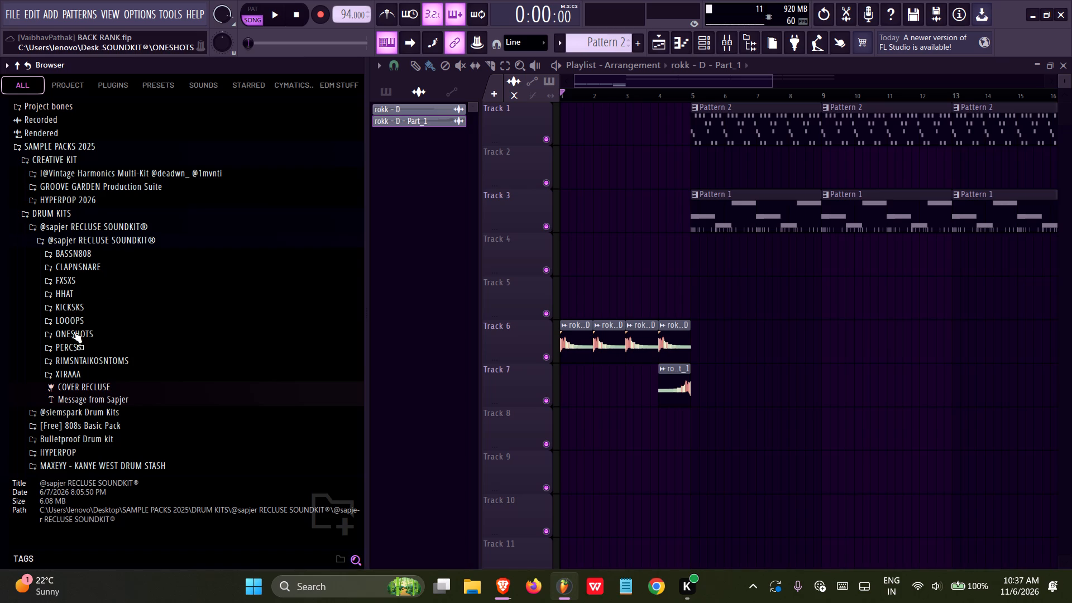
click(99, 368)
click(98, 353)
click(100, 278)
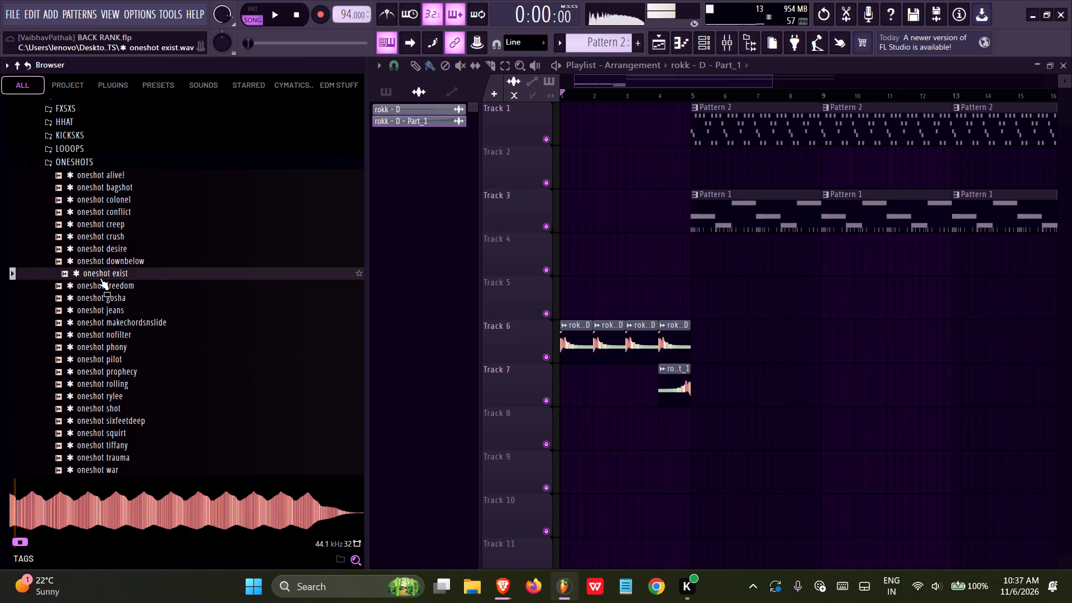
click(100, 278)
click(99, 283)
click(98, 256)
click(95, 237)
click(97, 397)
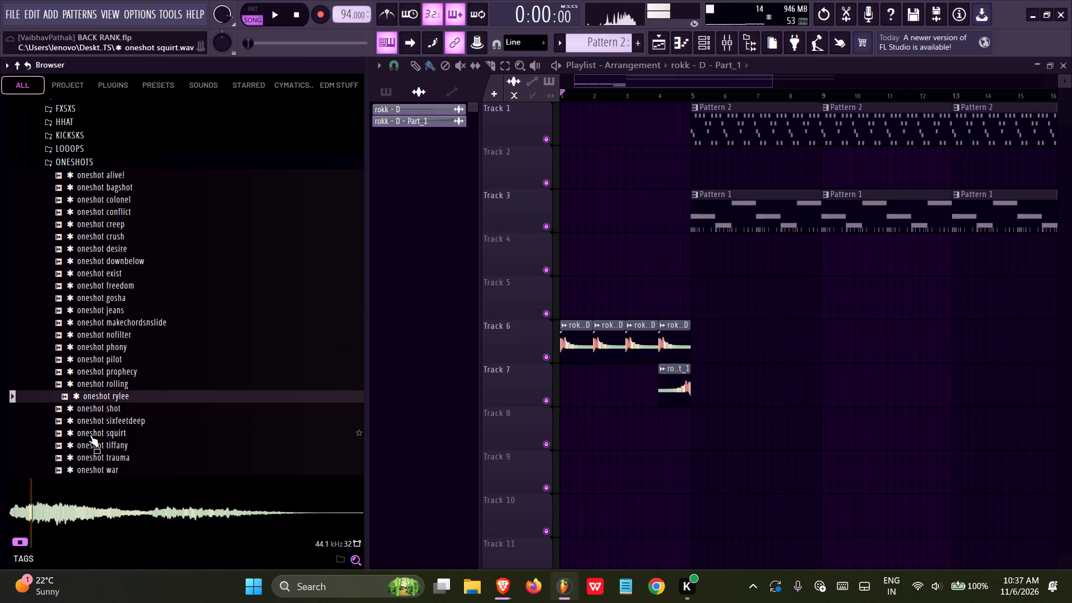
click(90, 435)
click(90, 419)
click(88, 409)
scroll(88, 407, down, 2)
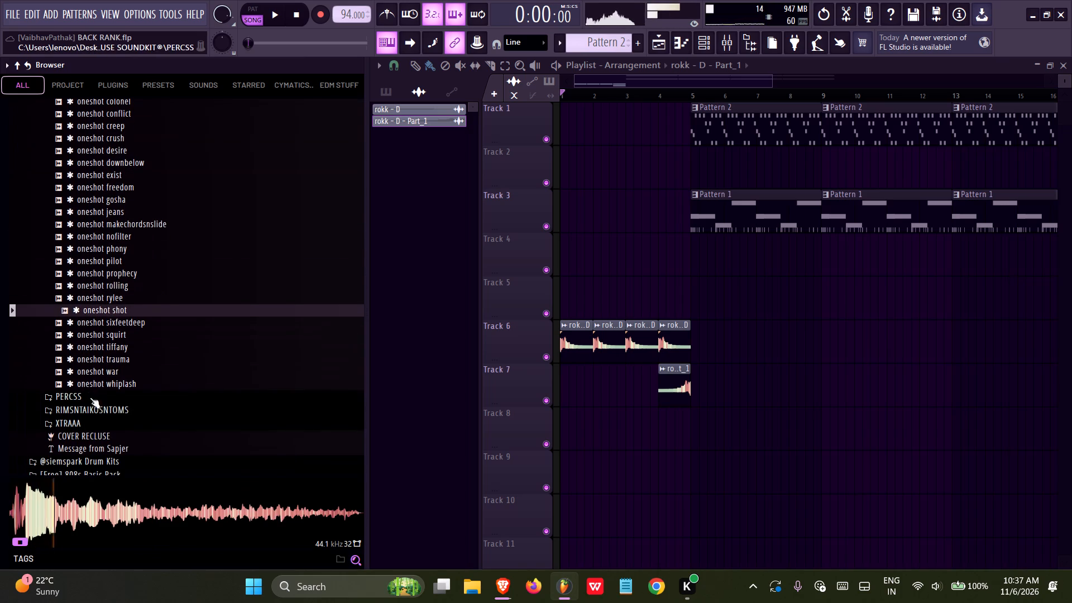
click(93, 382)
click(93, 375)
click(93, 357)
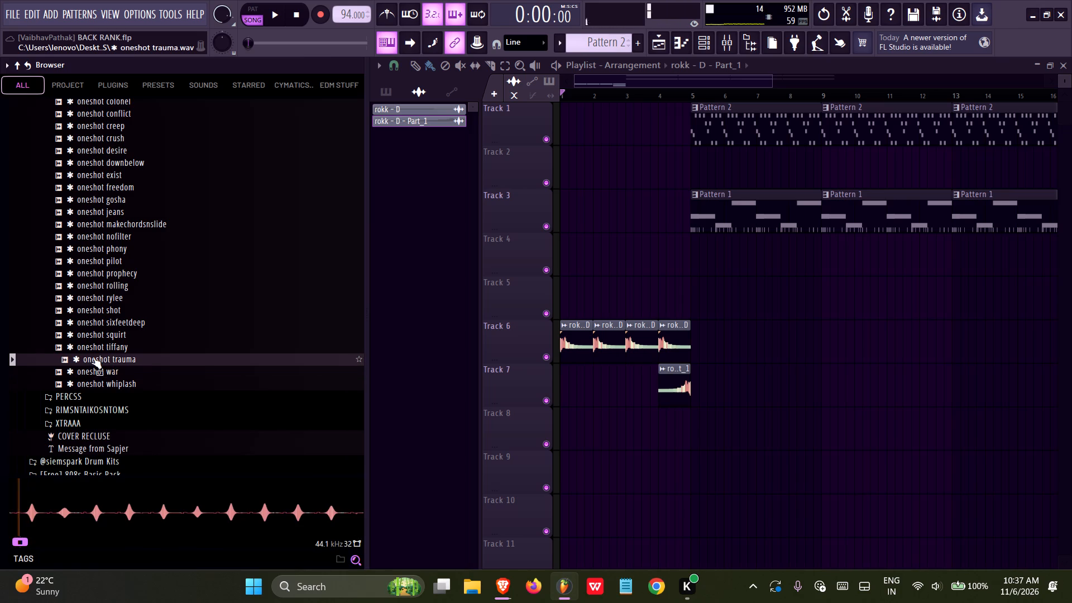
Audition the arp and other samples in the soundkit's XTRAAA folder and collapse that folder.
click(76, 423)
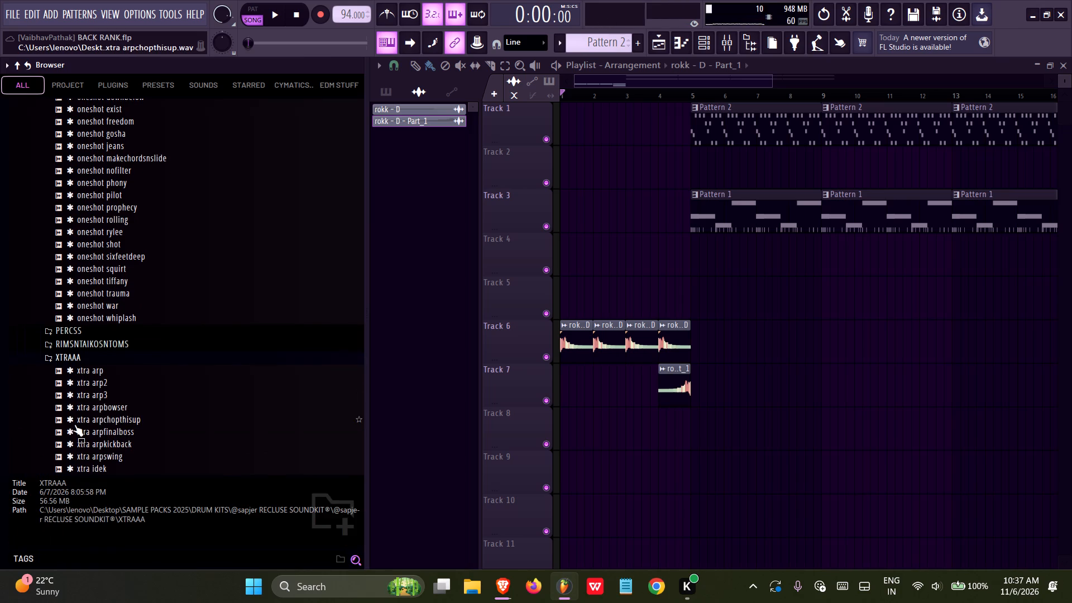
click(74, 424)
click(87, 408)
click(83, 395)
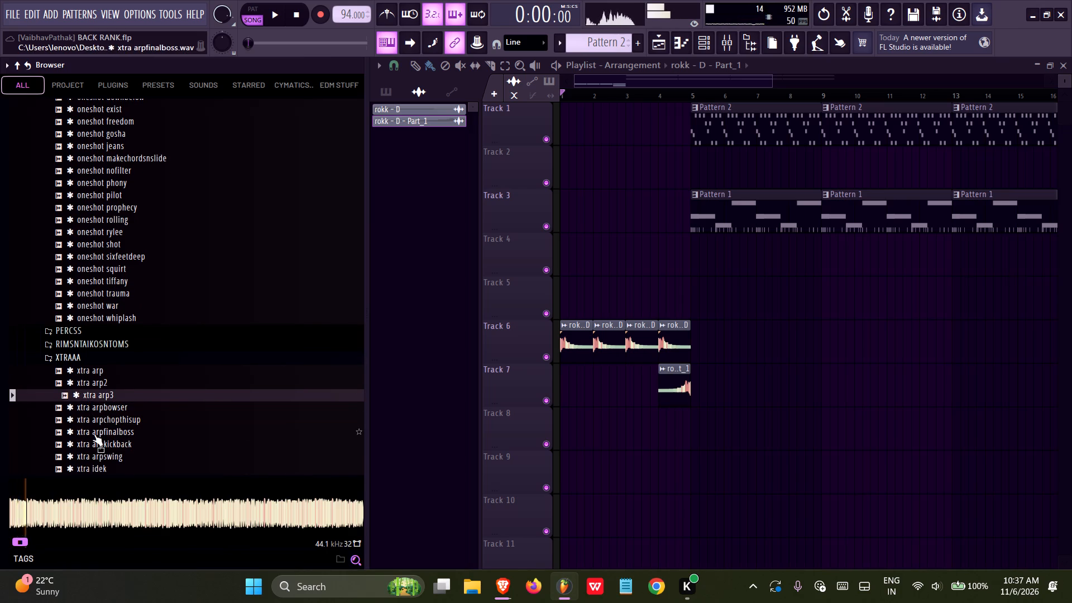
click(92, 440)
scroll(92, 412, down, 2)
click(95, 381)
click(94, 372)
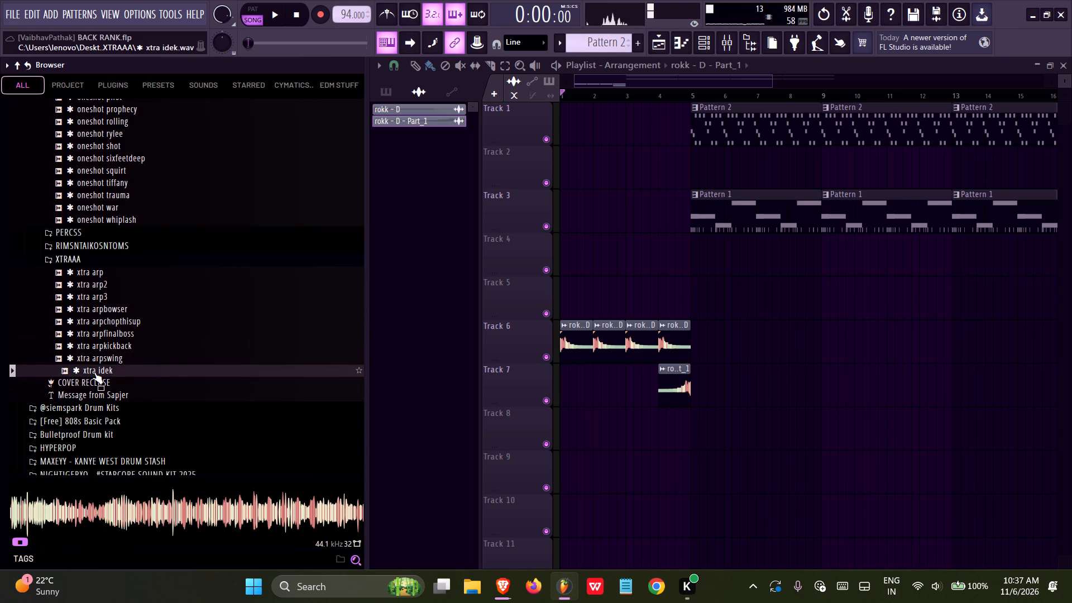
click(93, 358)
scroll(93, 358, up, 2)
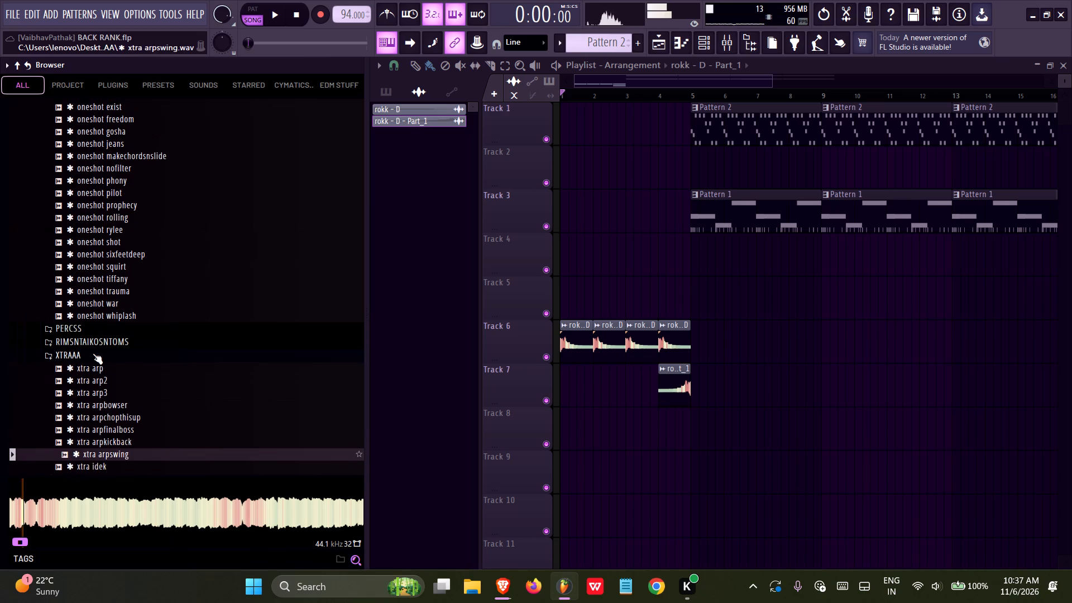
click(70, 357)
Audition percussion samples in the PERCSS folder, from perc love up to perc aventador.
click(76, 324)
click(76, 304)
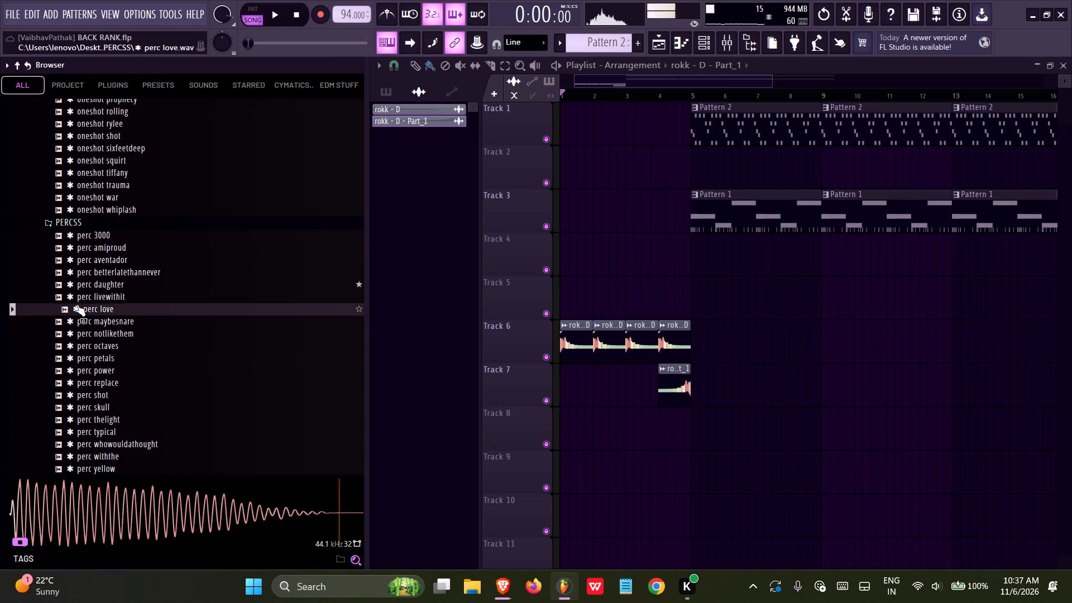
click(82, 293)
click(85, 285)
click(85, 284)
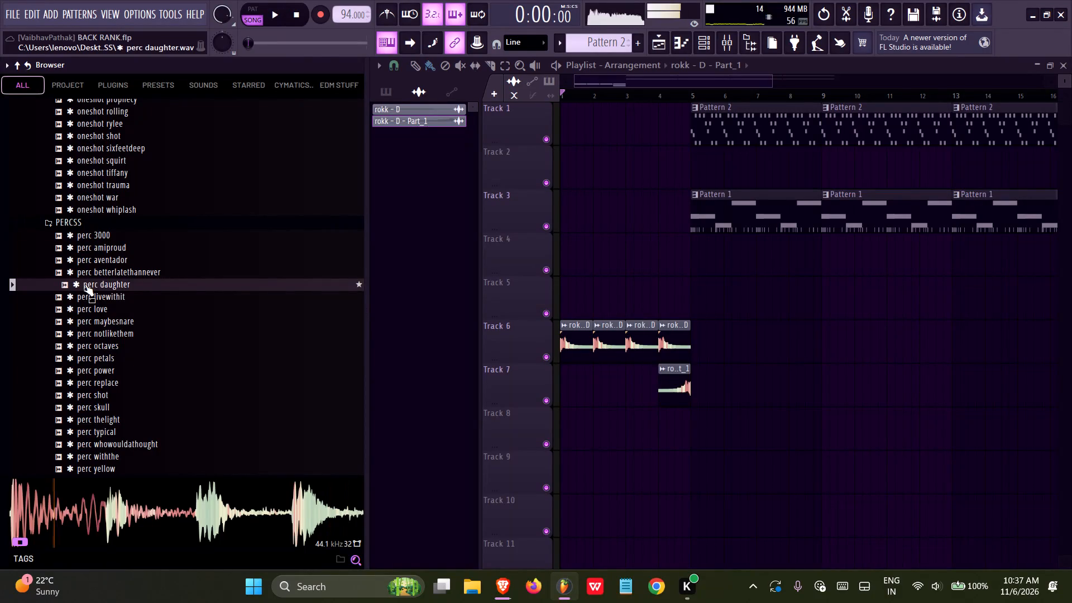
click(85, 271)
click(85, 271)
click(85, 263)
click(85, 263)
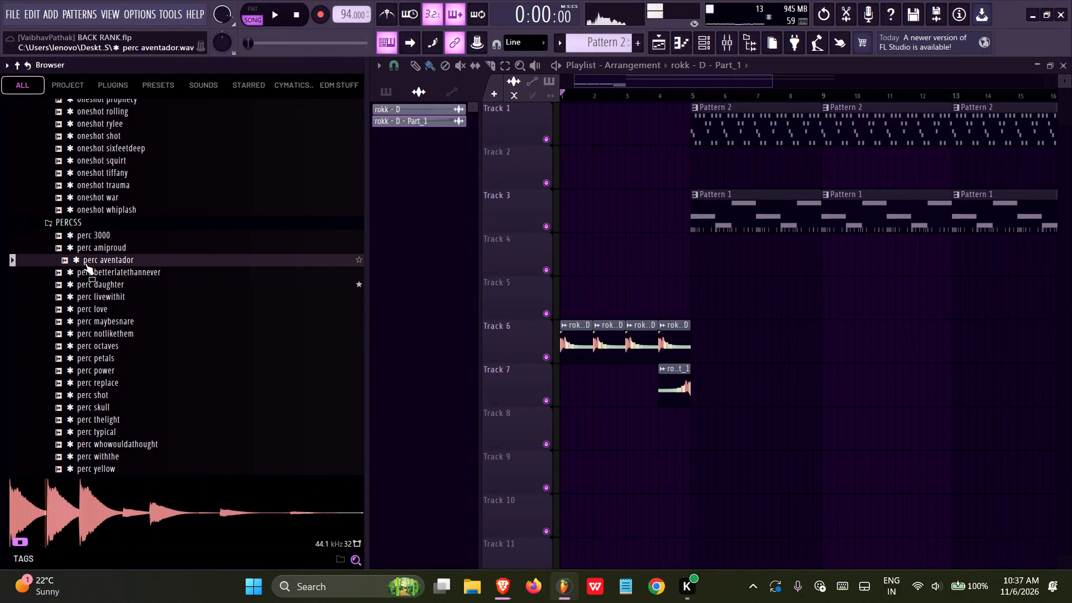
Switch to the empty Pattern 3 and open the channel rack.
scroll(611, 44, up, 1)
click(697, 44)
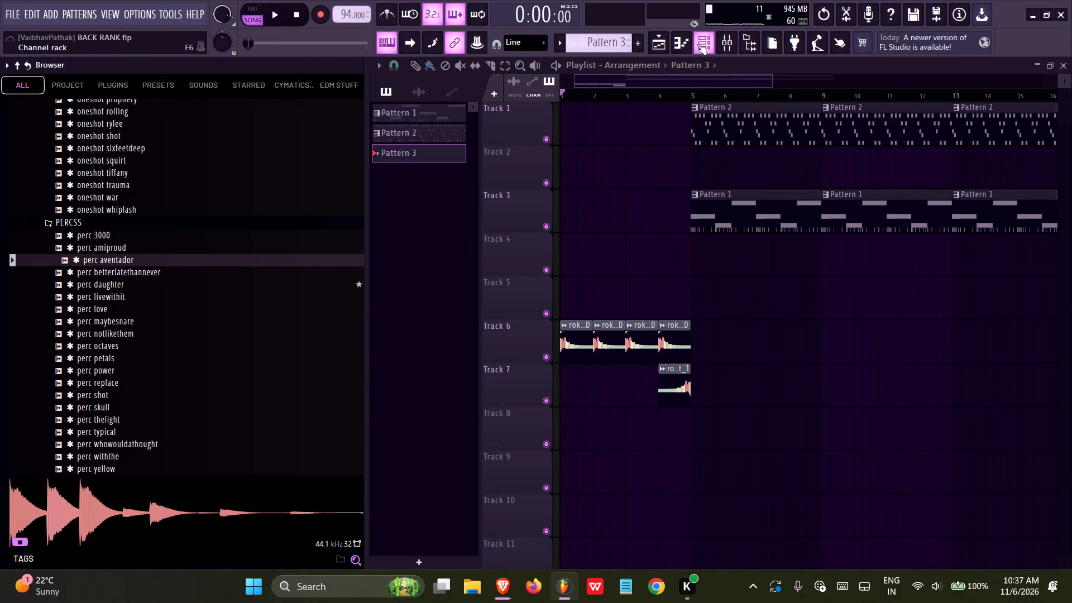
Audition more PERCSS samples for Pattern 3, including perc petals, perc octaves, perc notlikethem and perc yellow.
click(159, 386)
click(122, 374)
click(119, 360)
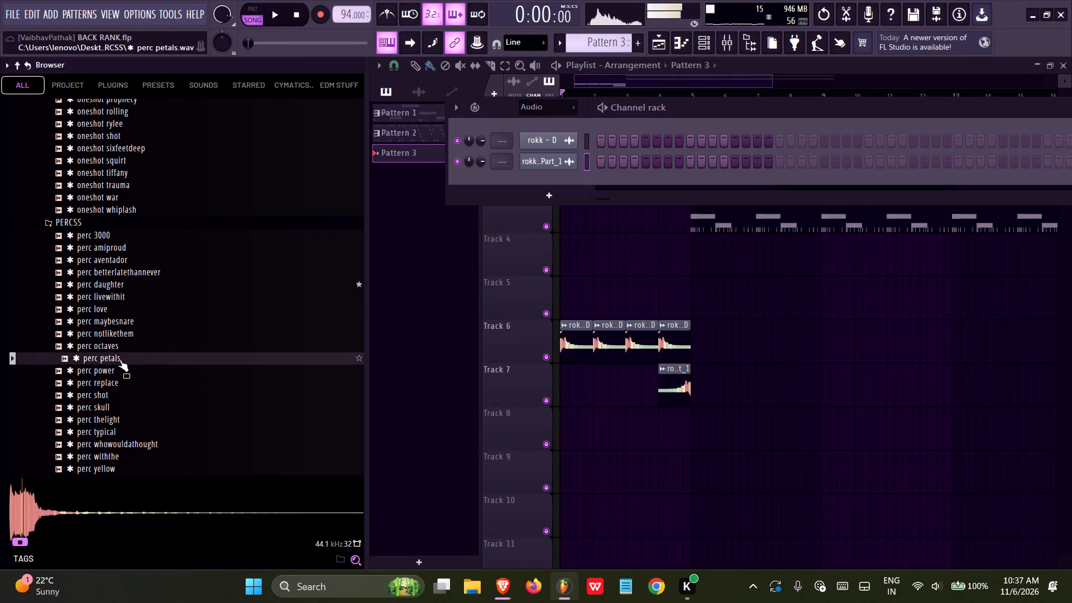
click(119, 346)
click(119, 346)
click(121, 333)
click(101, 494)
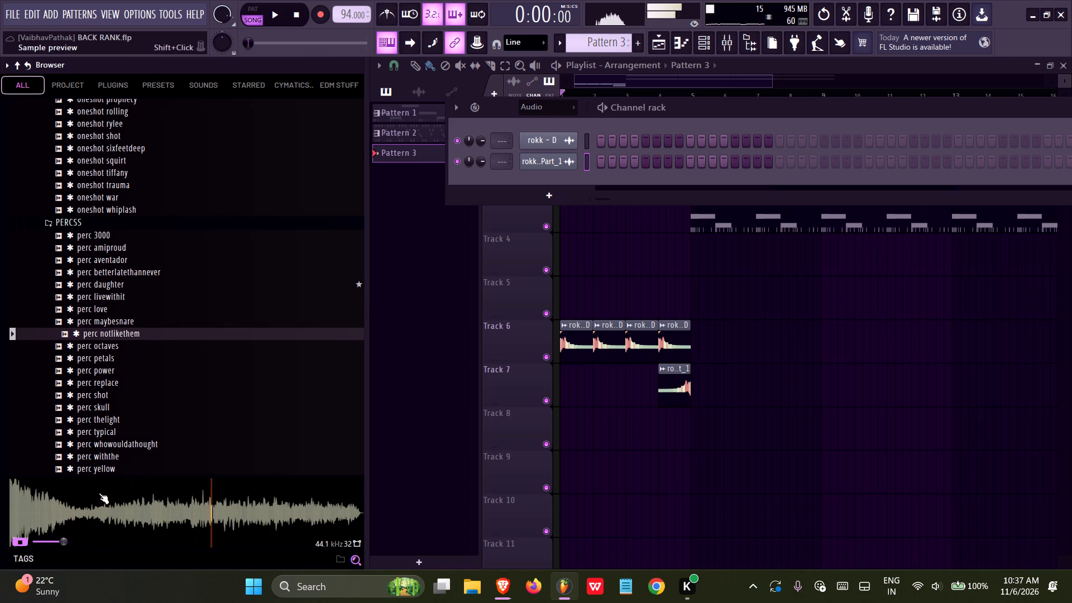
click(98, 465)
click(98, 457)
click(99, 463)
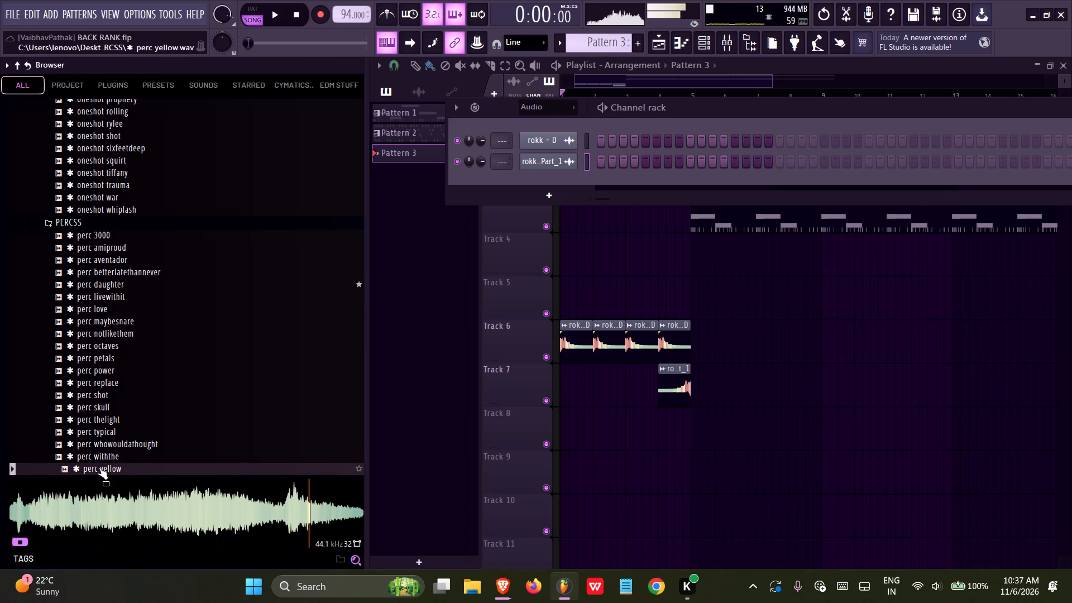
Add perc yellow to the channel rack and place a hit on step 1 of Pattern 3.
drag(99, 467, 544, 190)
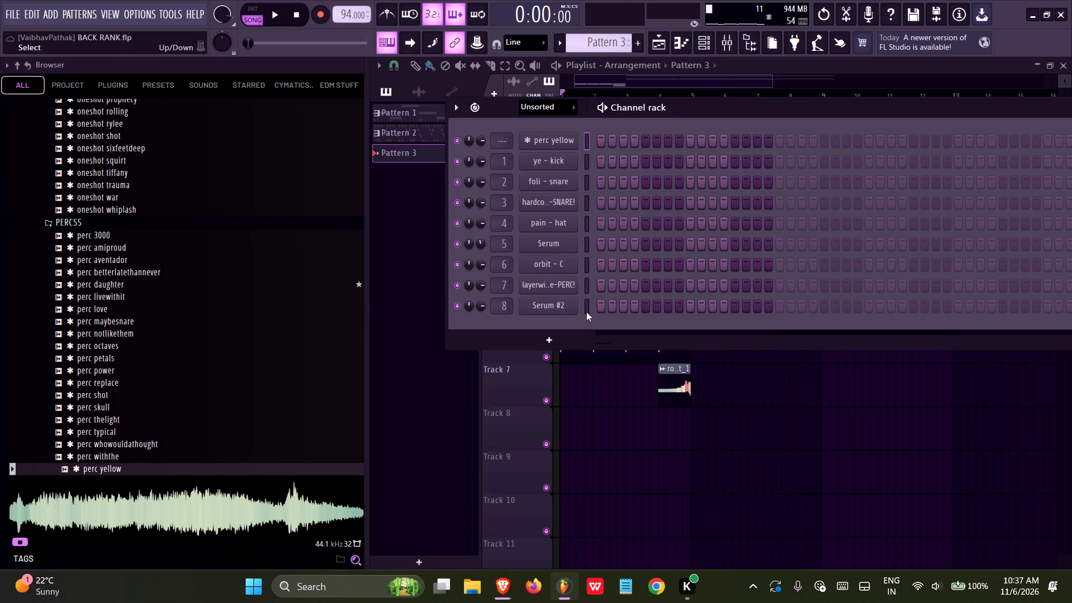
click(602, 141)
Add perc petals to the channel rack and place hits on steps 5 and 13.
click(97, 363)
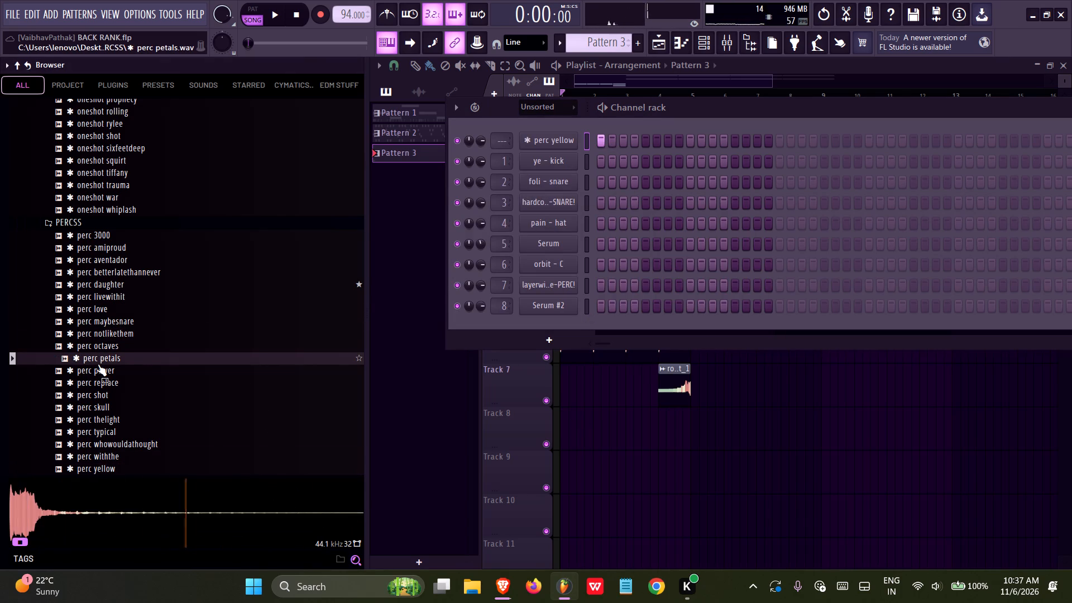
drag(98, 364, 533, 153)
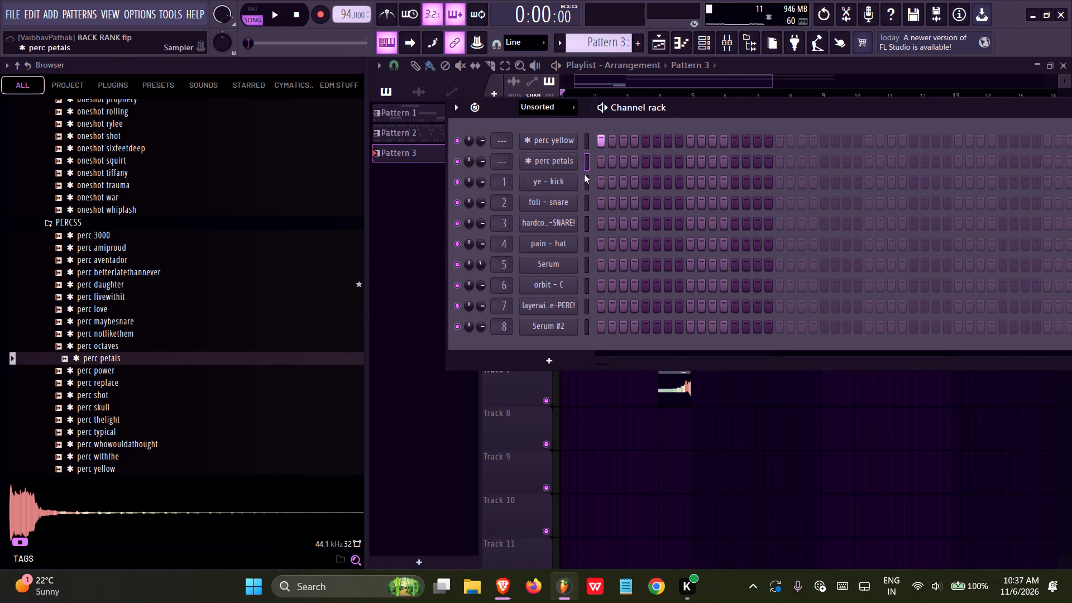
click(644, 162)
click(735, 160)
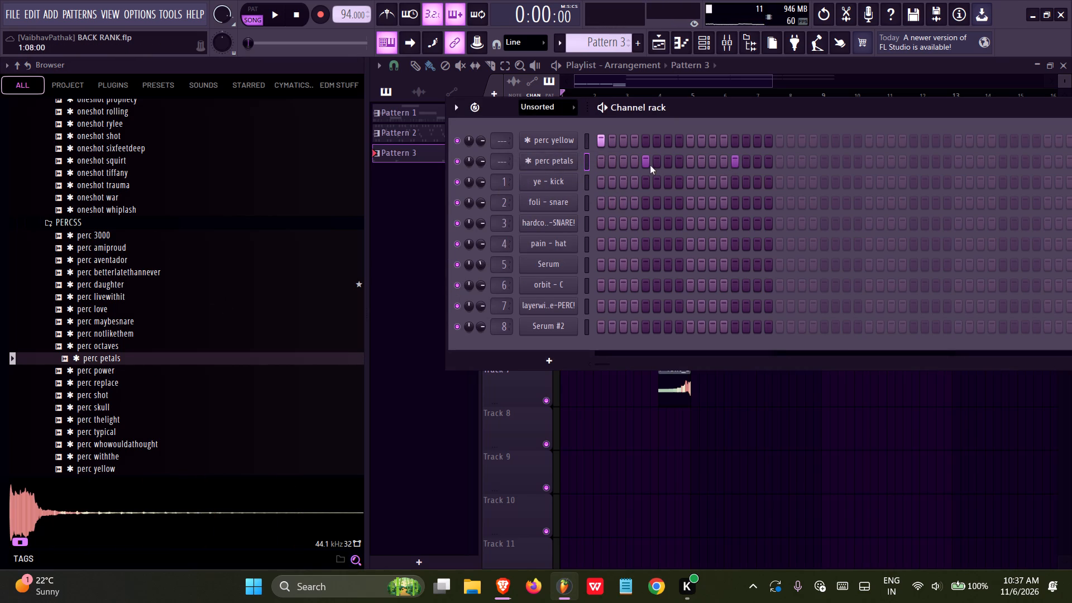
Set the perc petals channel to cut itself and apply the BASIC preset to its volume envelope.
click(565, 163)
click(513, 207)
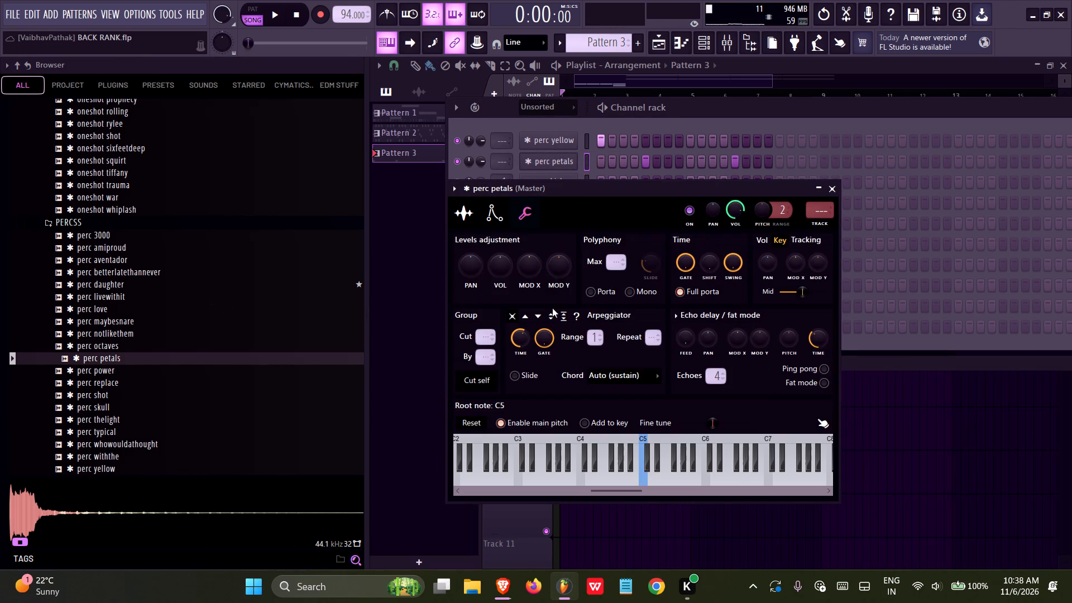
drag(479, 384, 480, 375)
click(494, 220)
click(646, 268)
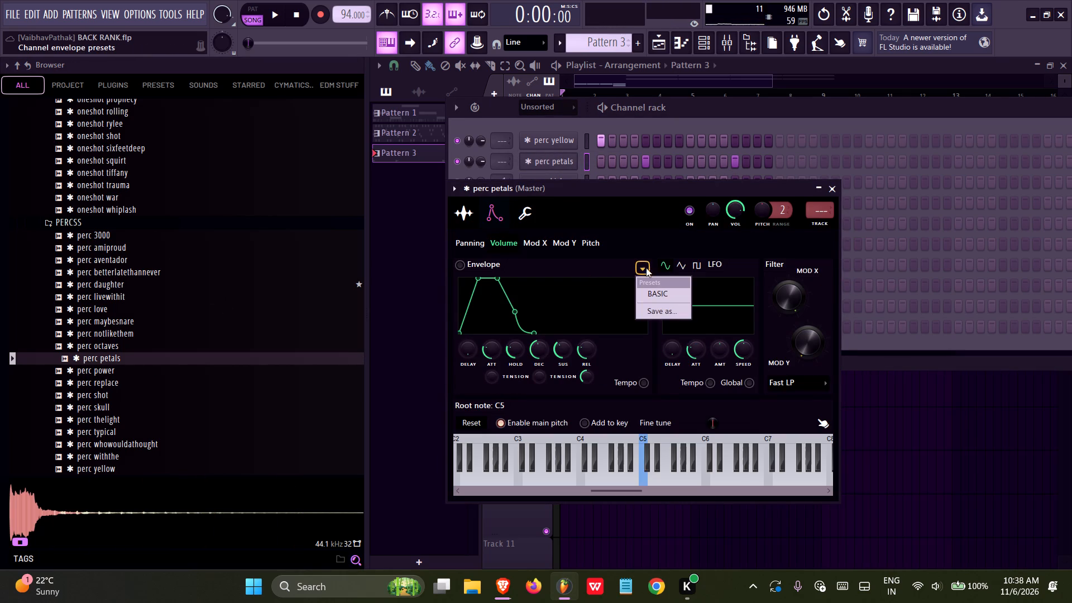
click(644, 290)
click(472, 212)
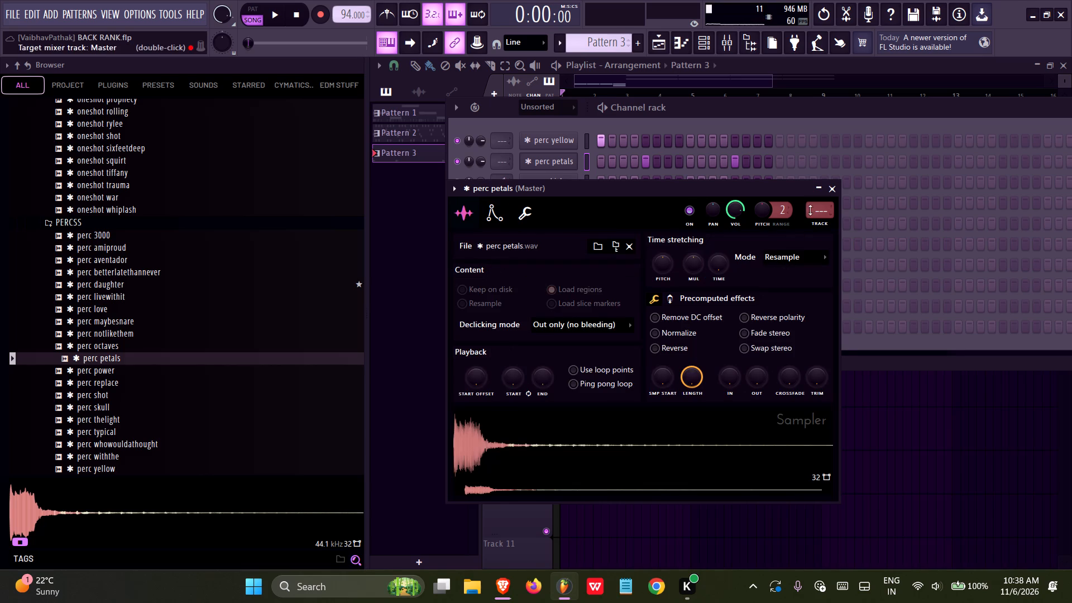
click(832, 192)
Switch playback to pattern mode and listen to Pattern 3.
key(space)
key(space)
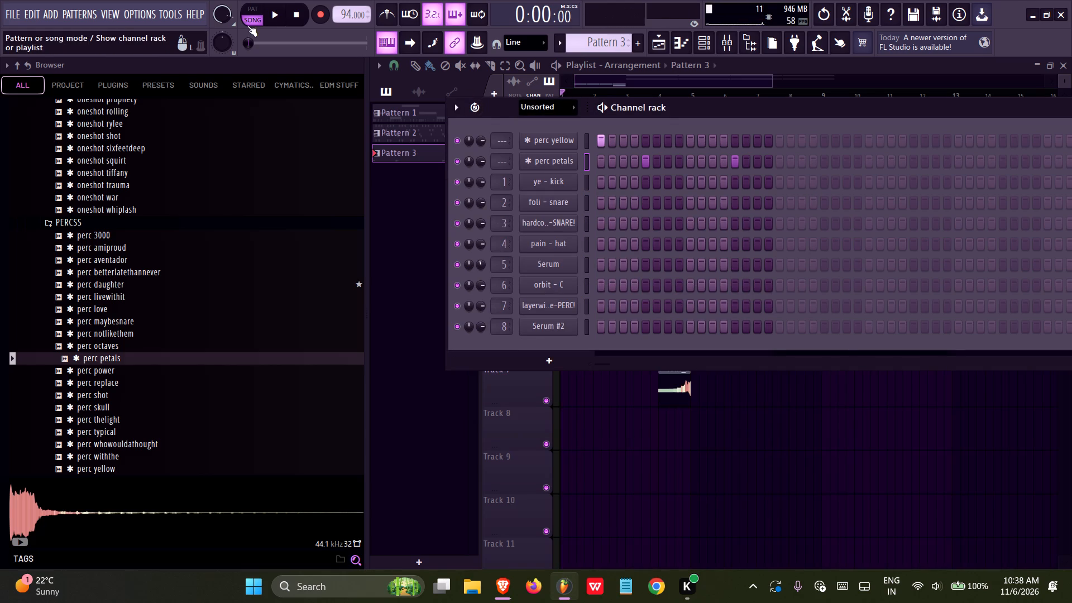
click(249, 16)
key(space)
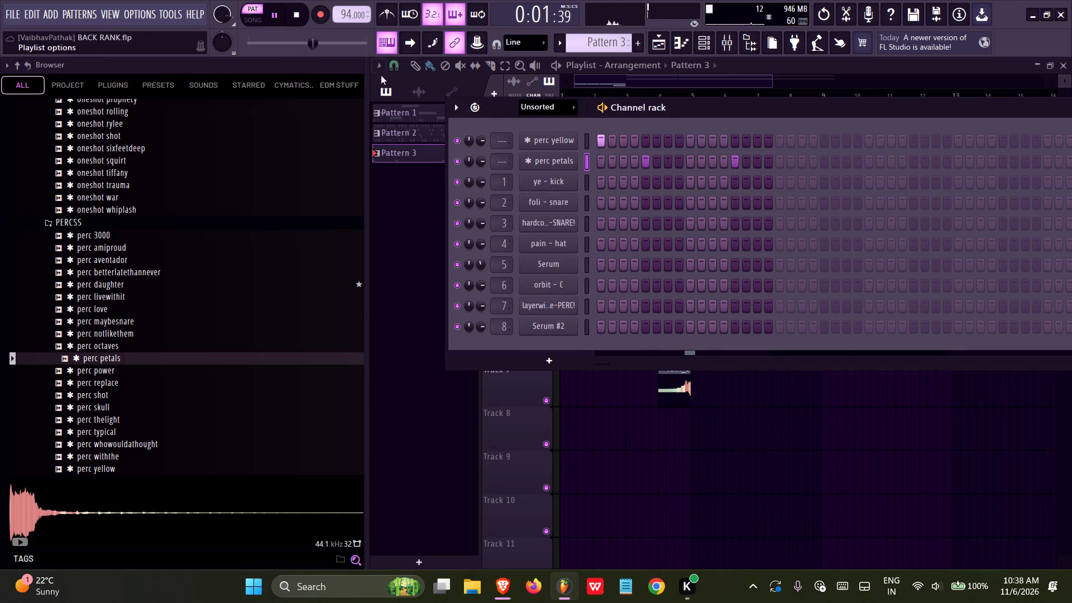
key(space)
Add perc maybesnare to the channel rack with hits on steps 5 and 13, and play the pattern.
click(131, 326)
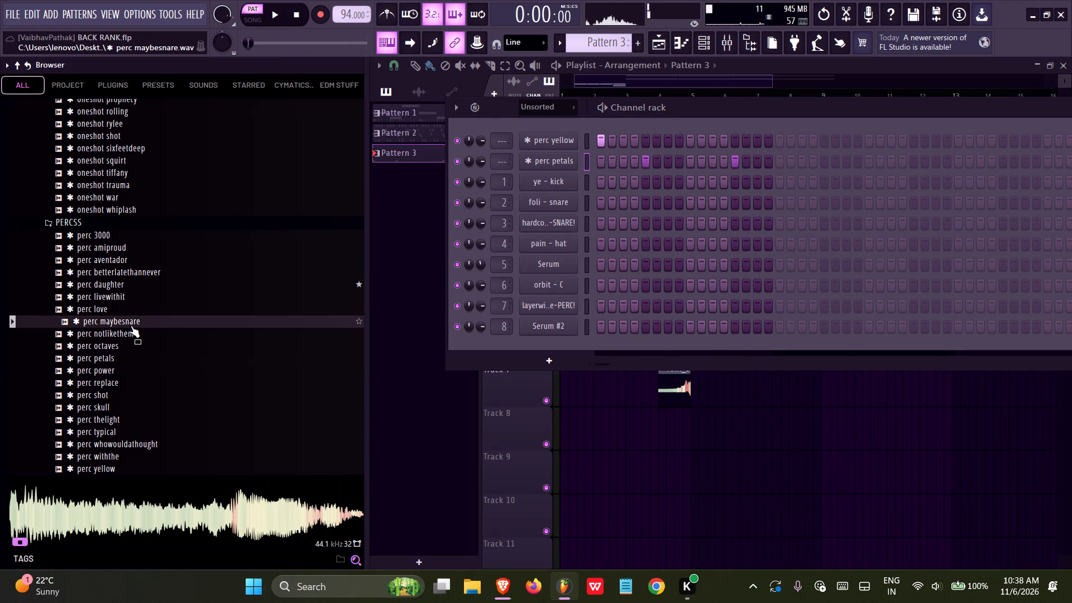
click(131, 326)
drag(131, 326, 507, 173)
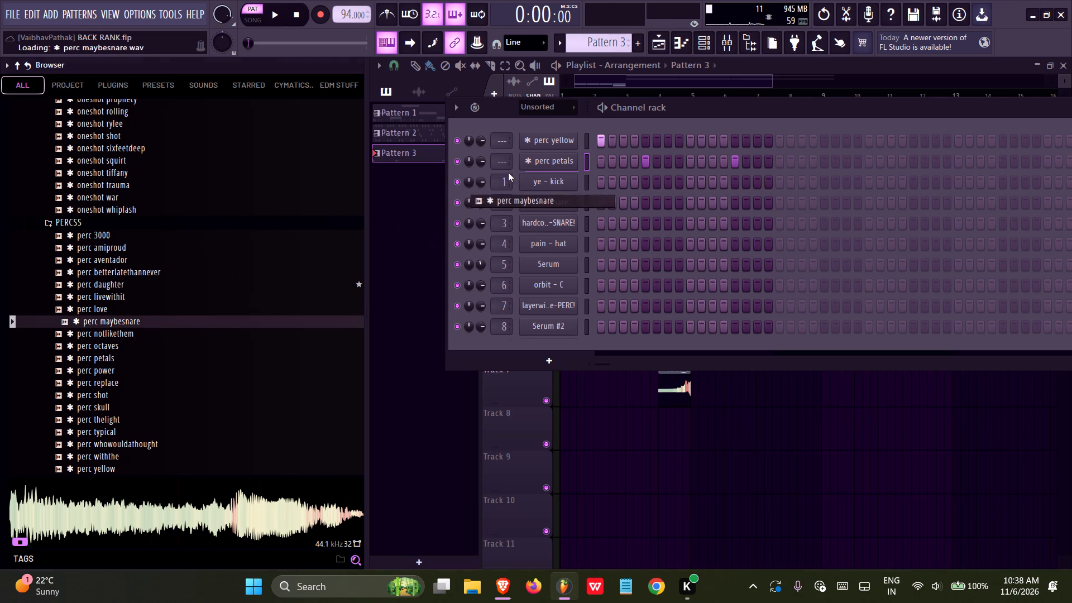
click(649, 183)
click(733, 179)
key(space)
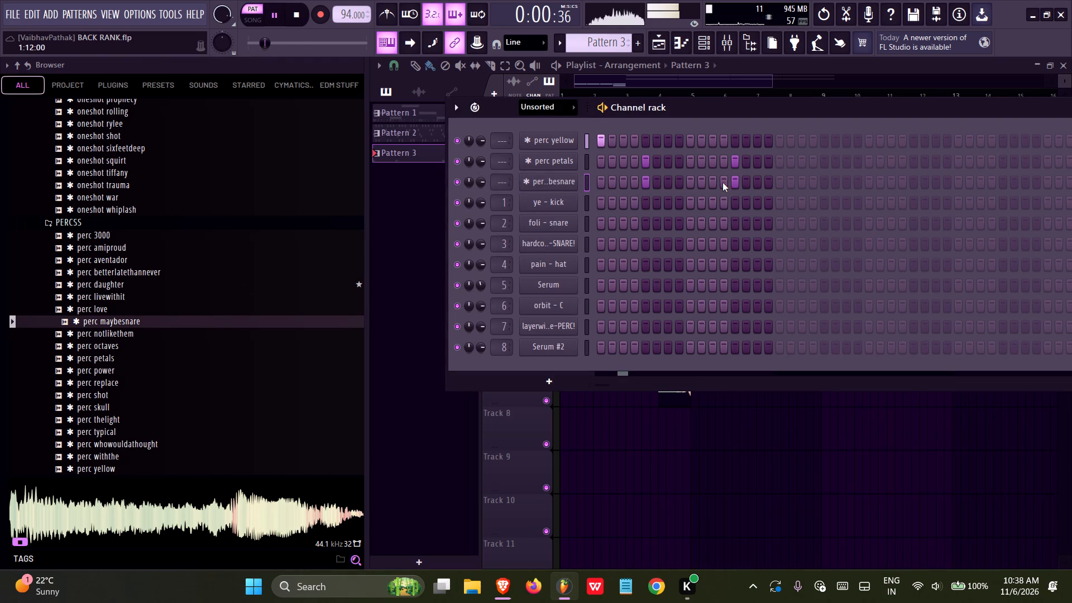
Audition perc skull and perc thelight, and add perc thelight to the channel rack above perc petals.
key(space)
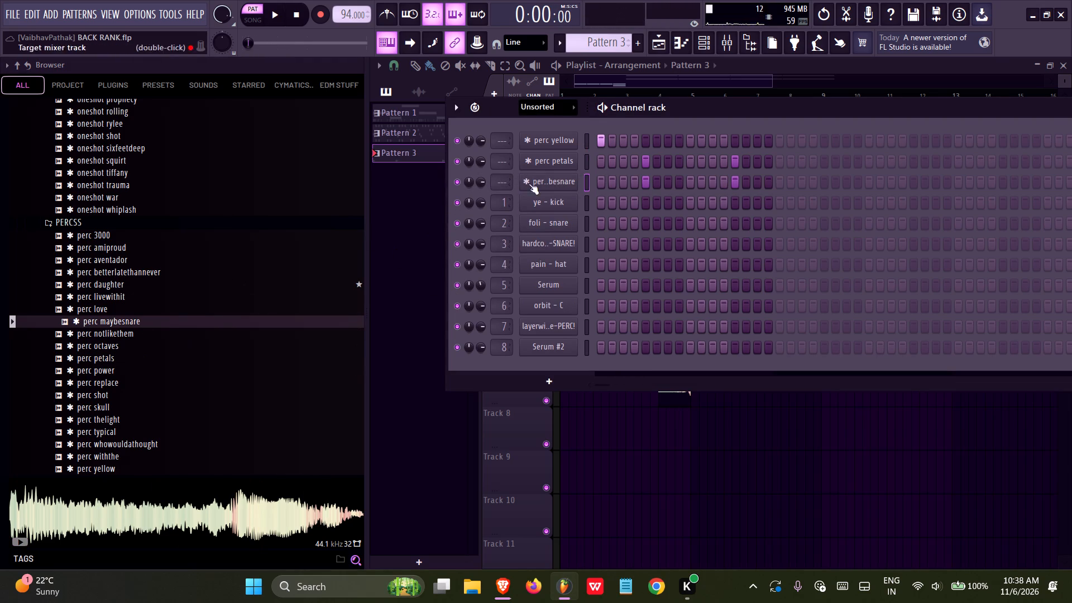
click(145, 408)
click(137, 407)
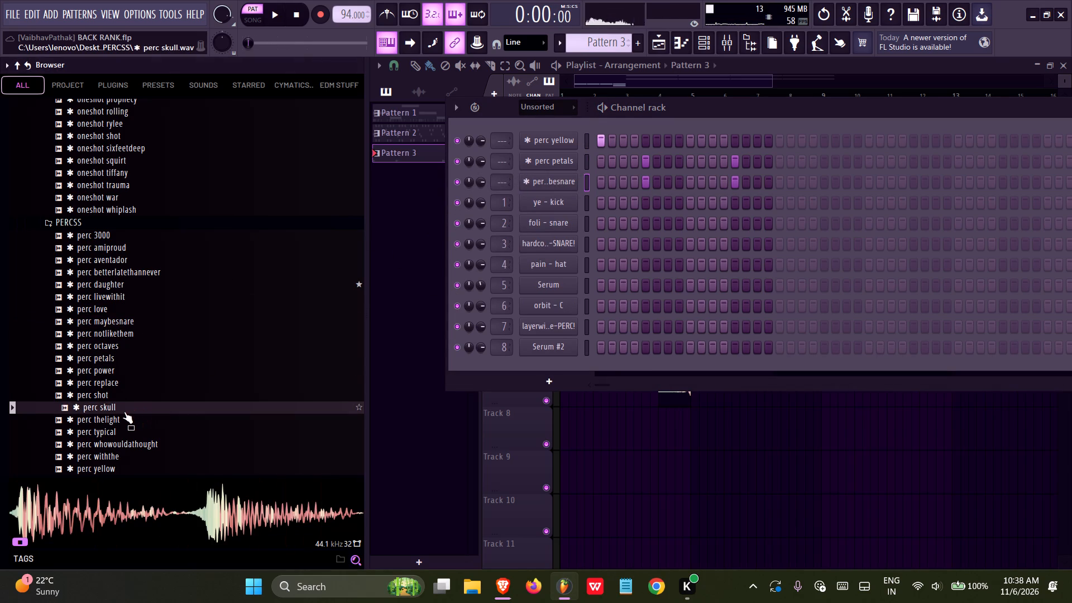
click(113, 423)
click(113, 423)
drag(113, 423, 545, 159)
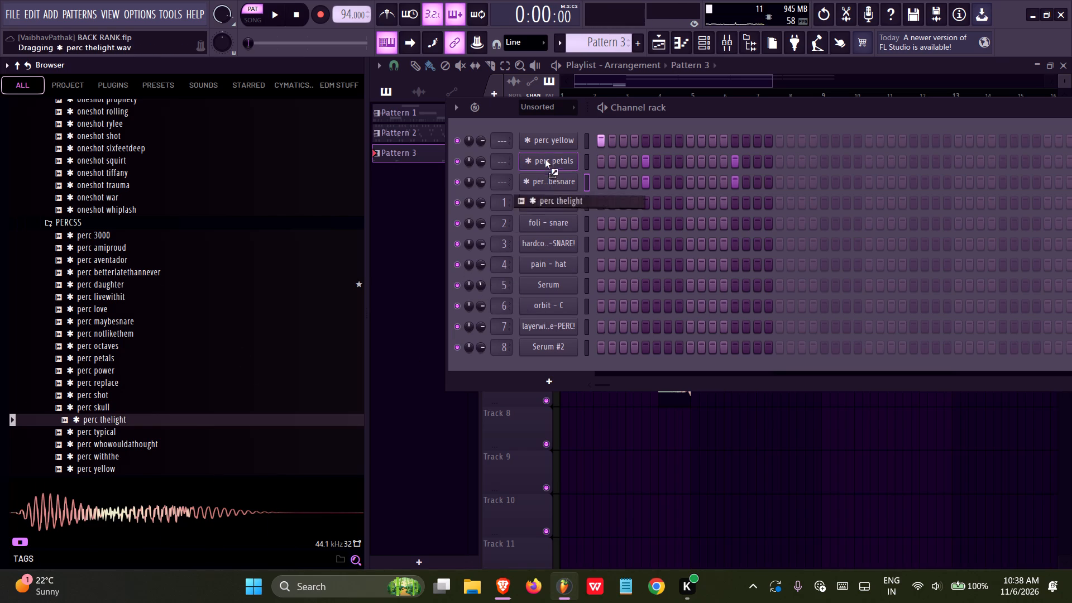
drag(545, 159, 541, 151)
Fill every 4 steps on perc thelight and add hits on steps 3, 4, 11, 15 and 16, playing the pattern.
right_click(556, 159)
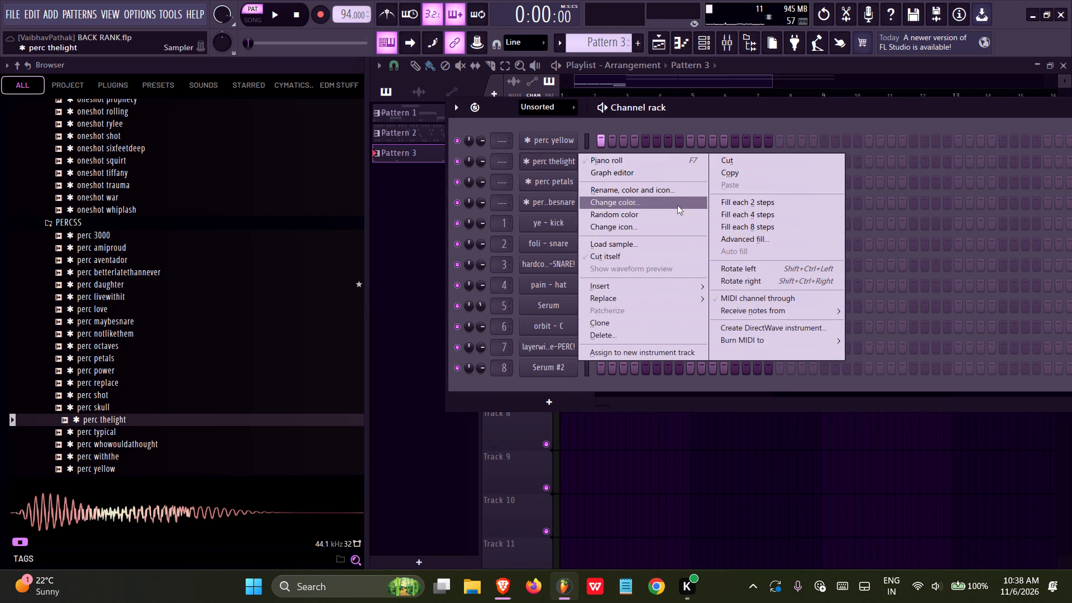
click(732, 219)
click(624, 163)
click(633, 161)
key(space)
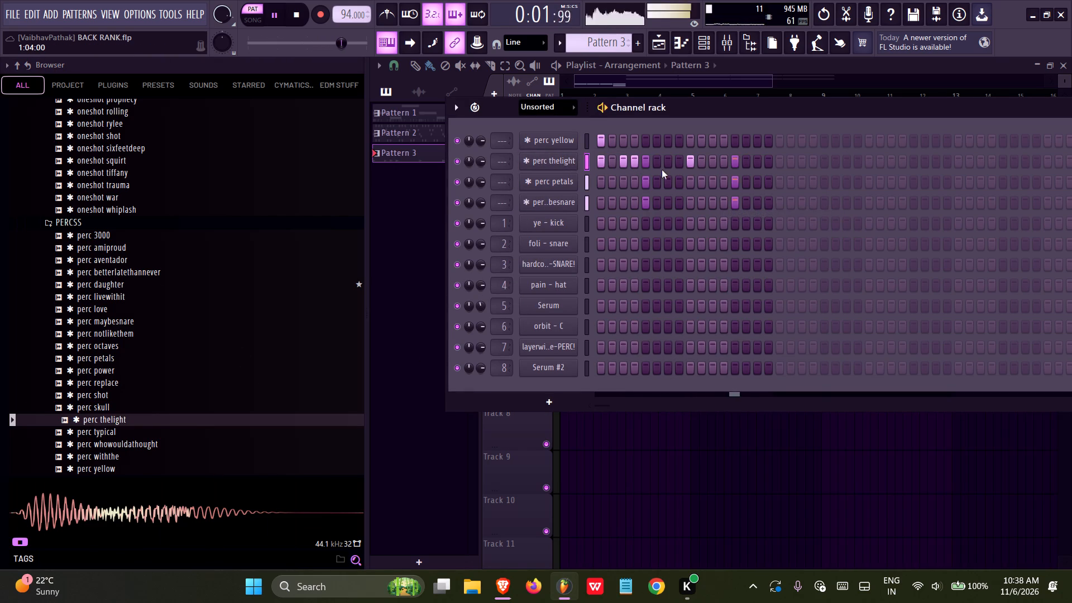
click(713, 165)
click(752, 160)
click(764, 158)
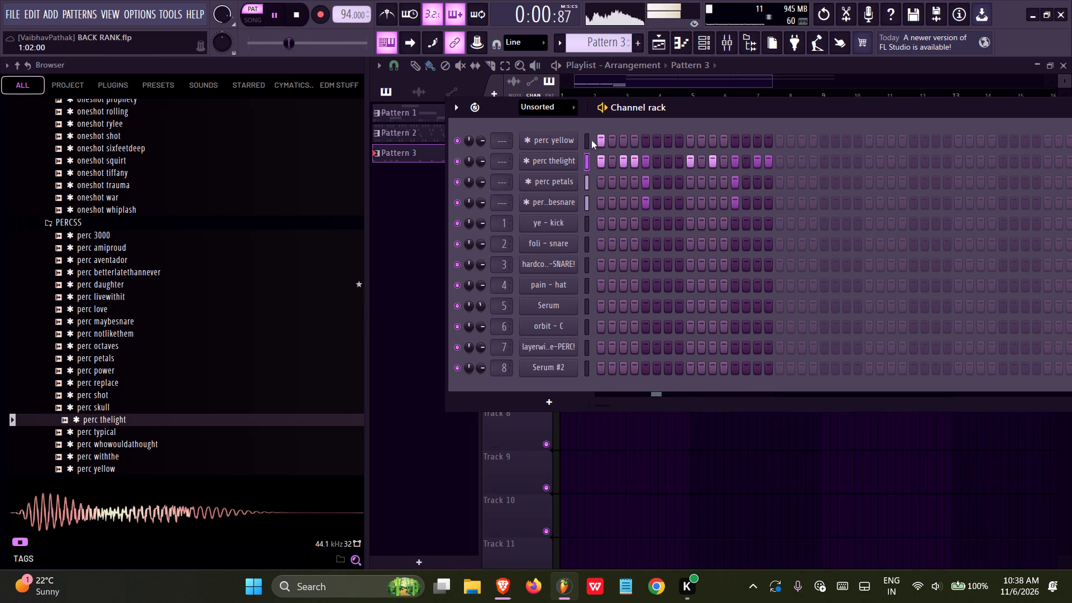
With perc yellow temporarily muted, move perc thelight's step 9 hit to step 8 and replace step 11 with hits on steps 10 and 12.
click(456, 137)
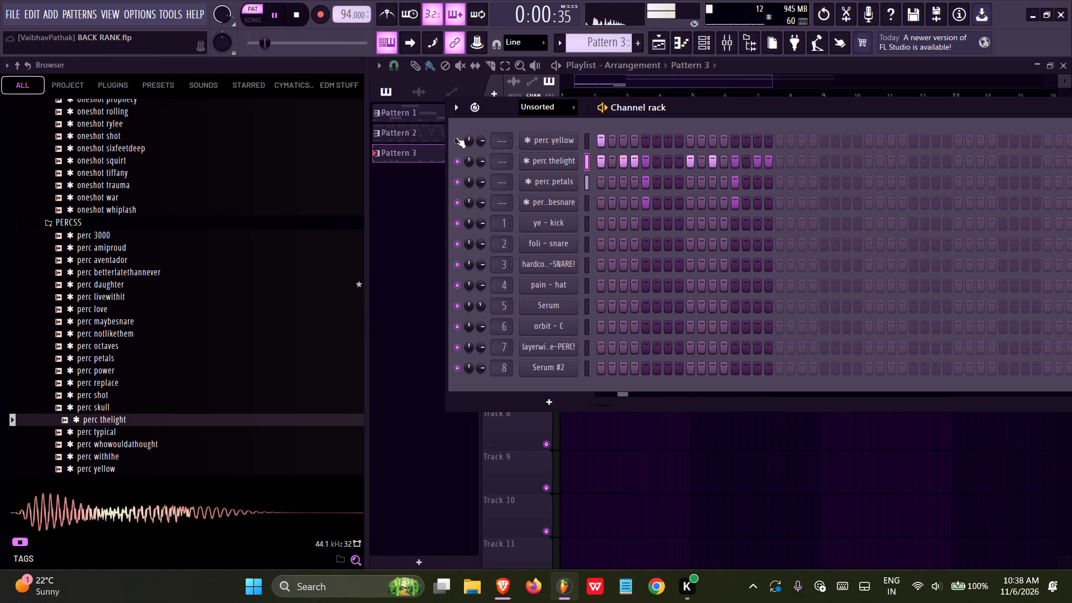
right_click(689, 156)
click(678, 159)
key(space)
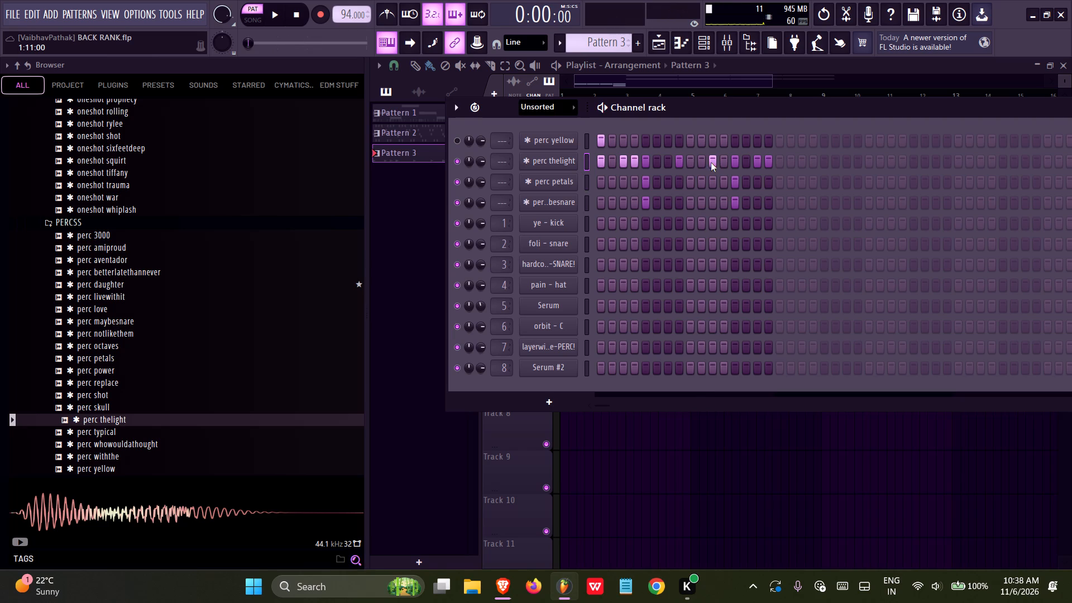
right_click(711, 162)
click(703, 162)
click(721, 161)
key(space)
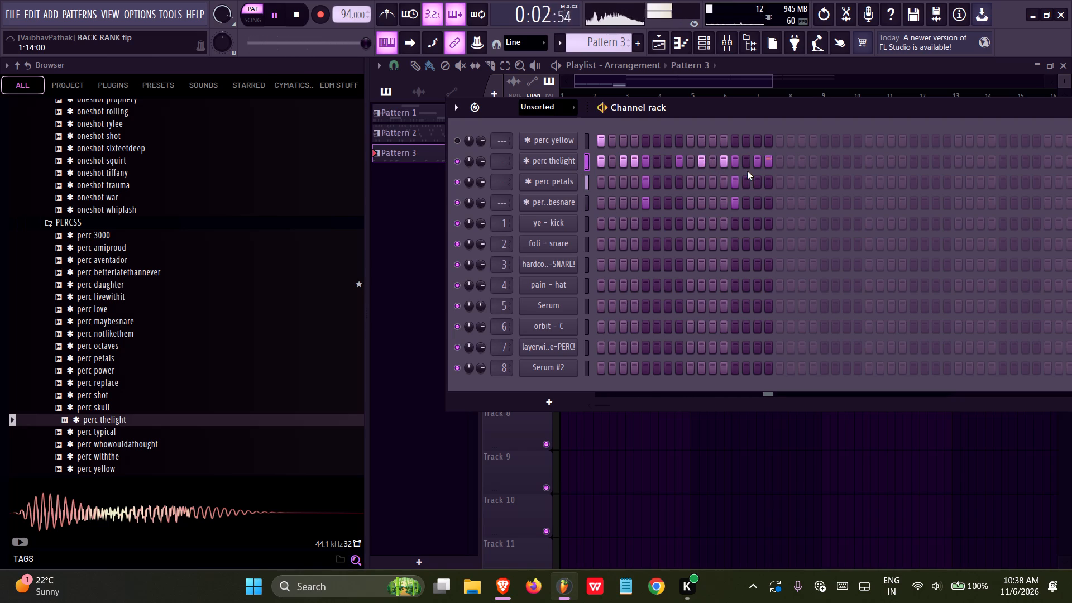
click(455, 140)
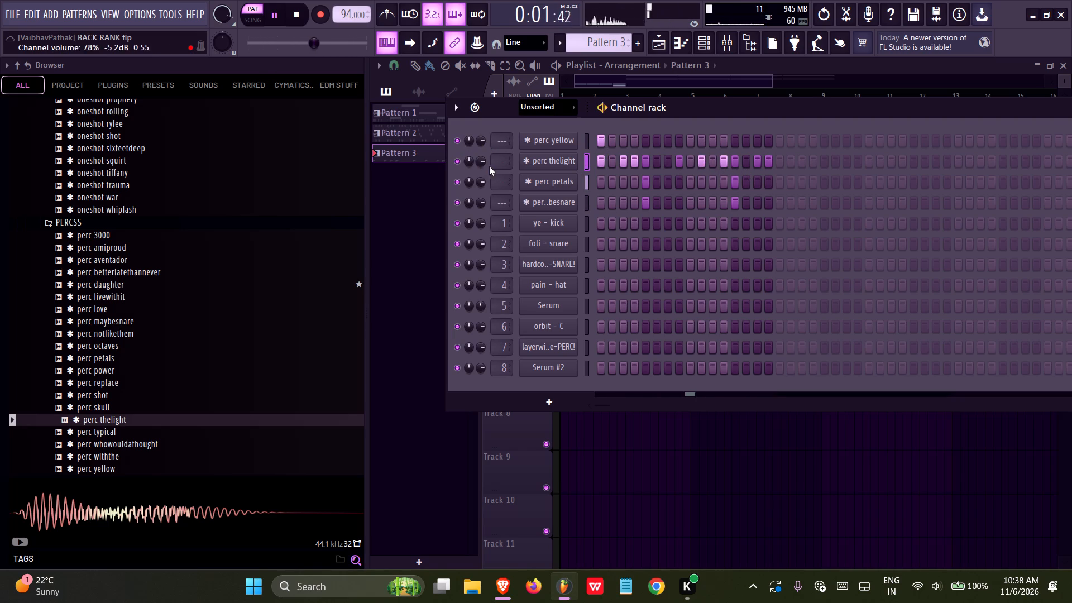
Lower the velocity of perc yellow's first C5 note in the piano roll.
click(566, 145)
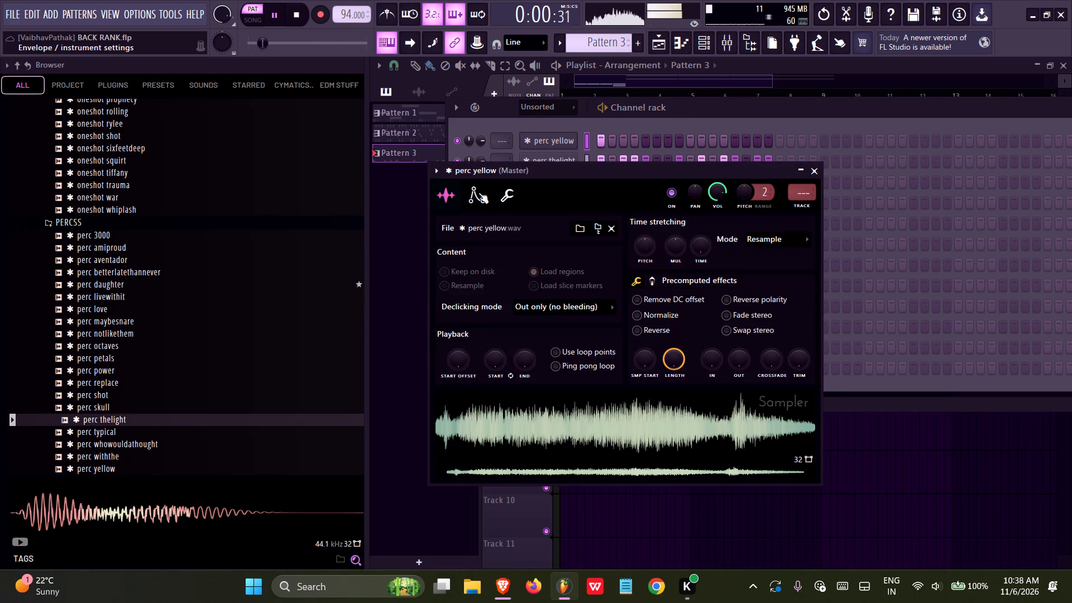
right_click(558, 143)
click(581, 137)
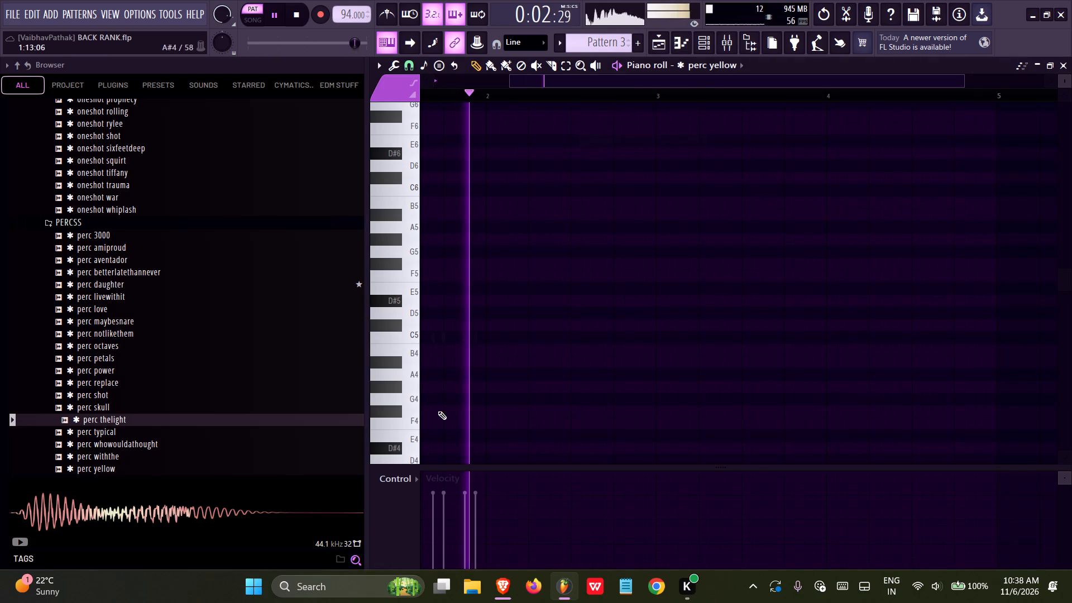
scroll(434, 377, down, 5)
ctrl+scroll(429, 334, up, 12)
ctrl+scroll(429, 326, down, 2)
ctrl+scroll(429, 326, up, 5)
scroll(496, 263, up, 3)
middle_drag(488, 248, 504, 250)
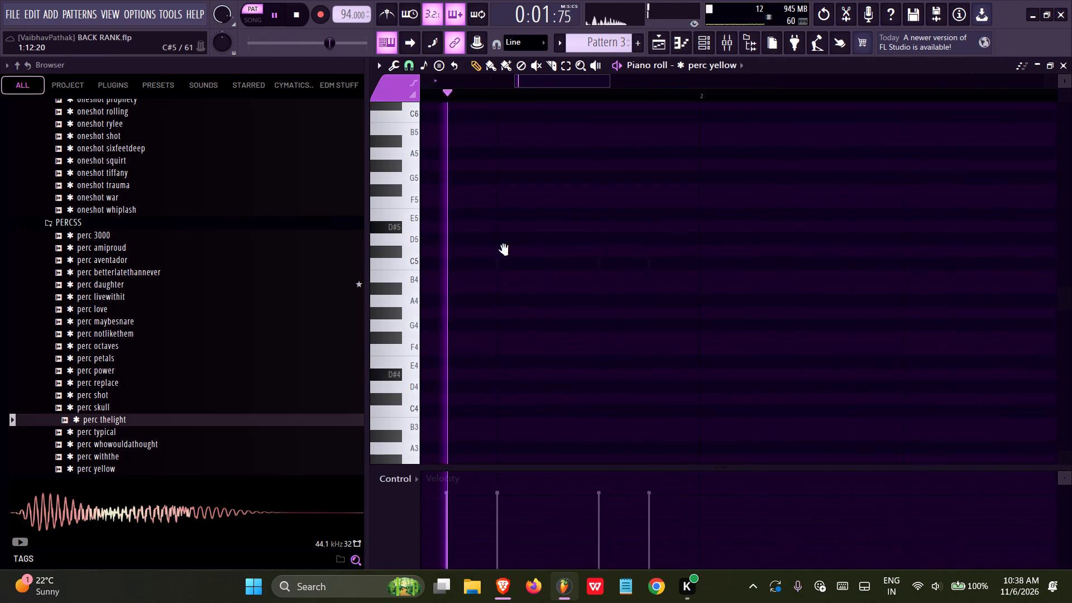
middle_drag(504, 250, 967, 256)
middle_drag(510, 205, 1042, 257)
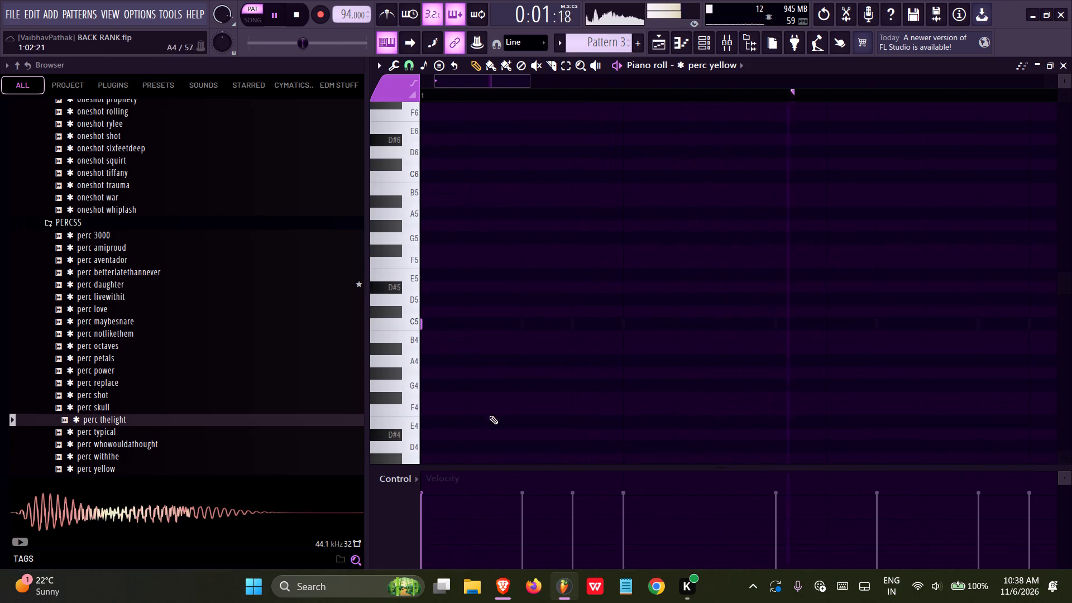
click(418, 513)
click(419, 515)
click(421, 516)
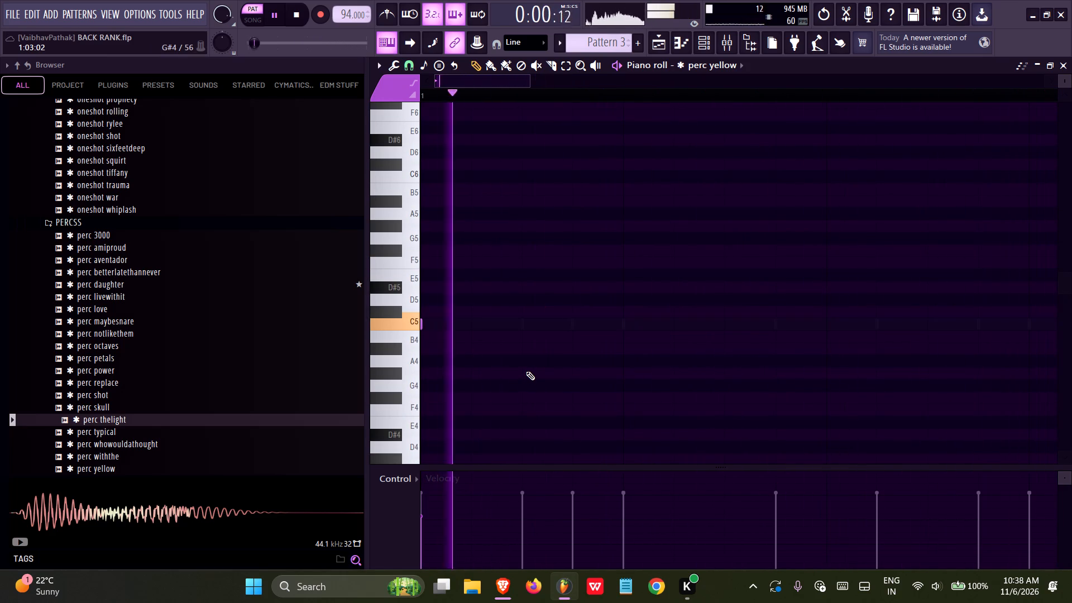
Solo perc thelight in the channel rack, check its channel settings while listening, and restore all channels.
click(699, 37)
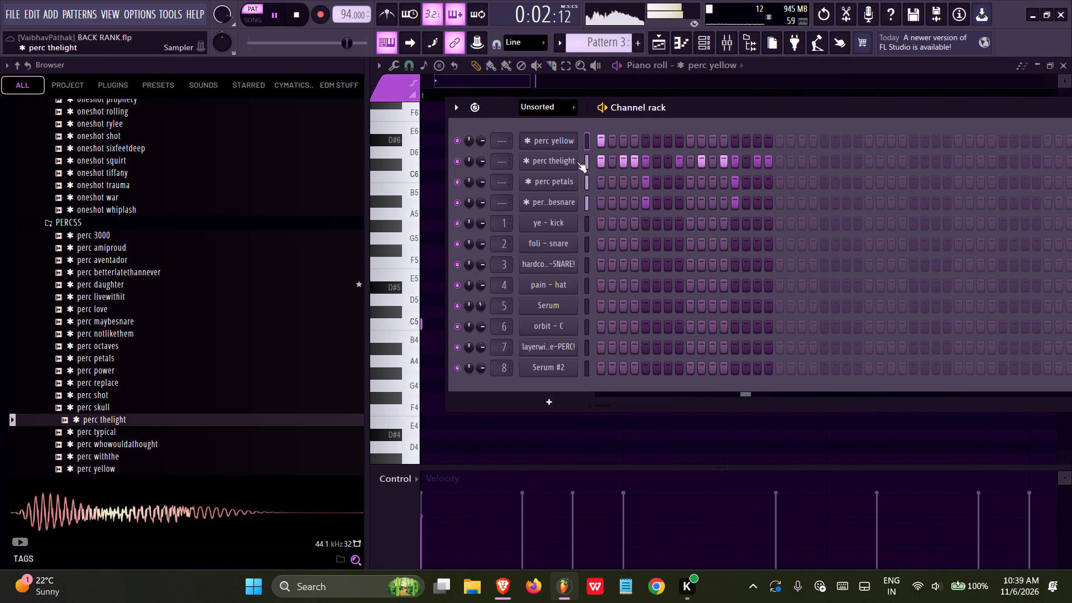
ctrl+click(460, 158)
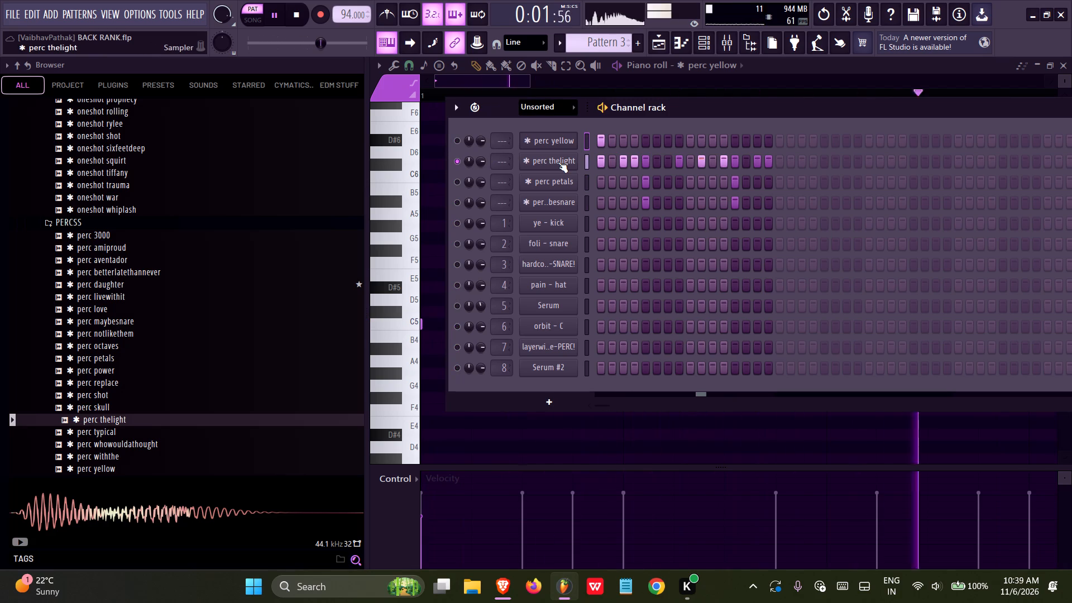
click(558, 162)
click(873, 224)
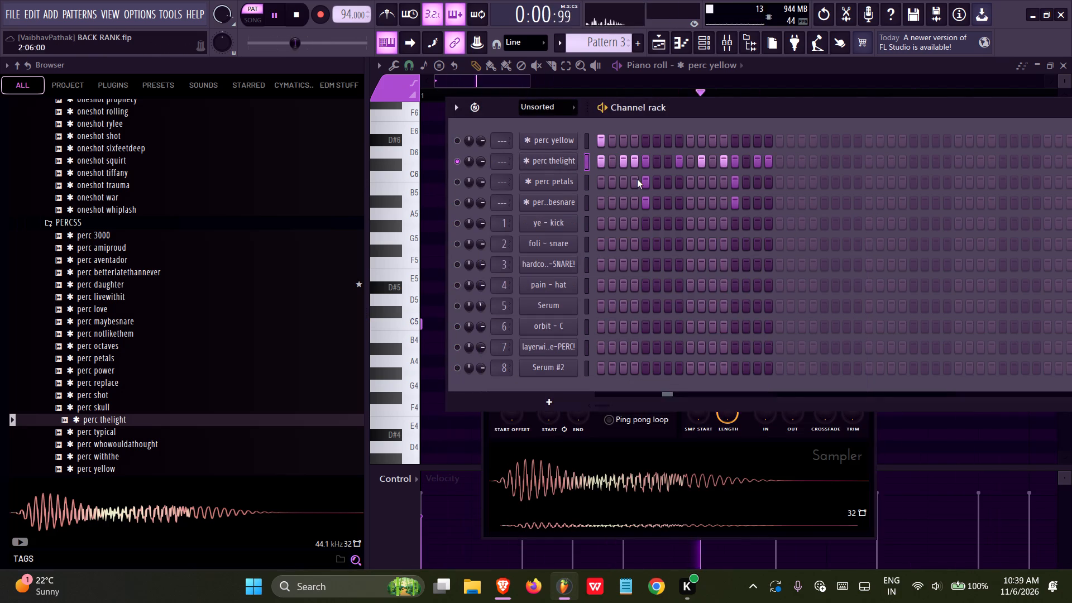
ctrl+click(457, 165)
Select the perc yellow, perc thelight, perc petals and perc maybesnare channels and link them to free mixer tracks.
click(581, 137)
ctrl+shift+click(587, 159)
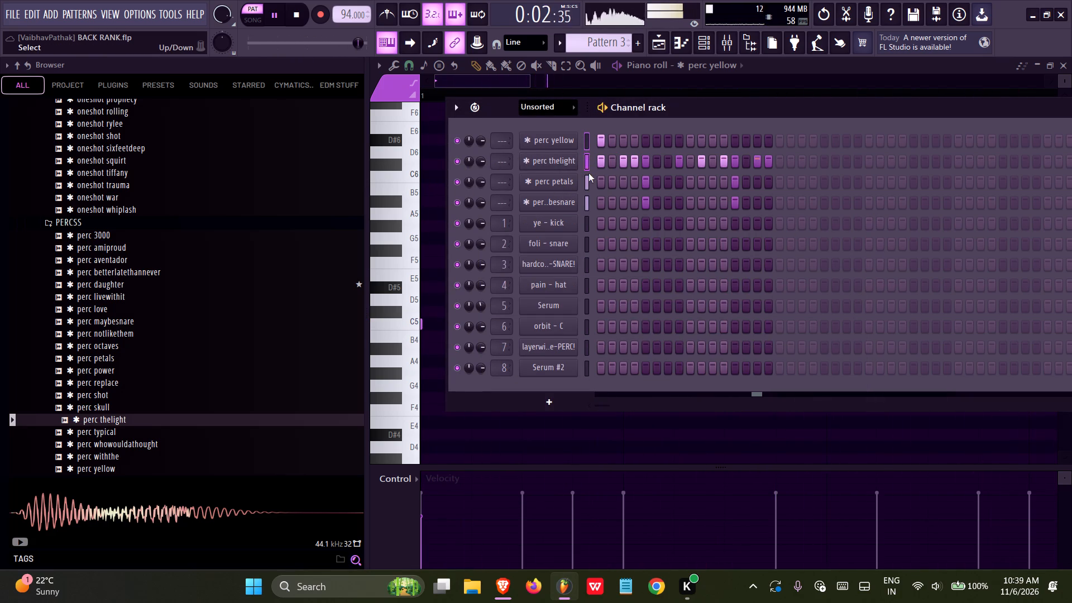
ctrl+shift+click(588, 181)
ctrl+shift+click(586, 200)
key(ctrl+l)
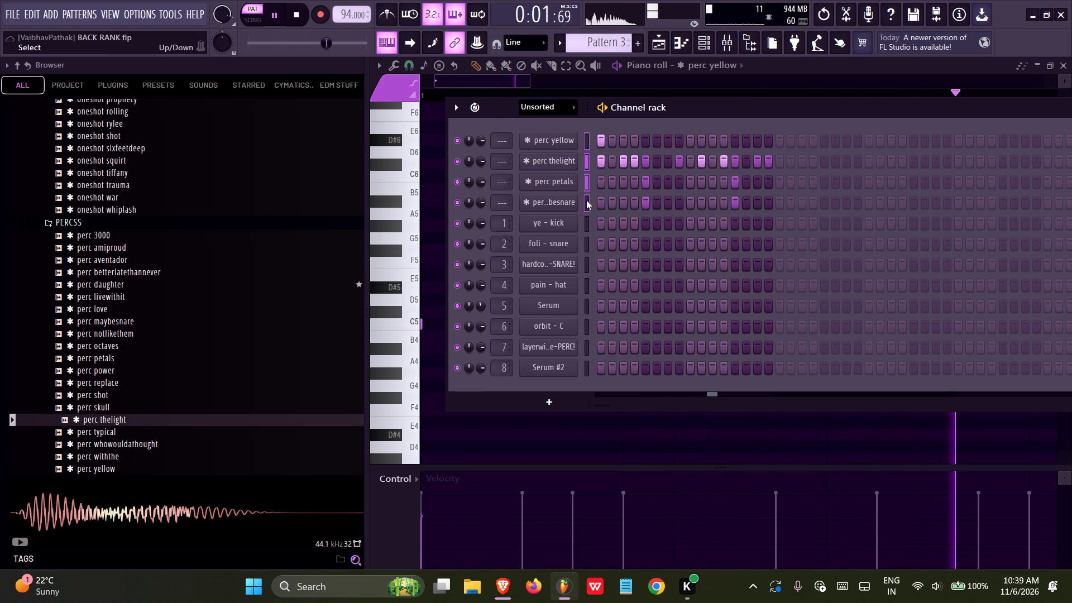
Solo the perc yellow mixer track, load Fruity Parametric EQ 2 in slot 1, and cut its lows with band 1 around 80 Hz.
click(794, 68)
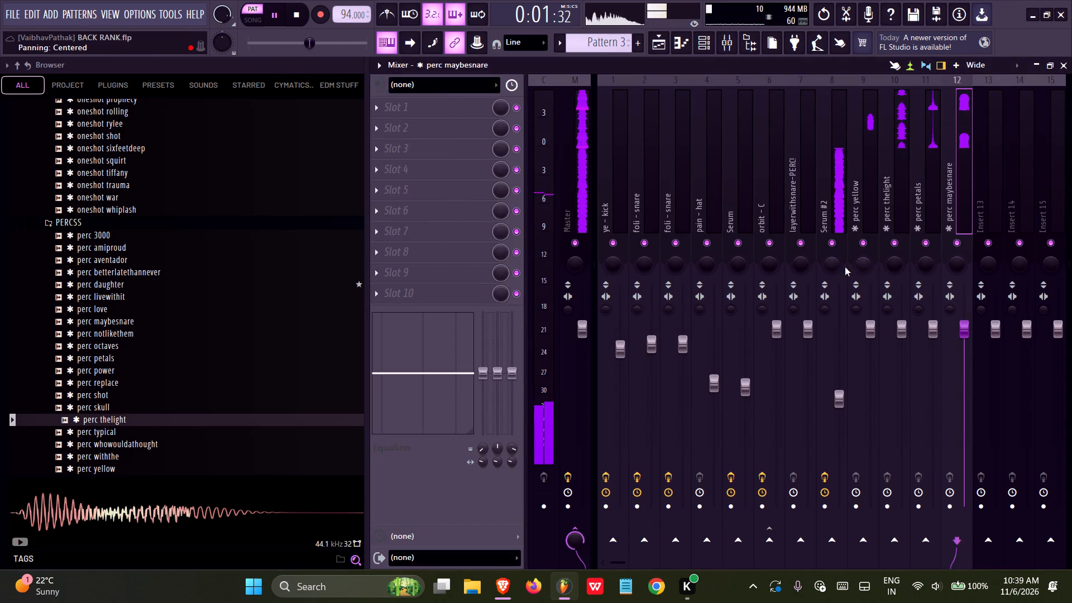
ctrl+click(866, 241)
ctrl+click(867, 222)
click(472, 107)
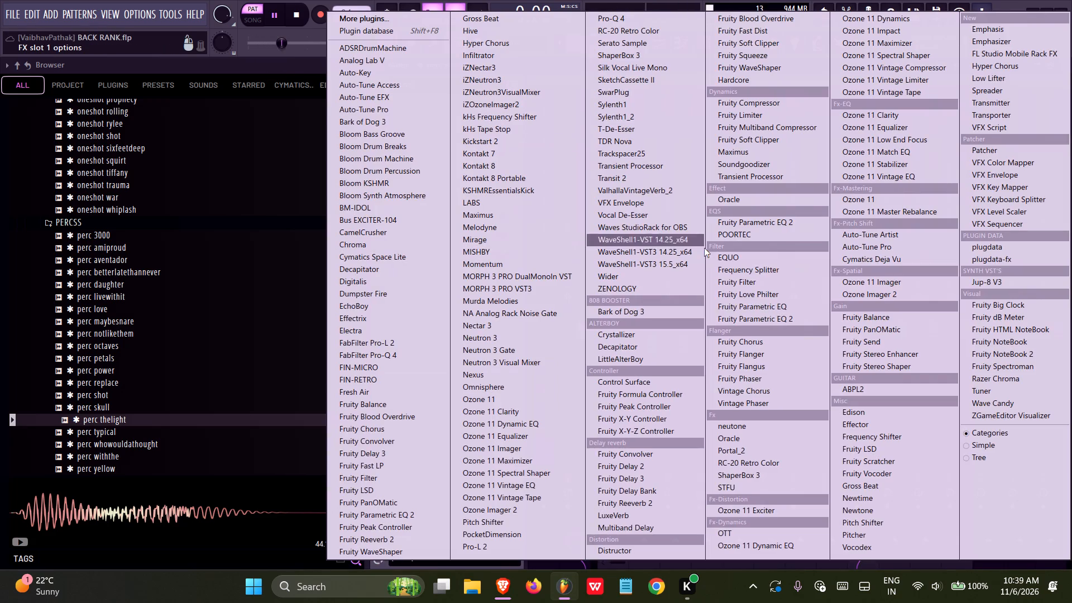
click(741, 320)
drag(520, 304, 554, 530)
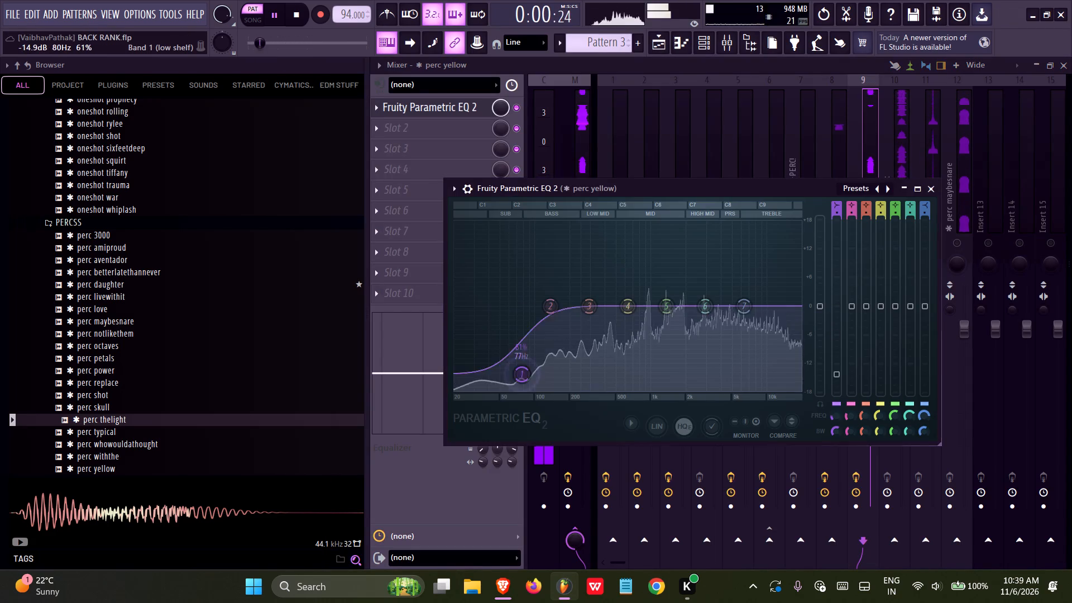
drag(554, 530, 708, 66)
Add Decapitator in slot 2 of the perc yellow mixer track with Drive at 1.9.
click(434, 130)
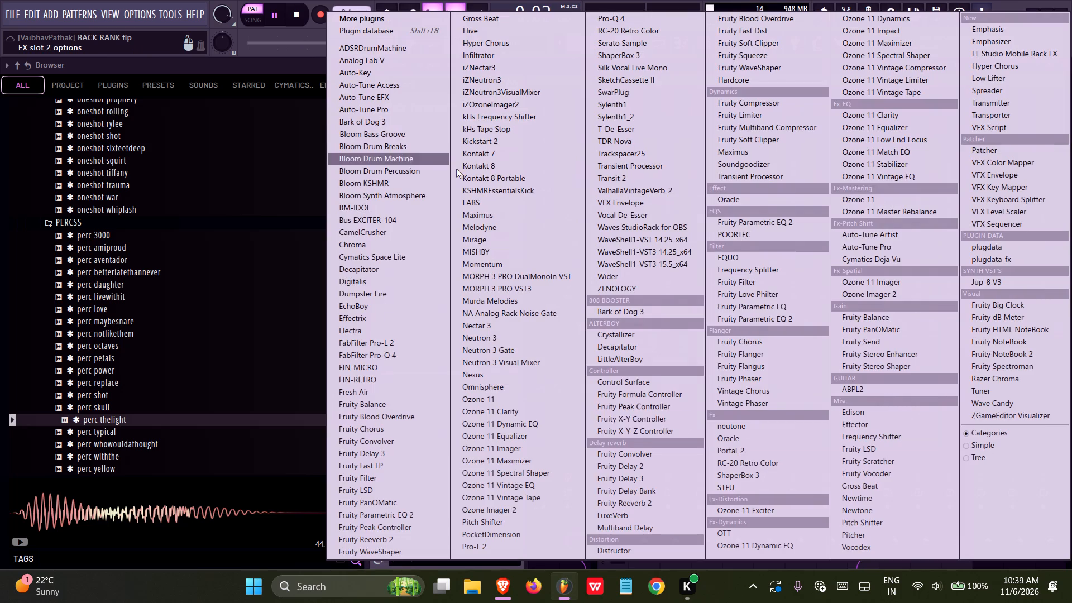
click(624, 349)
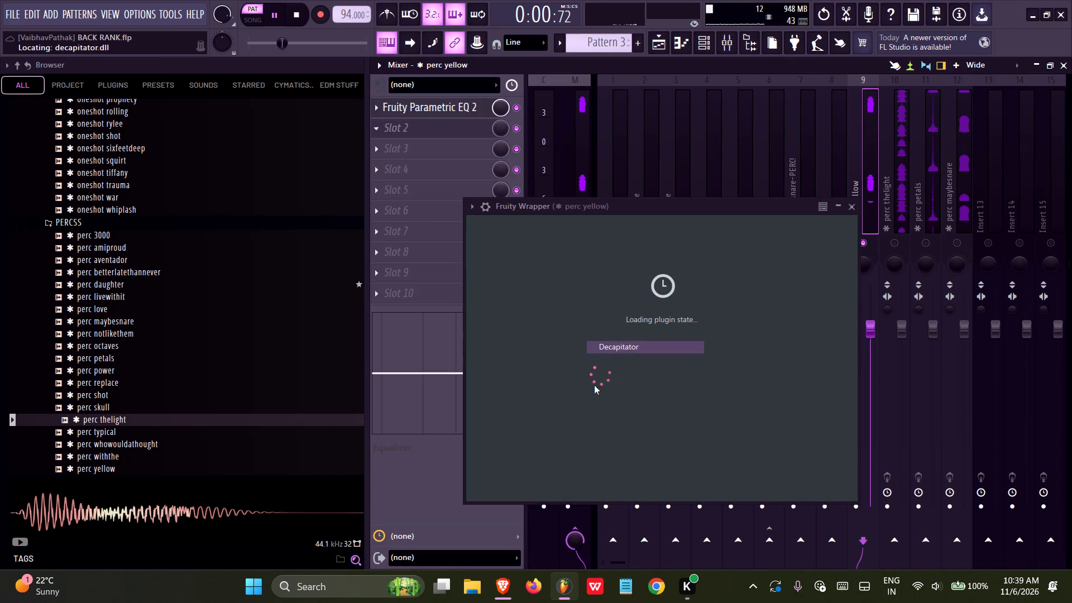
drag(540, 344, 531, 321)
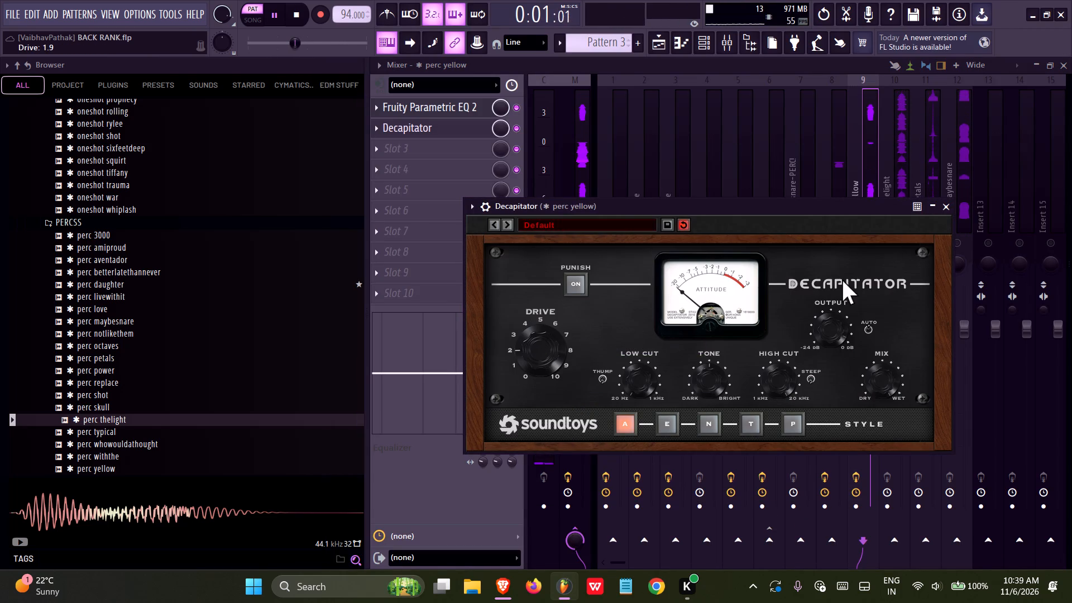
click(945, 207)
Lower the perc yellow mixer fader to about -4.6 dB.
drag(869, 332, 863, 401)
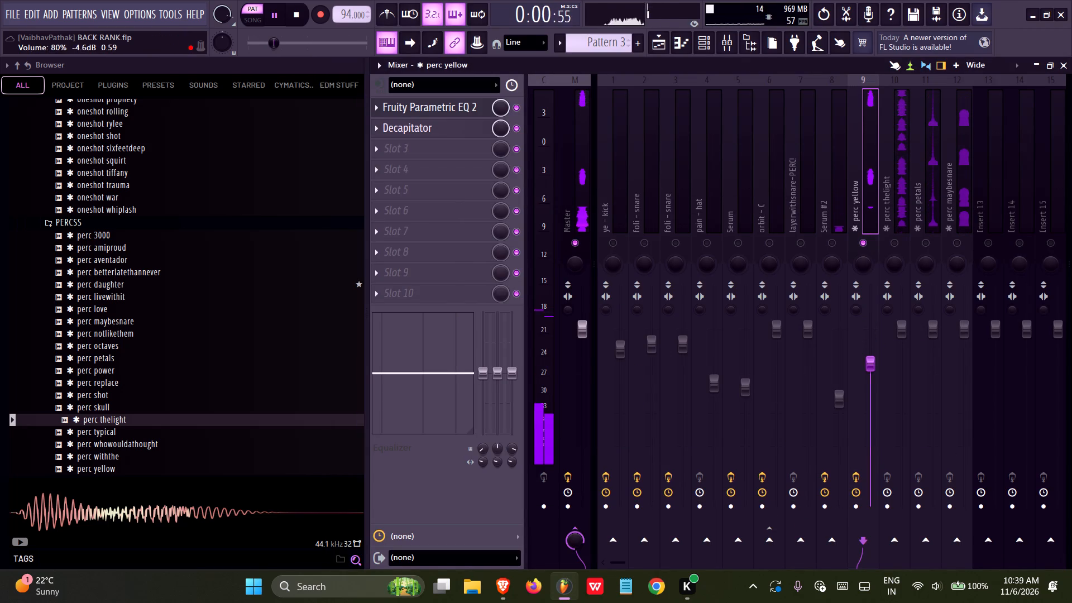
drag(863, 401, 863, 401)
Solo the perc thelight mixer track and add Decapitator in slot 1 with Drive at 2.7.
ctrl+click(893, 239)
ctrl+click(894, 214)
click(460, 108)
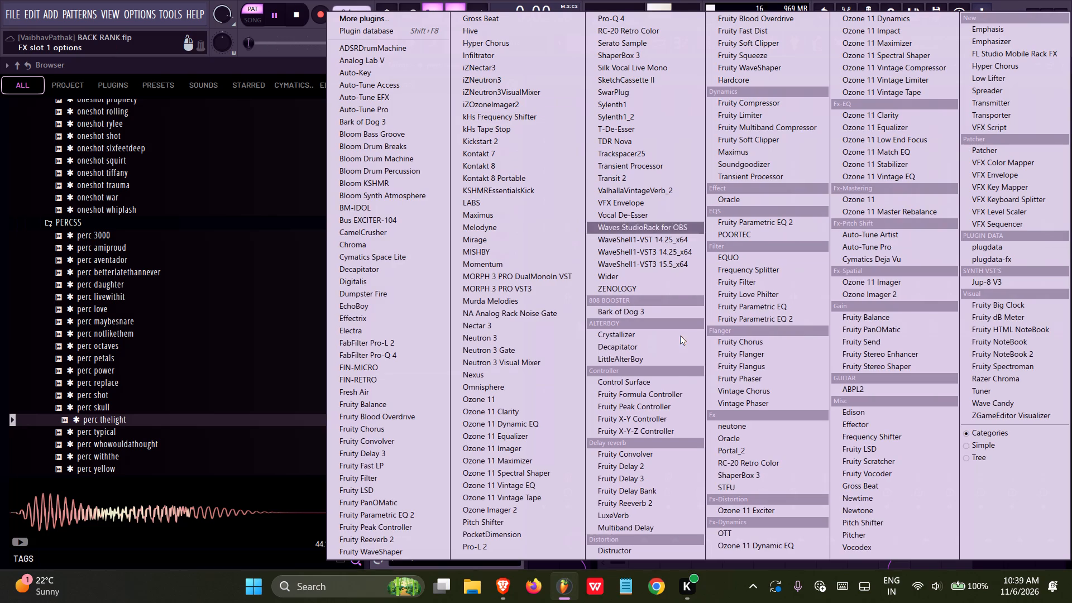
click(661, 347)
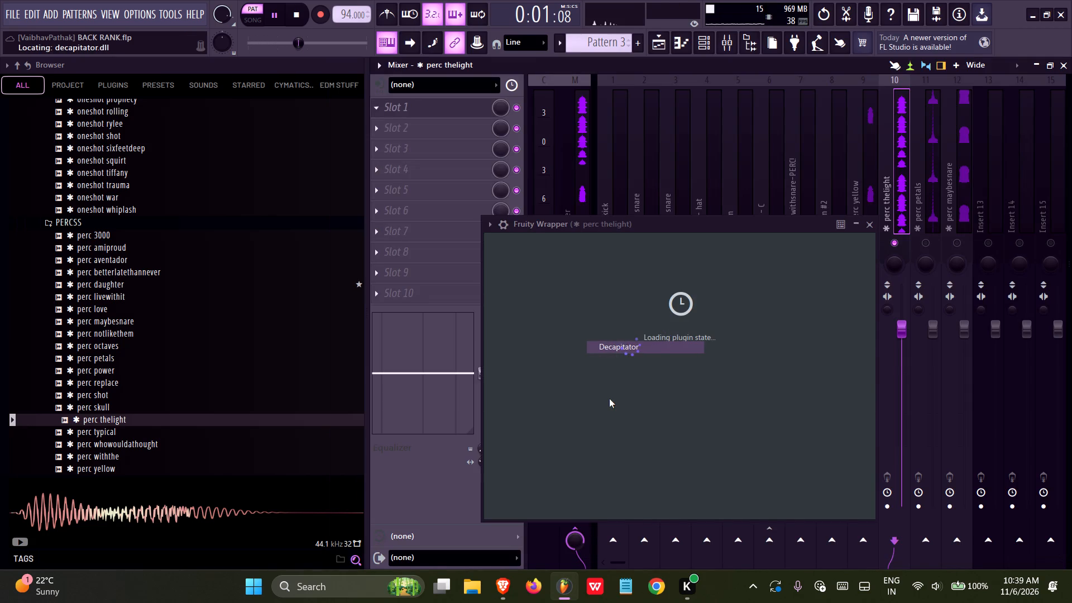
drag(545, 372, 545, 348)
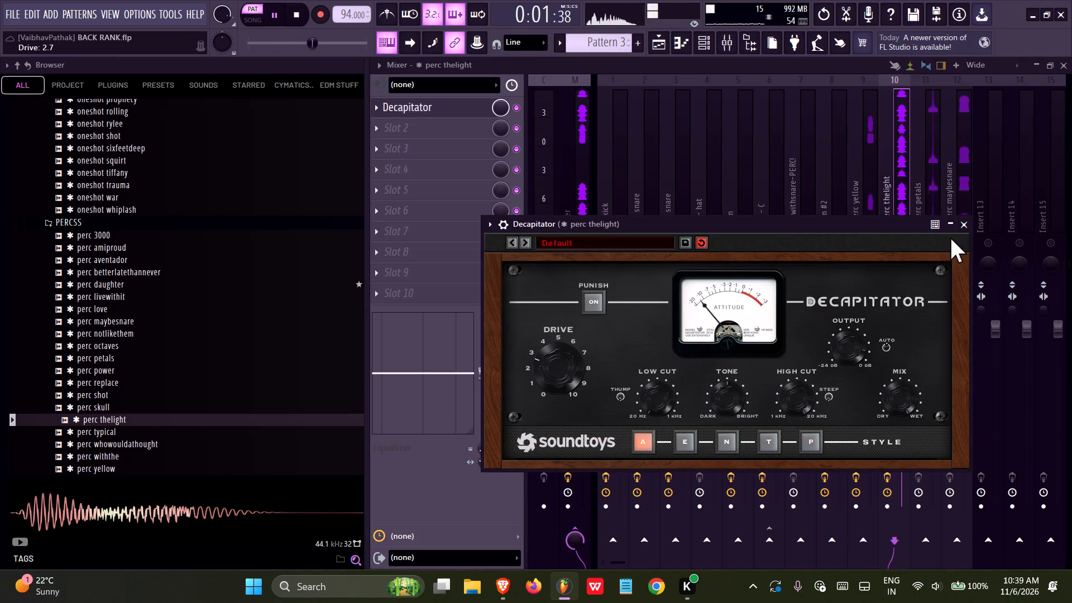
click(963, 229)
Lower the perc thelight mixer fader to about -8.0 dB.
drag(899, 325, 893, 348)
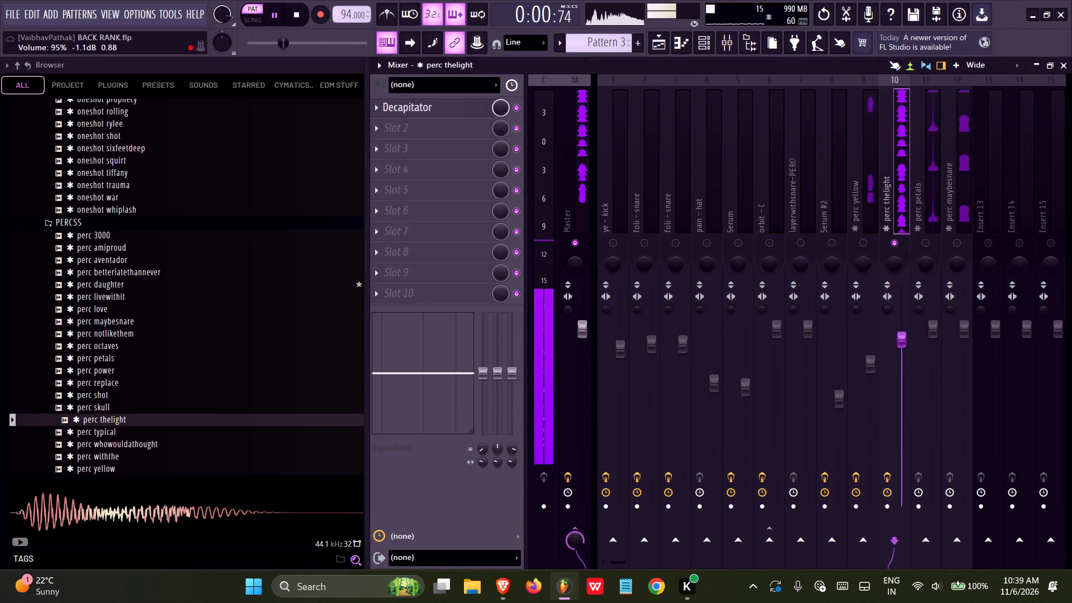
drag(893, 348, 893, 413)
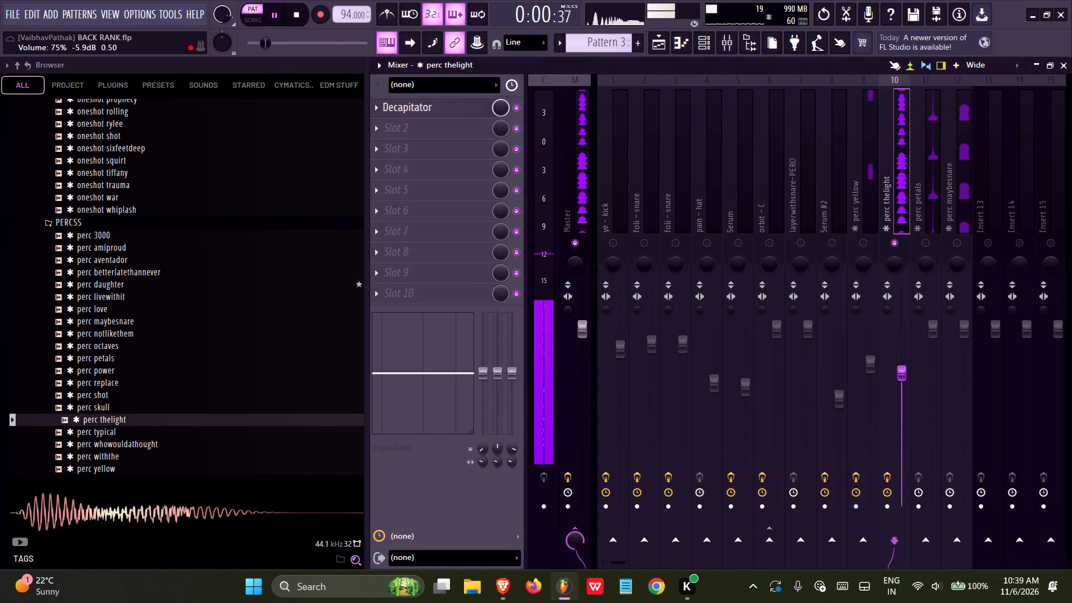
drag(893, 413, 890, 442)
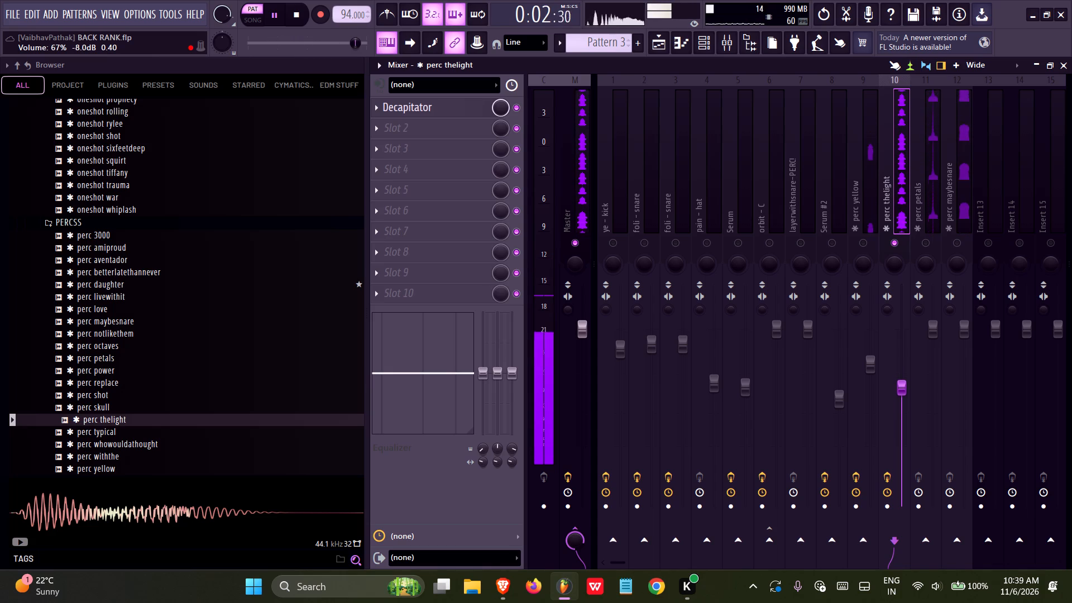
drag(890, 442, 889, 443)
Solo the perc petals mixer track and add Fruity Parametric EQ 2 in slot 1 with a band 1 low cut slightly above 200 Hz.
ctrl+click(922, 243)
click(926, 205)
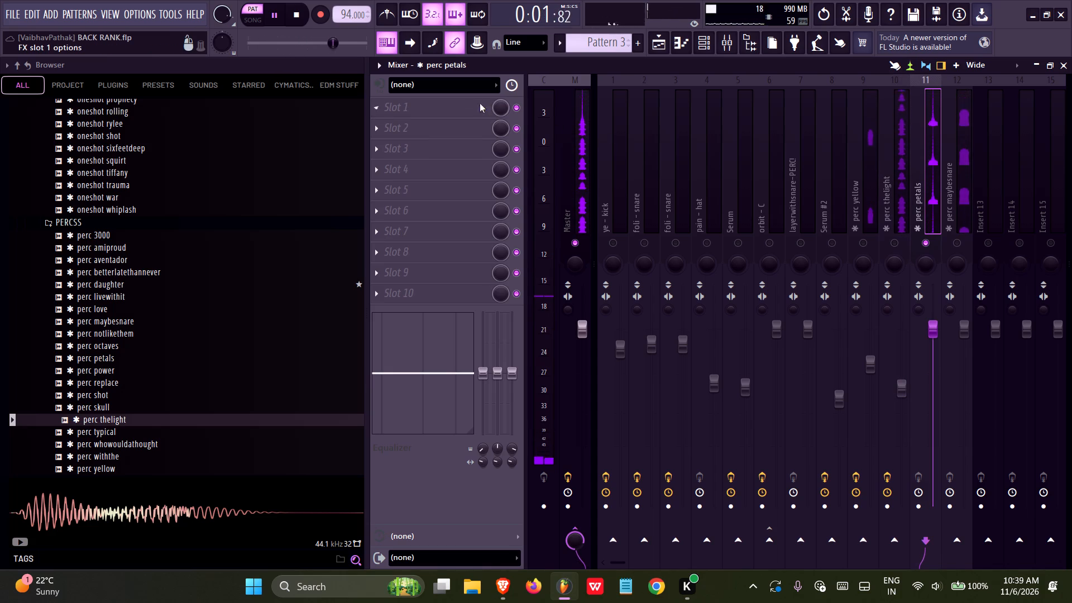
click(480, 103)
click(791, 319)
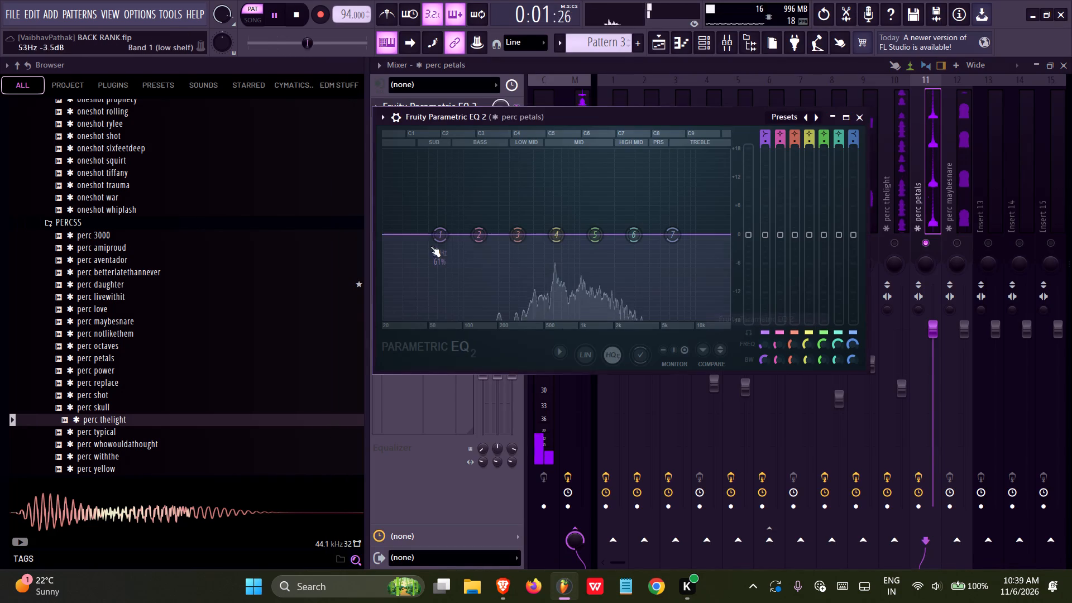
drag(431, 239, 602, 42)
drag(448, 114, 547, 131)
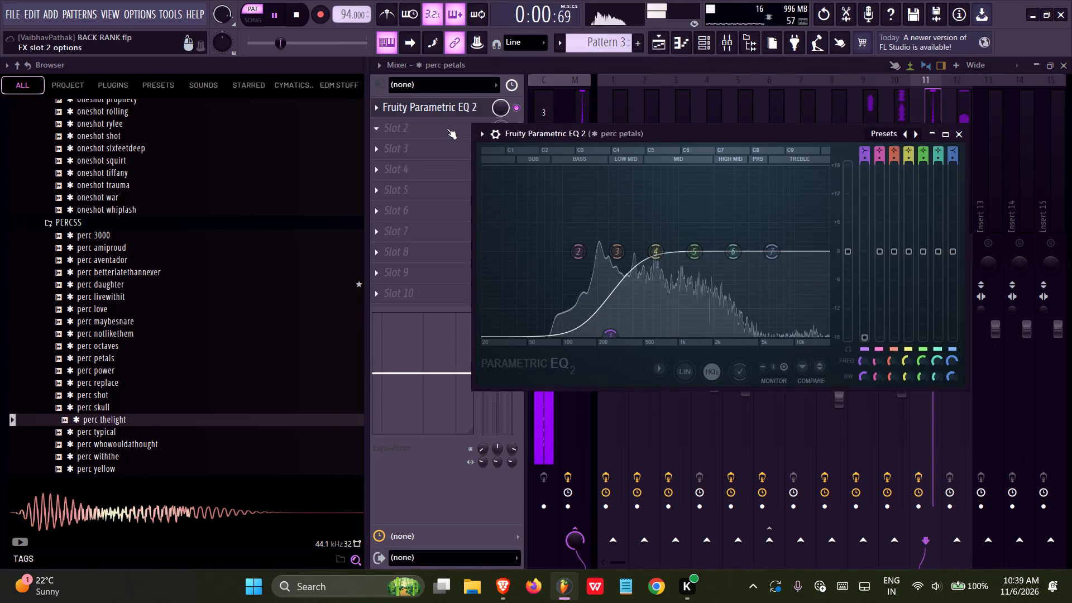
Add Decapitator in slot 2 of the perc petals mixer track and raise its Drive.
click(447, 128)
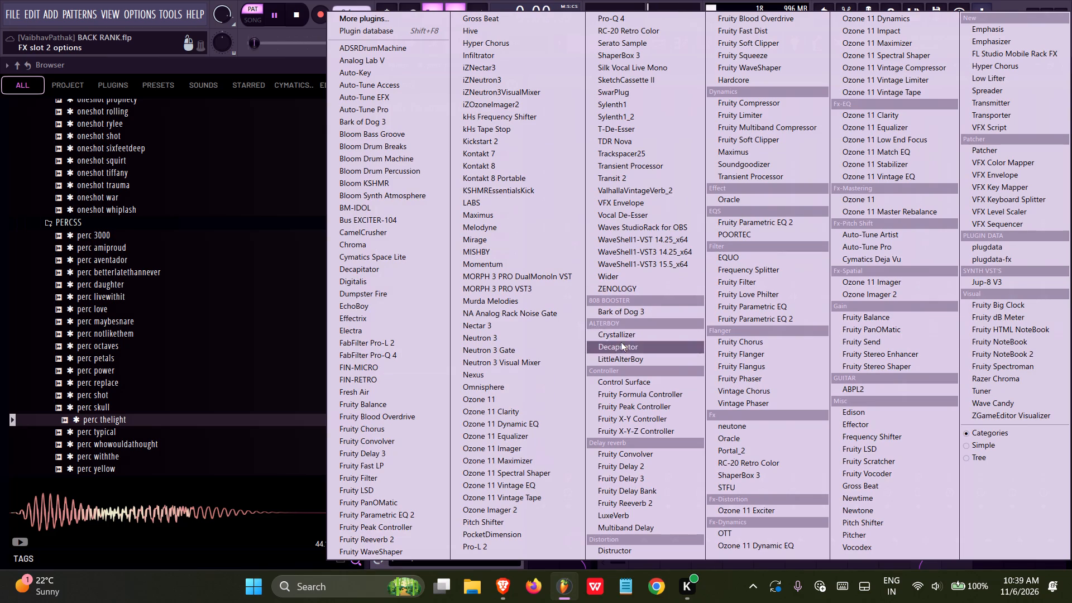
click(619, 345)
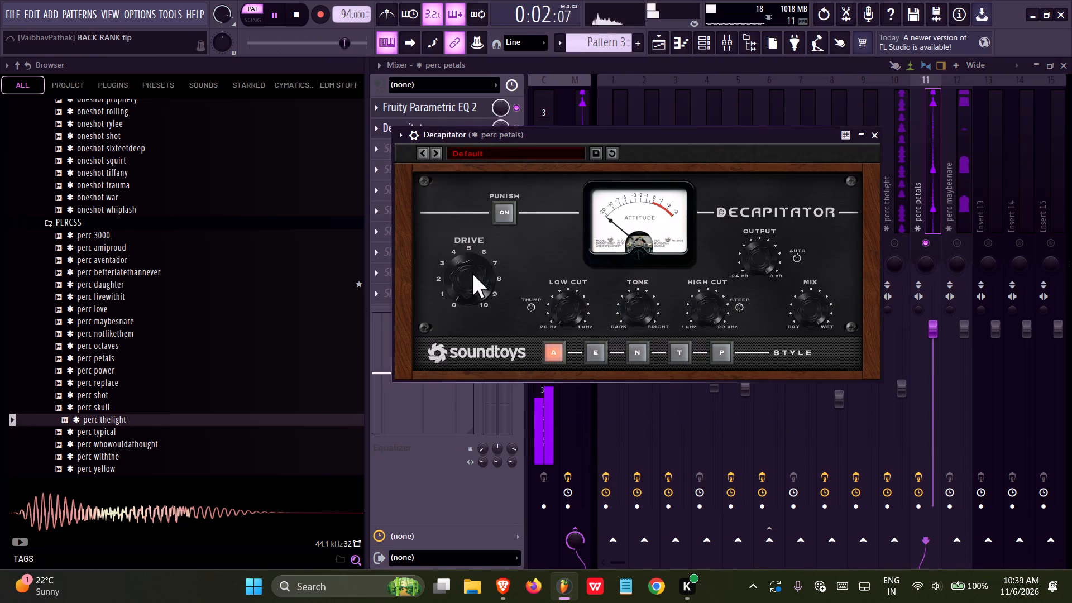
drag(471, 271, 462, 240)
click(872, 136)
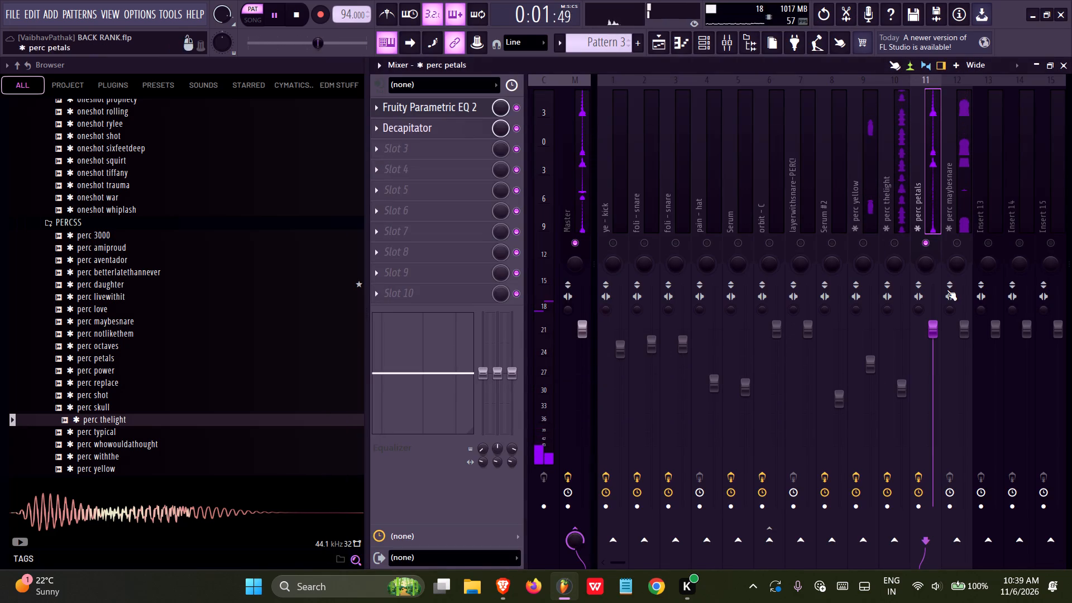
Solo the perc maybesnare mixer track and lower its fader to slightly above the perc thelight fader level.
ctrl+click(954, 241)
ctrl+click(954, 216)
drag(966, 329, 954, 409)
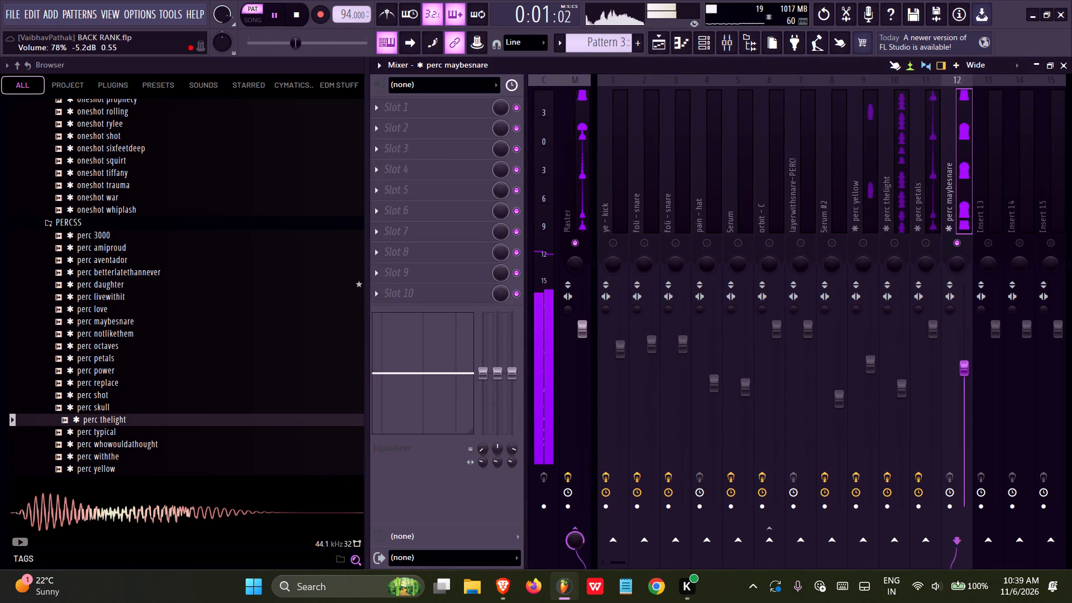
drag(954, 409, 951, 429)
Add Decapitator in slot 1 of the perc maybesnare mixer track and raise its Drive slightly.
click(471, 108)
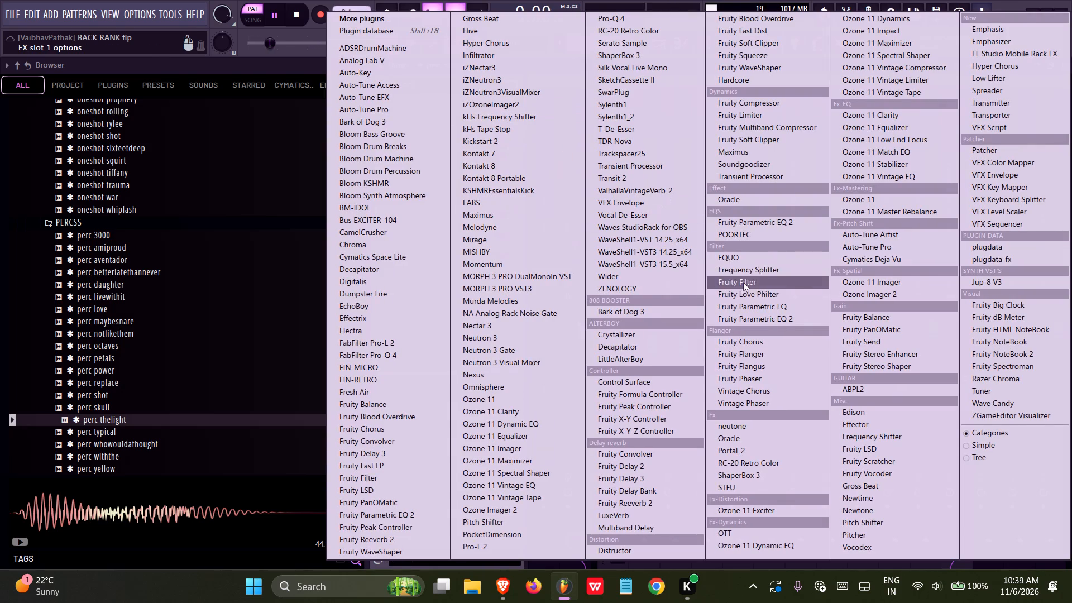
click(638, 347)
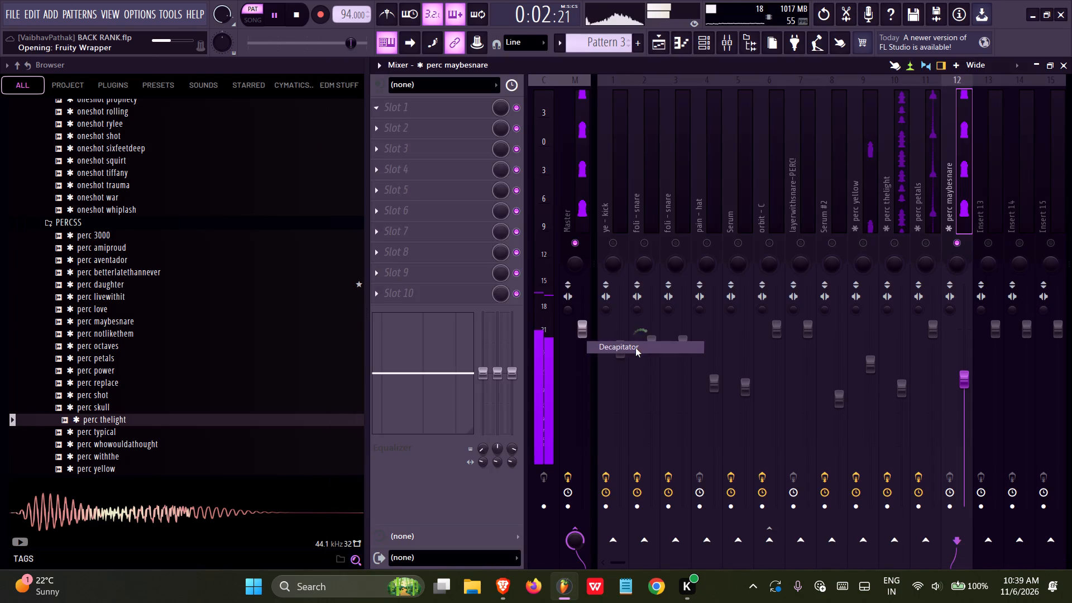
drag(489, 284, 477, 266)
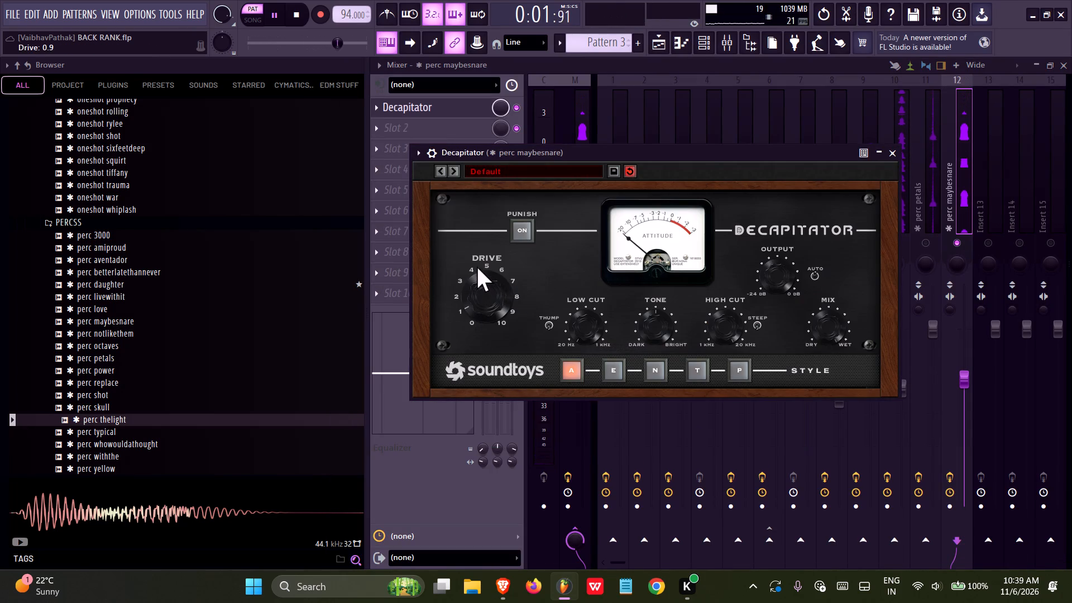
drag(477, 266, 472, 256)
Add Fruity Parametric EQ 2 before Decapitator on perc maybesnare, with a band 1 low cut between 100 and 200 Hz.
click(424, 131)
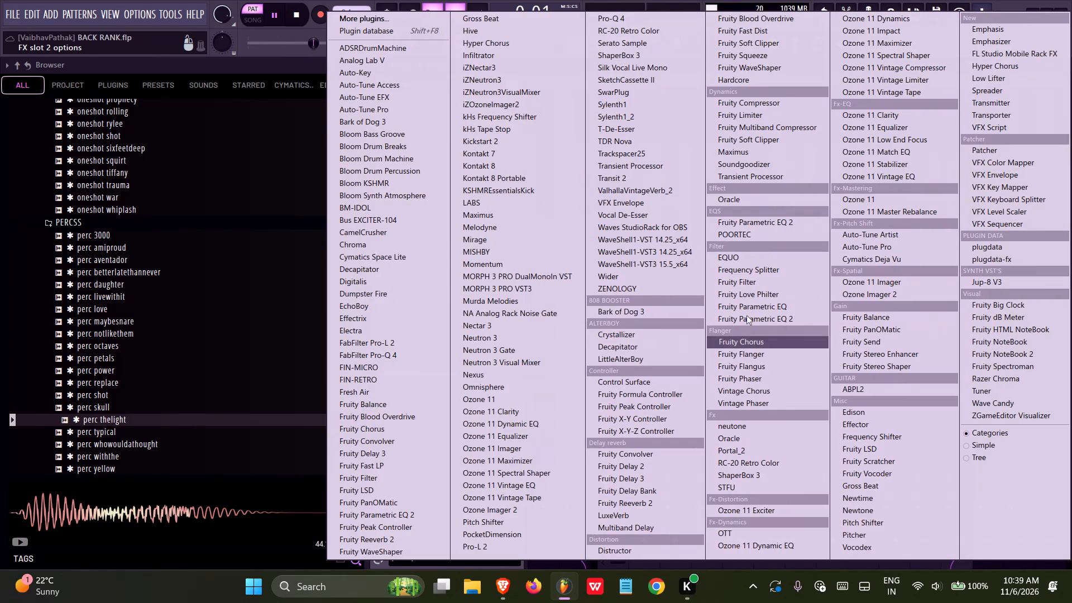
click(746, 315)
drag(494, 289, 625, 33)
scroll(451, 123, up, 1)
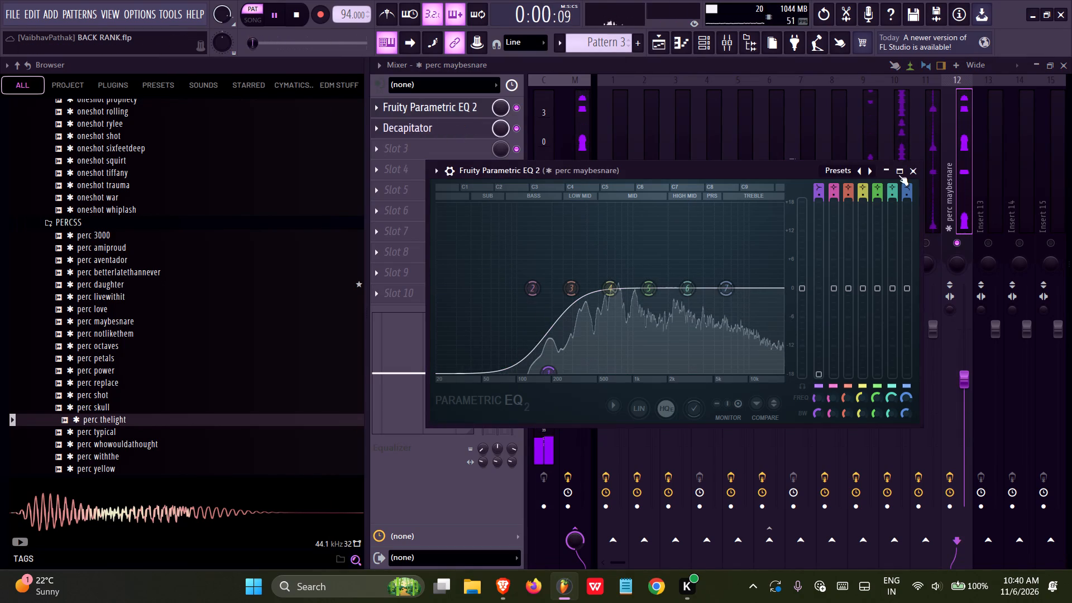
drag(544, 363, 510, 357)
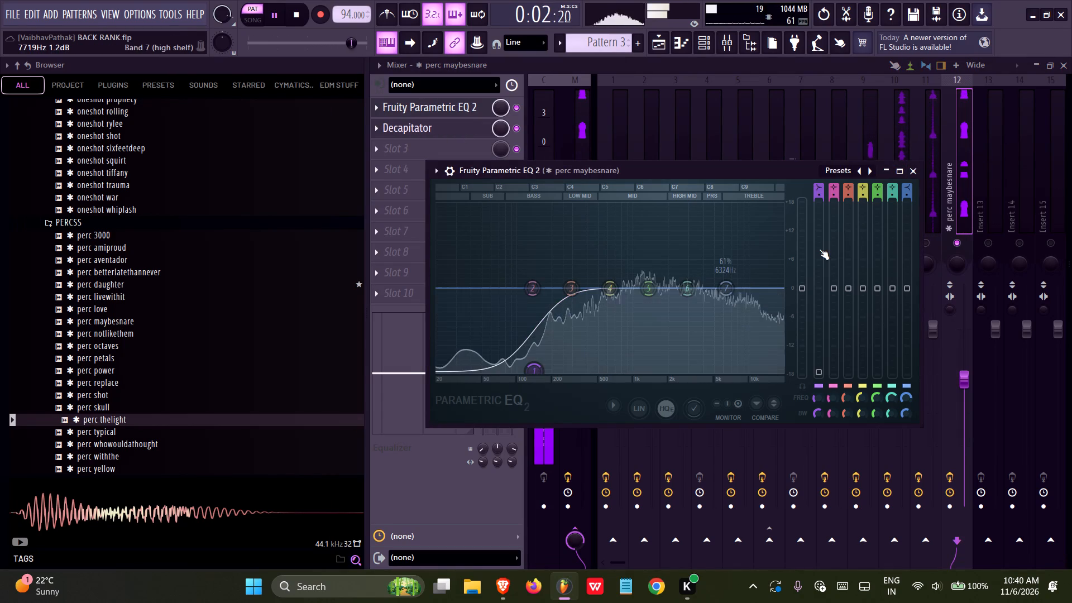
click(911, 174)
Unsolo the perc maybesnare mixer track.
ctrl+click(953, 243)
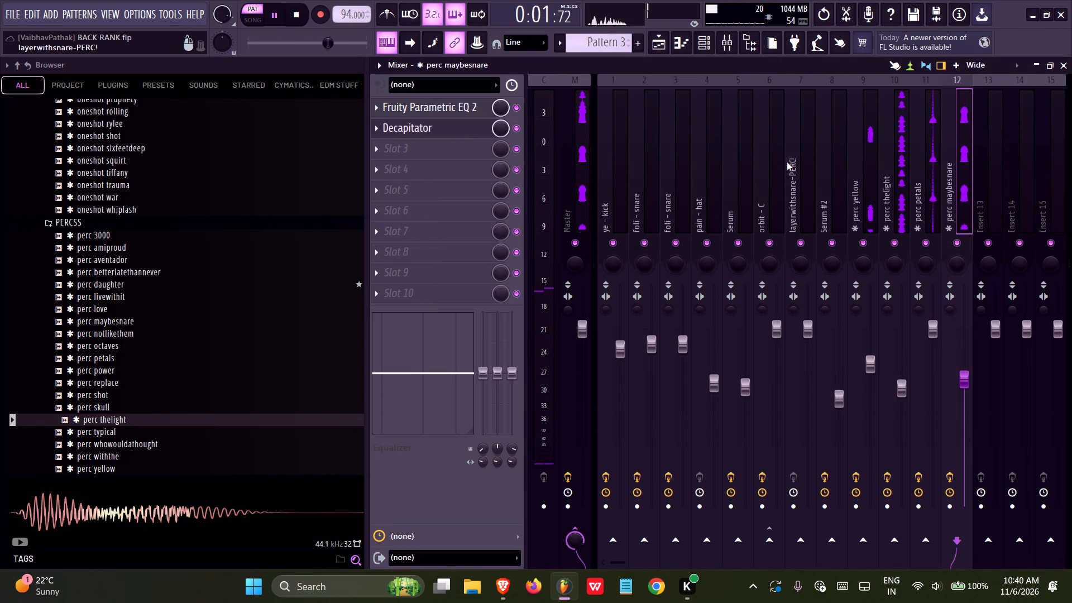
Bring up the playlist and channel rack, and save the project.
click(659, 44)
click(701, 45)
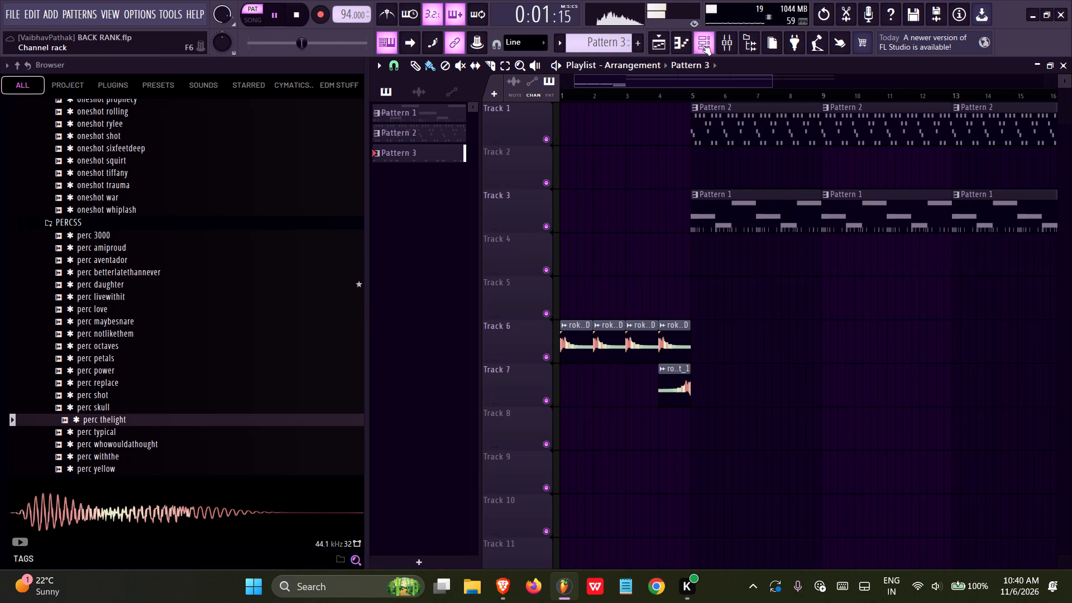
key(ctrl+s)
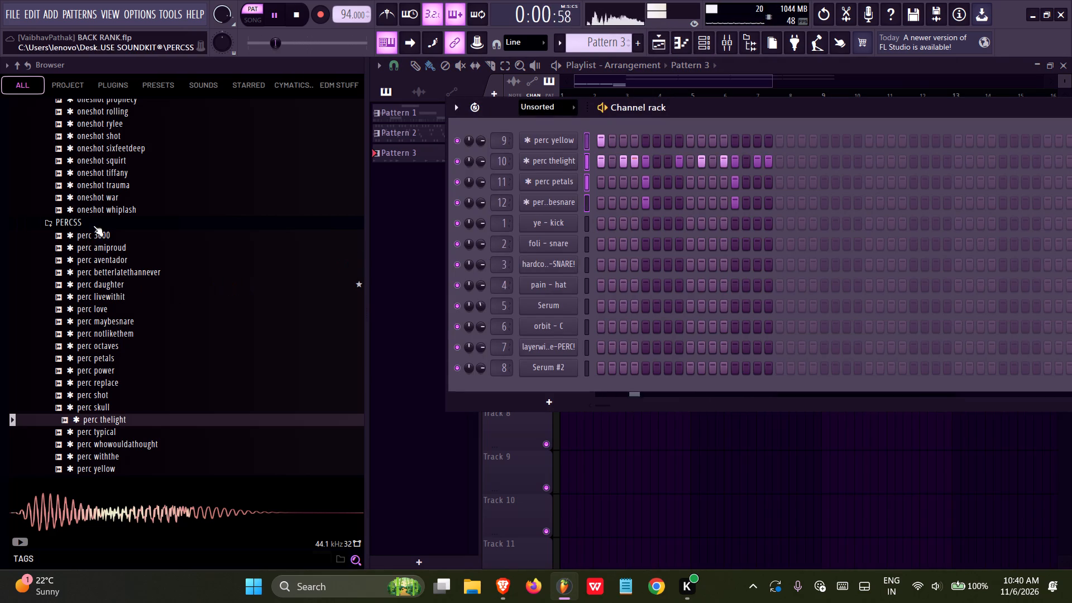
Collapse the PERCSS and ONESHOTS sample folders and save the project.
click(93, 226)
scroll(84, 336, up, 8)
click(79, 284)
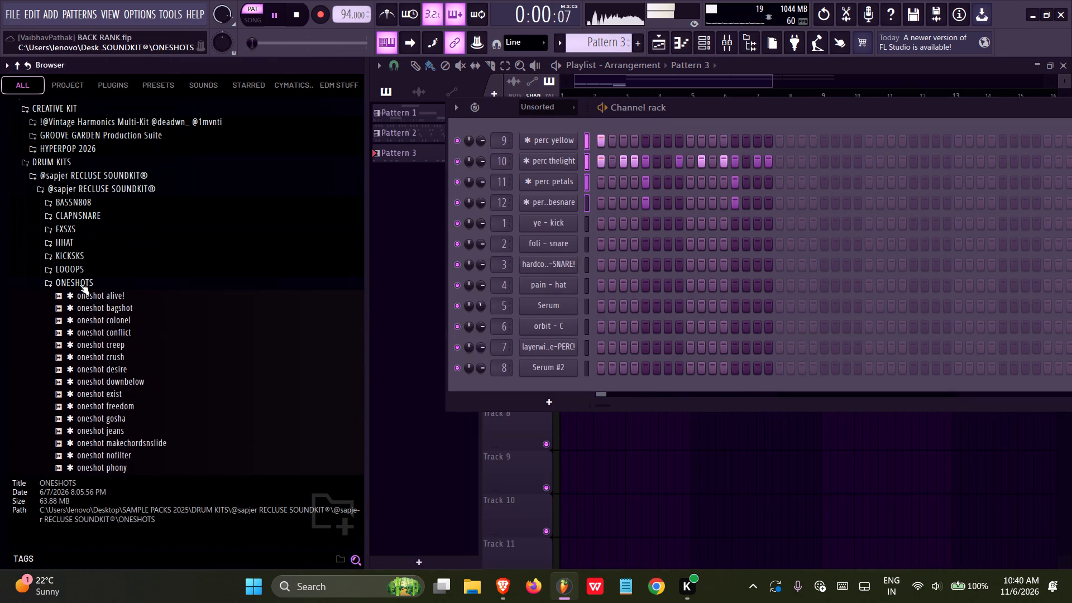
key(ctrl+s)
Audition kicks in the KICKSKS folder and add kick clay as a new channel between perc yellow and perc thelight.
click(70, 255)
key(space)
click(91, 298)
click(91, 291)
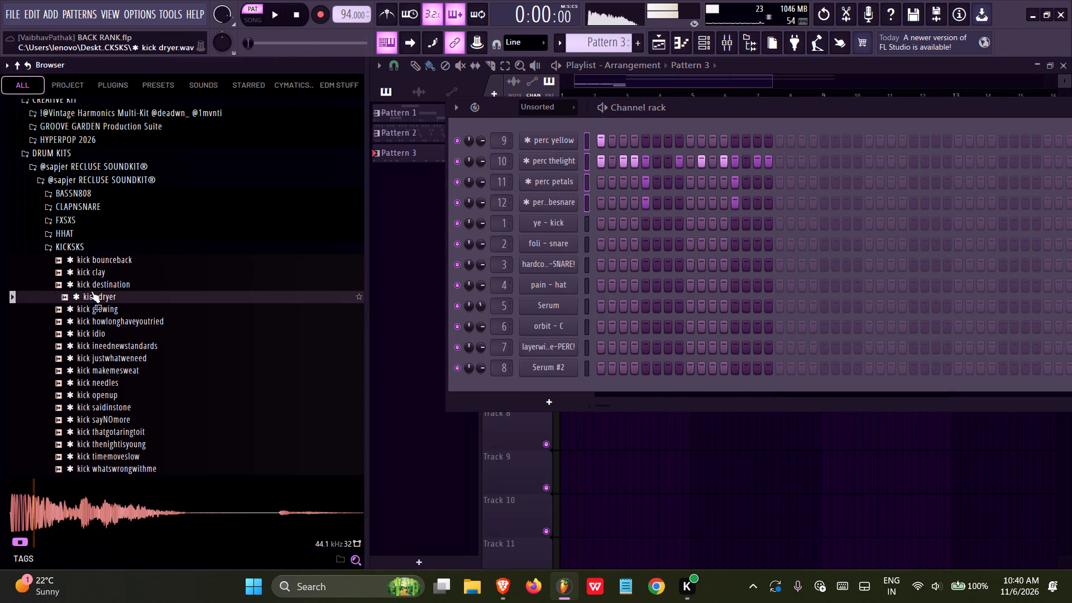
click(93, 282)
click(95, 272)
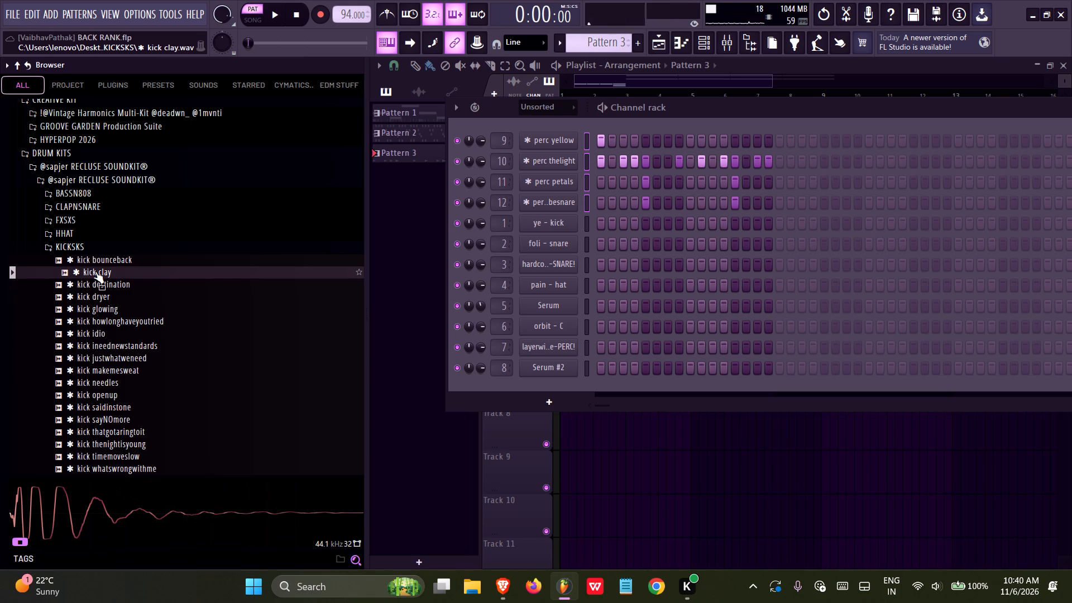
click(95, 271)
drag(95, 271, 513, 150)
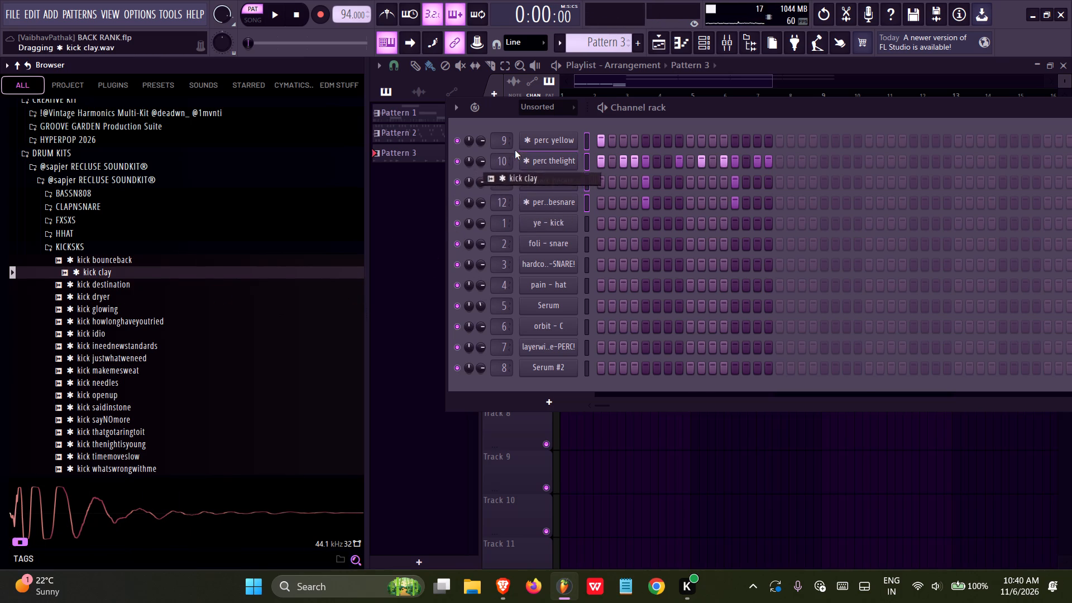
Copy the perc thelight step sequence onto the kick clay channel and play Pattern 3.
right_click(541, 179)
click(726, 193)
right_click(540, 162)
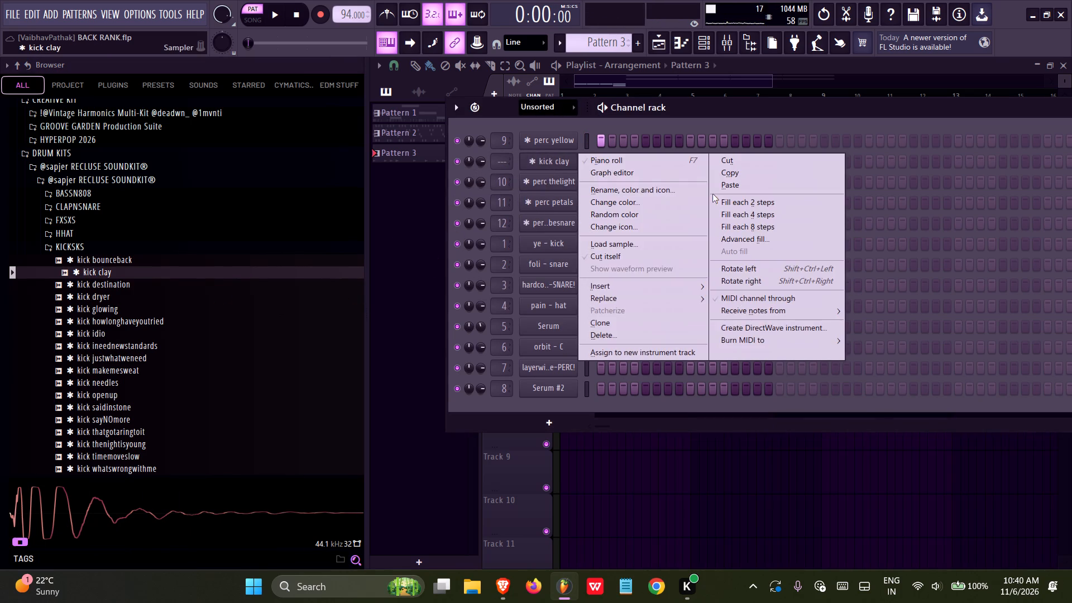
click(715, 186)
key(space)
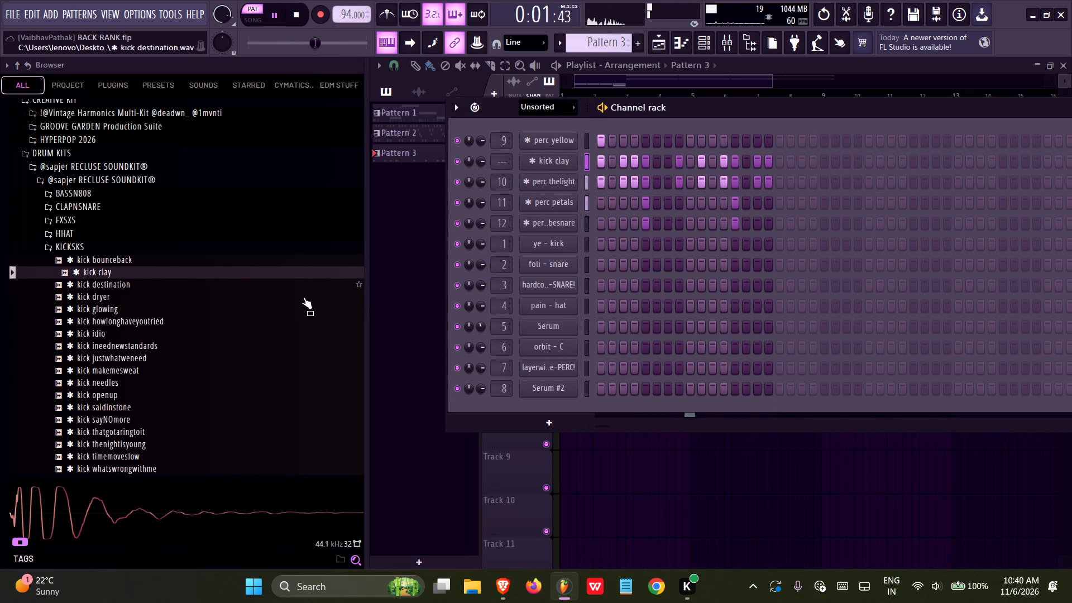
Collapse the KICKSKS sample folder and save the project.
scroll(146, 371, down, 4)
key(ctrl+s)
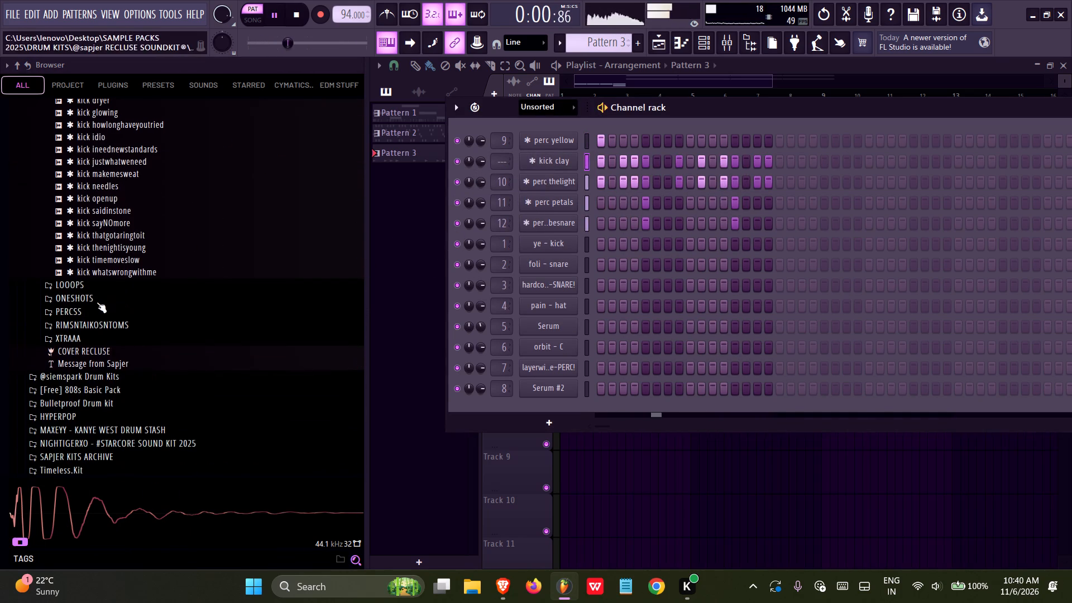
scroll(97, 302, up, 4)
click(83, 247)
key(ctrl+s)
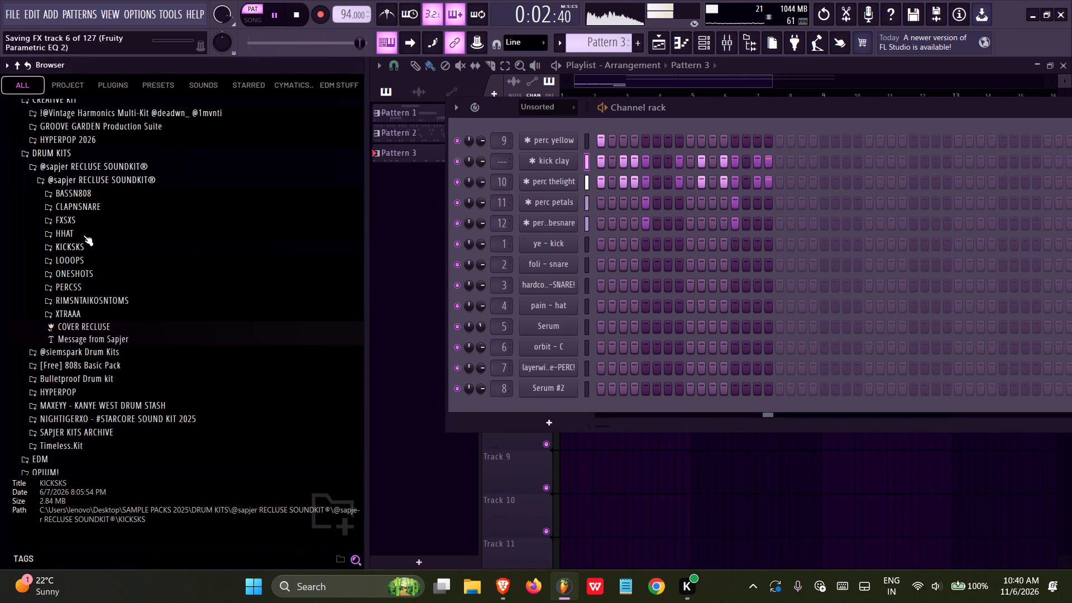
Stop playback, audition snares in the CLAPNSNARE folder and star snare comehere as a favourite.
click(83, 211)
key(space)
click(87, 248)
click(87, 248)
click(87, 248)
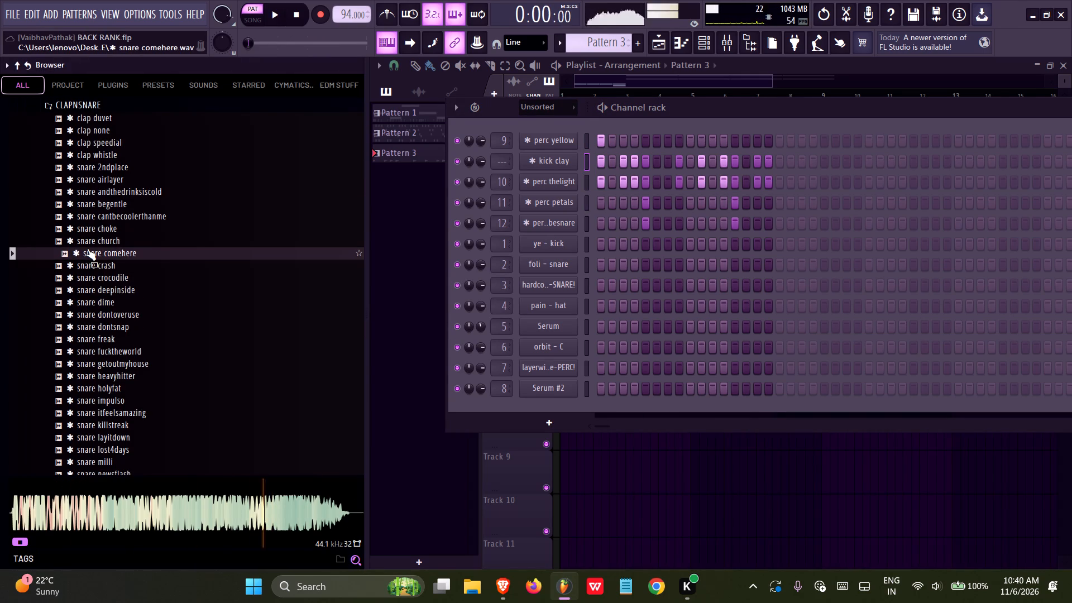
click(87, 248)
click(87, 248)
click(90, 274)
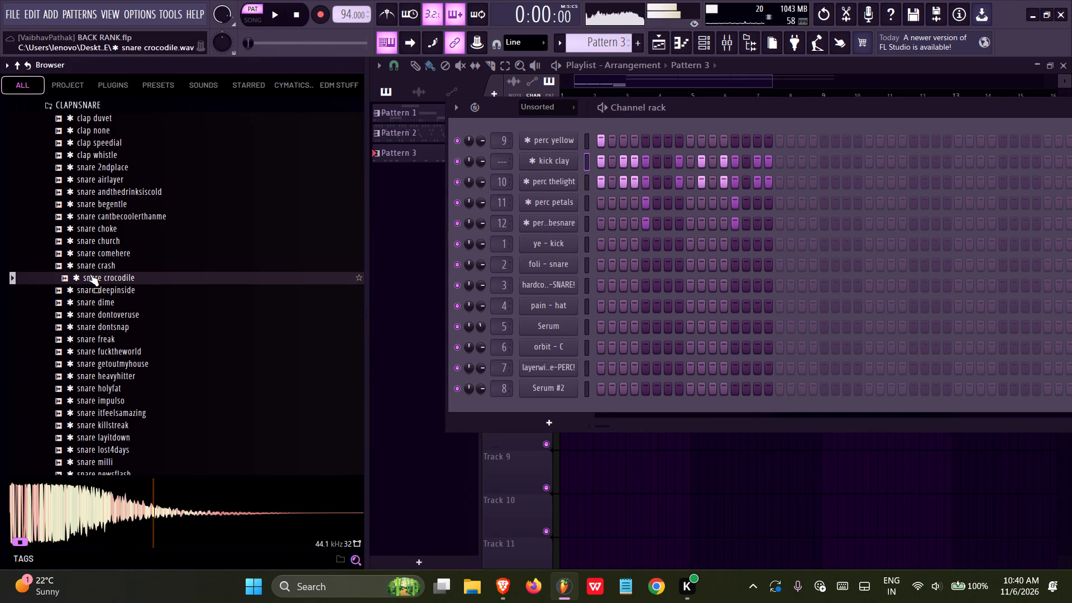
click(90, 274)
click(92, 265)
click(93, 254)
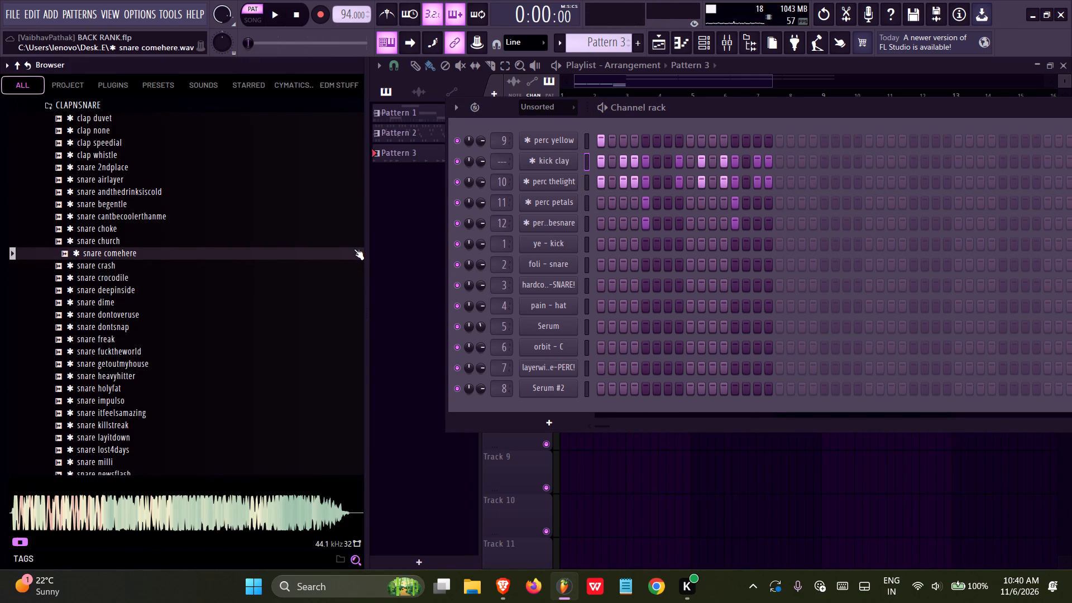
click(355, 255)
Audition more CLAPNSNARE samples, from snare cantbecoolerthanme up to clap whistle, and collapse the folder.
click(138, 225)
click(136, 220)
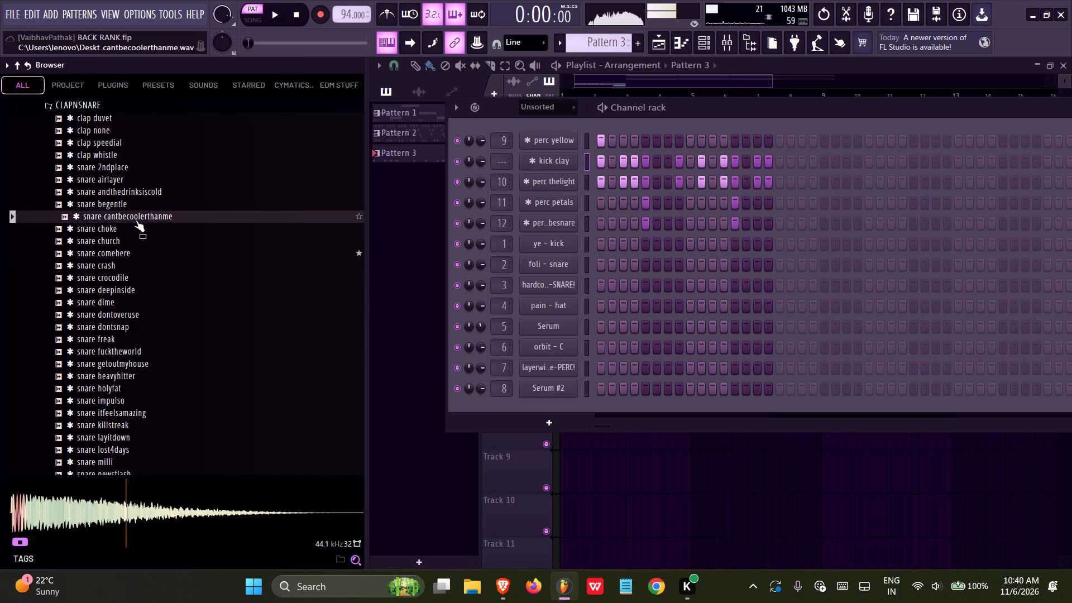
click(123, 198)
click(104, 164)
click(102, 156)
scroll(93, 216, up, 1)
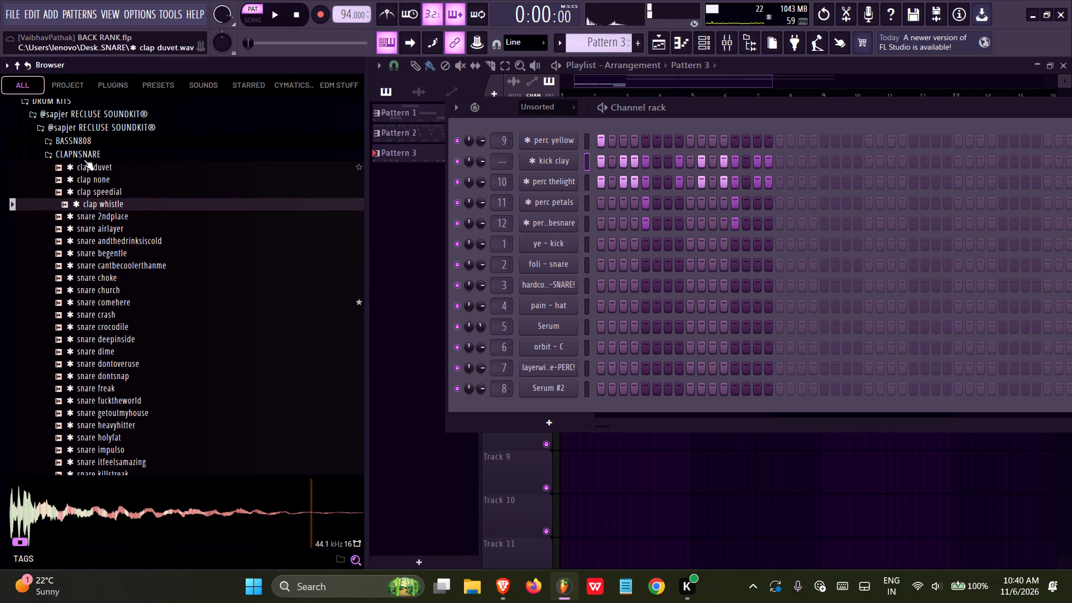
click(80, 151)
Audition 808 thorn and the 1osc to 4osc bass samples in the BASSN808 folder.
click(85, 141)
click(98, 186)
click(98, 186)
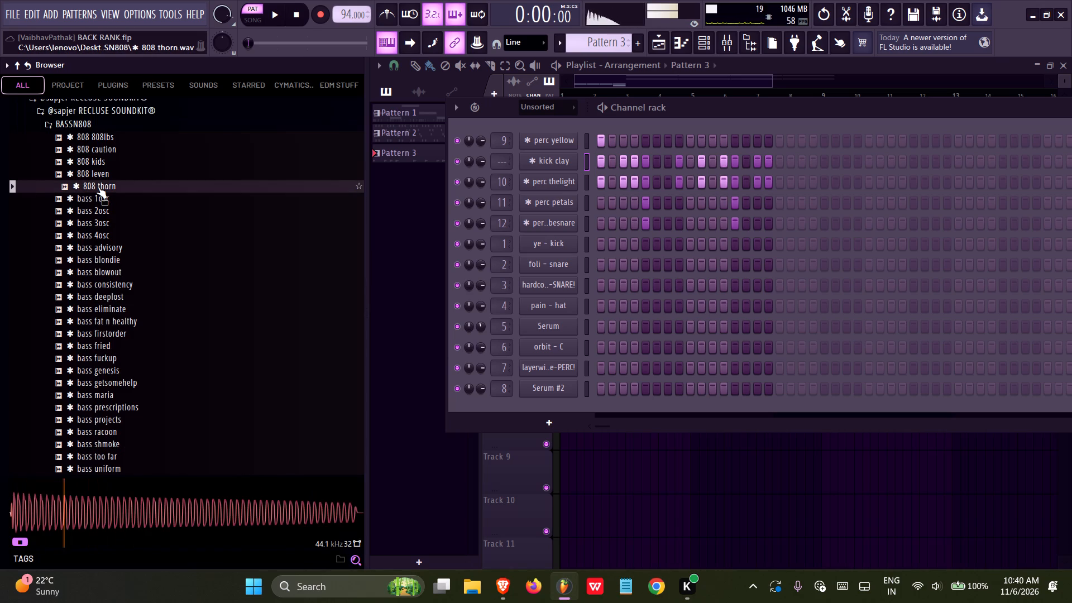
click(101, 203)
click(100, 216)
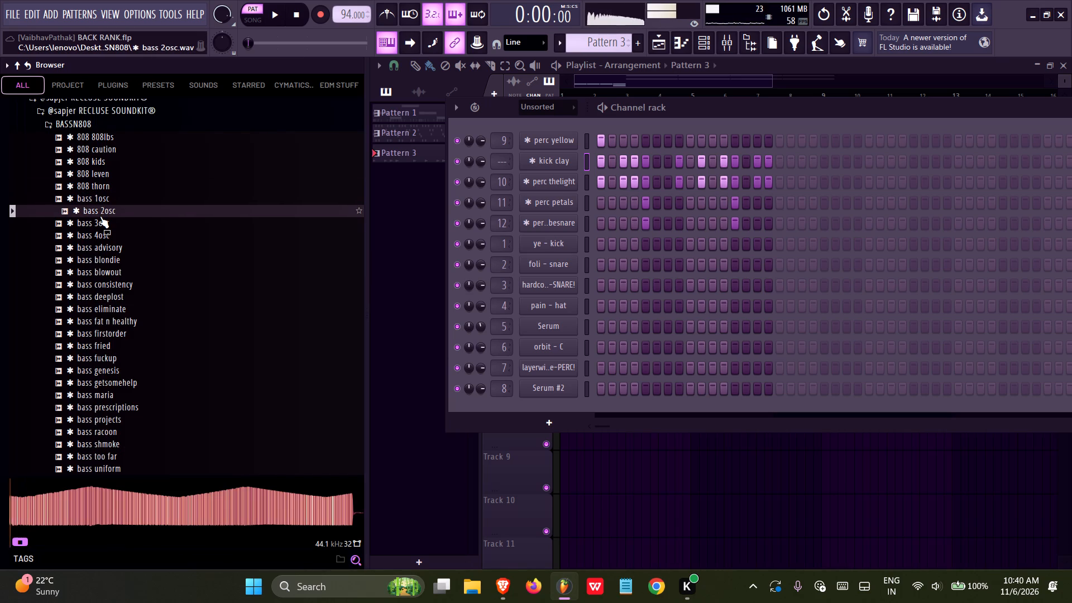
click(97, 219)
click(94, 240)
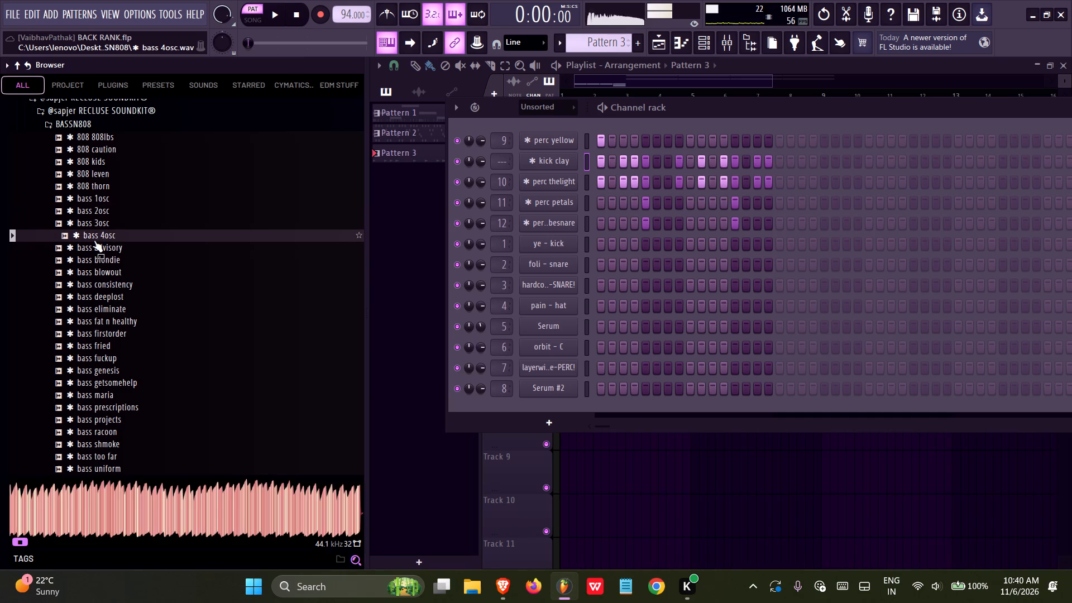
Audition the BASSN808 bass samples from bass advisory down to bass uniform.
click(91, 246)
click(90, 246)
click(92, 267)
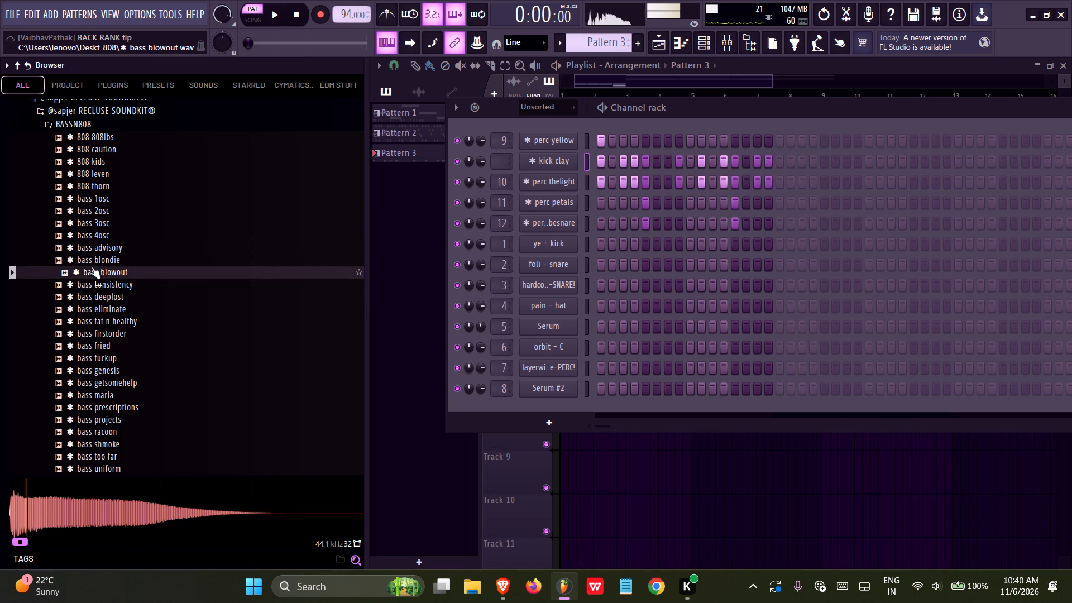
click(92, 267)
click(92, 258)
click(102, 350)
click(98, 391)
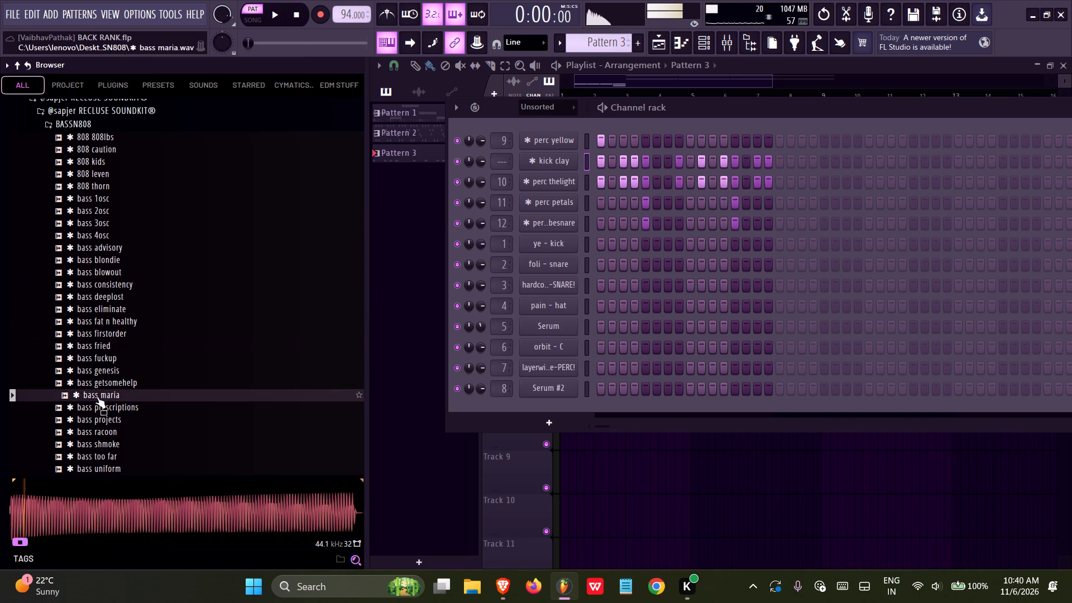
click(97, 413)
click(97, 423)
click(92, 444)
click(92, 456)
scroll(93, 438, down, 1)
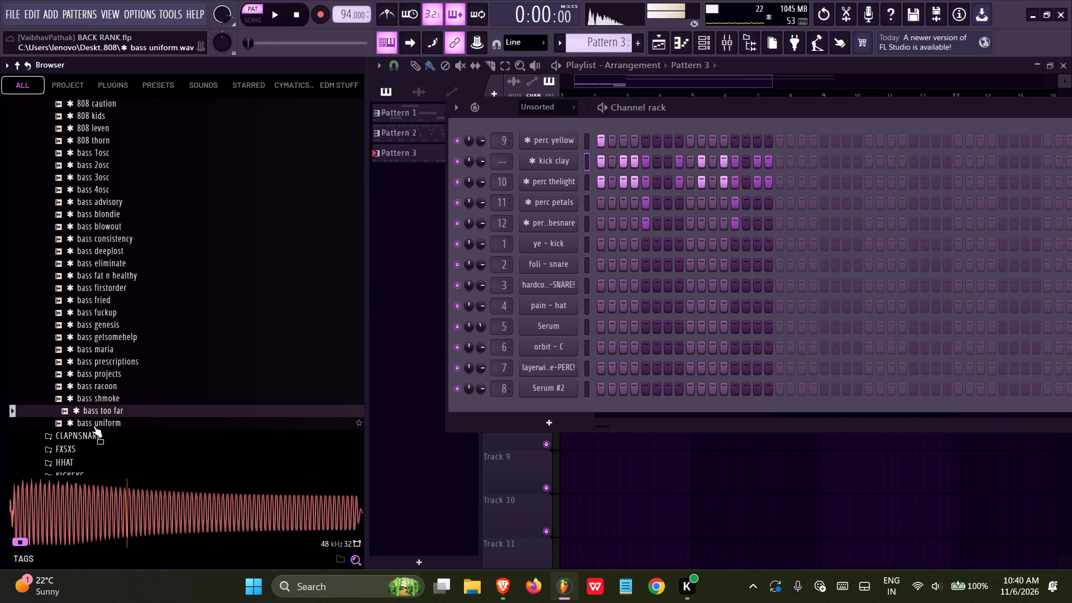
click(96, 418)
Audition 808 kids and the other 808 samples atop BASSN808, collapse the folder and save the project.
scroll(97, 417, up, 4)
click(111, 334)
click(106, 313)
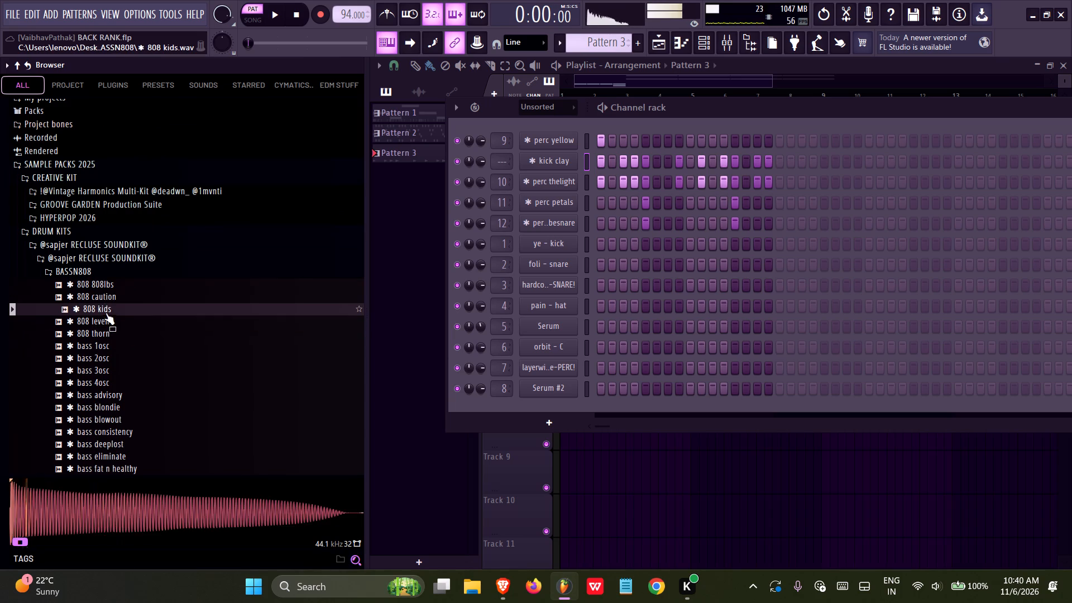
click(104, 298)
click(103, 283)
click(103, 283)
click(93, 269)
key(ctrl+s)
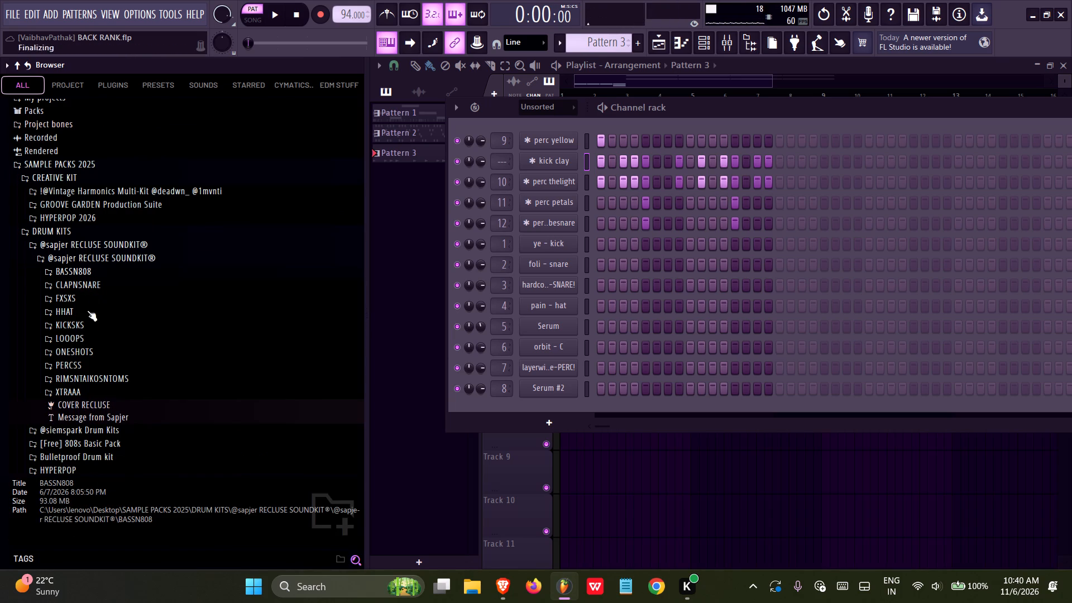
Audition drumloop lonelyfight and drumloop hussel from the DRUMLOOPS folder, collapse LOOOPS and save the project.
click(81, 339)
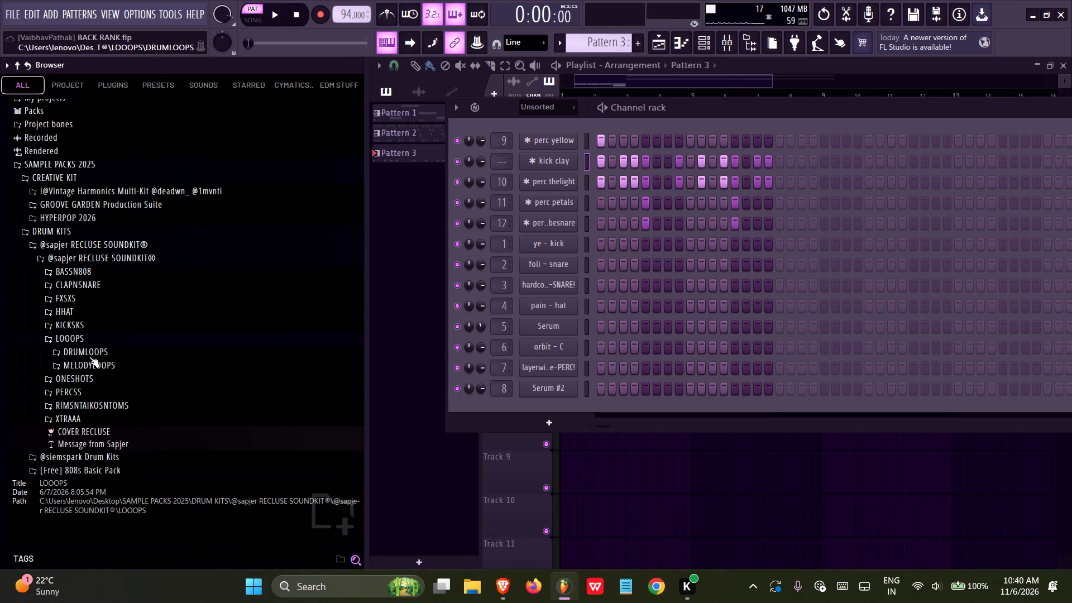
click(89, 354)
click(89, 359)
click(98, 346)
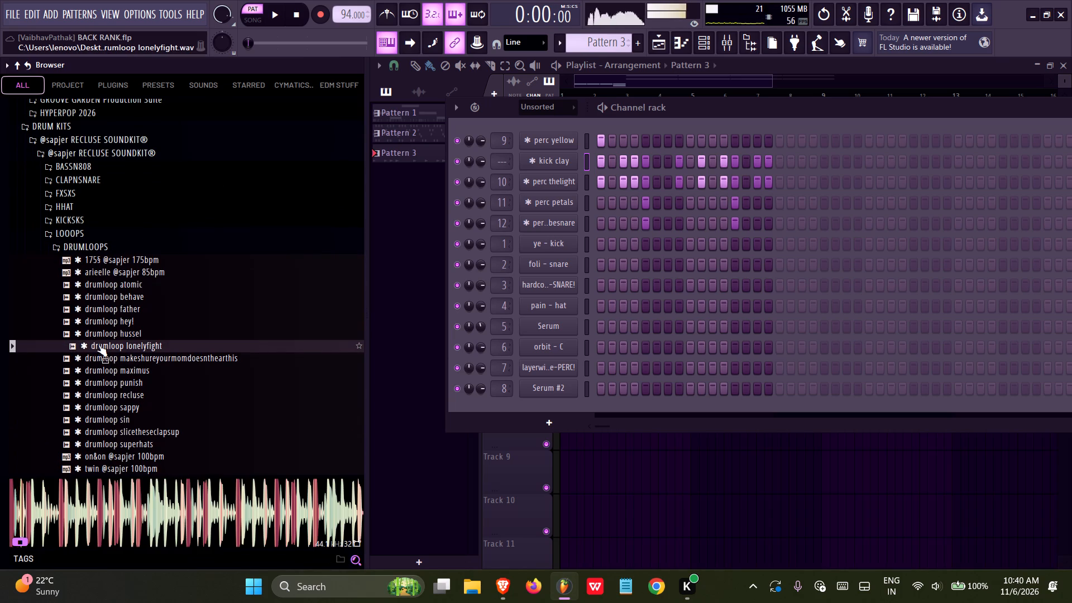
click(99, 333)
scroll(102, 318, up, 2)
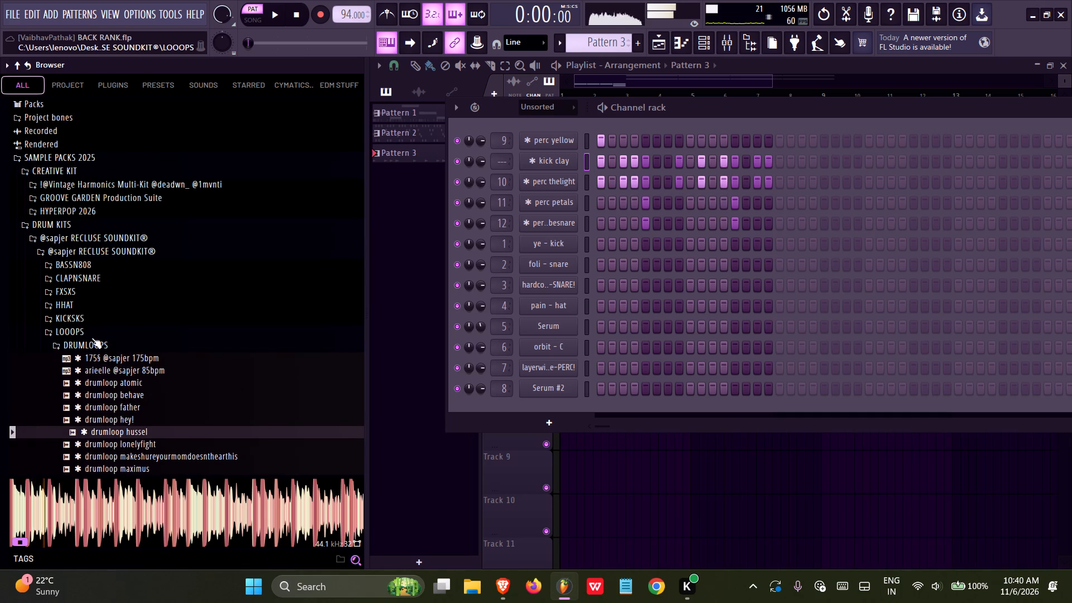
click(92, 338)
key(ctrl+s)
Audition the PERCSS samples from perc power up to perc livewithit.
click(84, 358)
click(85, 370)
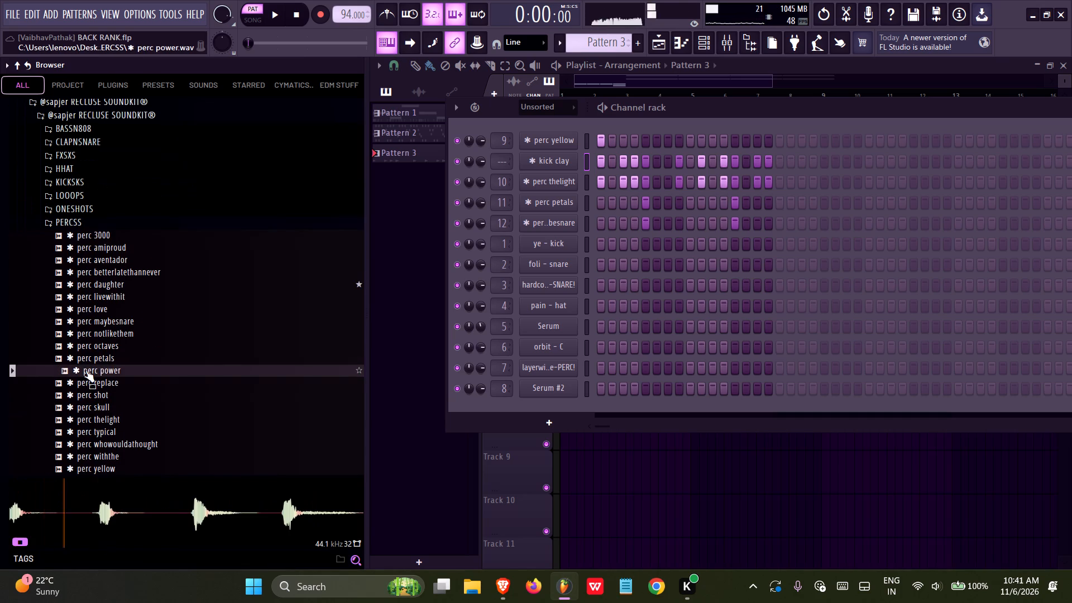
click(95, 355)
click(100, 339)
click(104, 323)
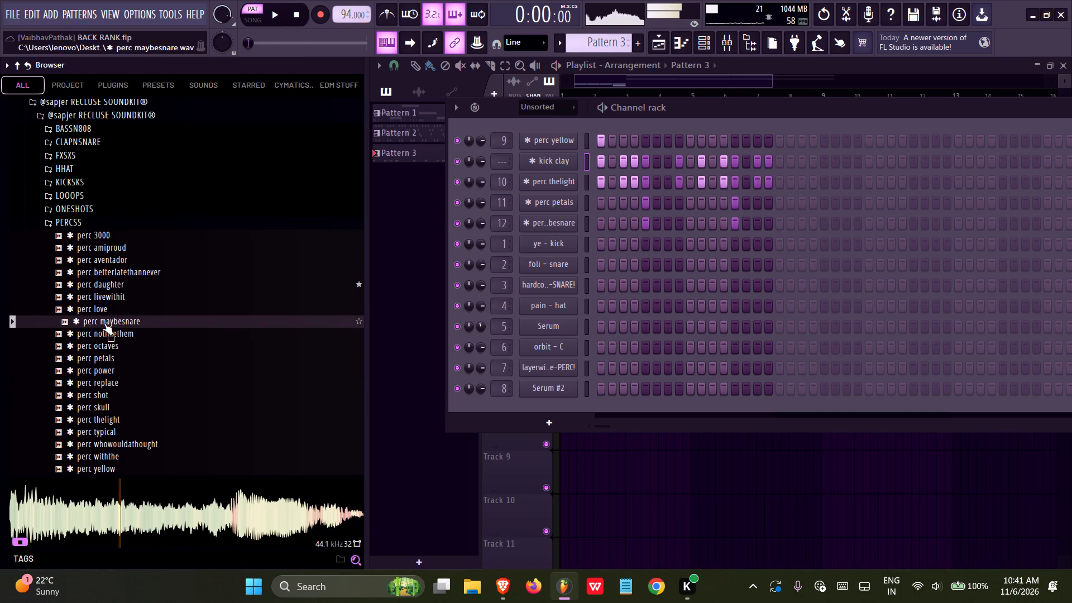
click(107, 312)
click(109, 301)
click(109, 301)
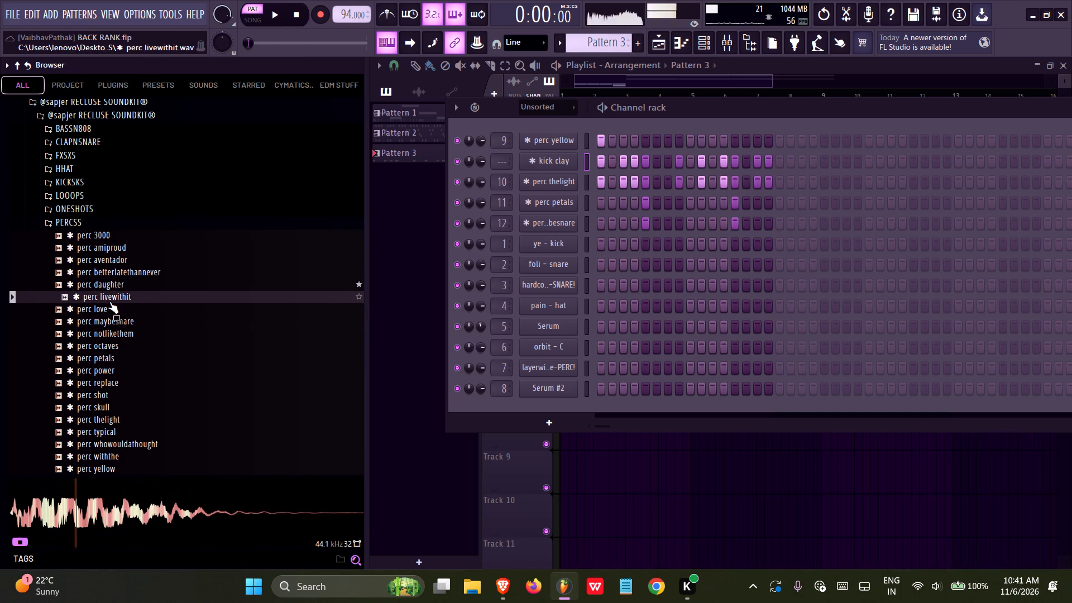
click(109, 301)
Add the perc livewithit sample as a new channel between kick clay and perc thelight.
drag(109, 301, 520, 179)
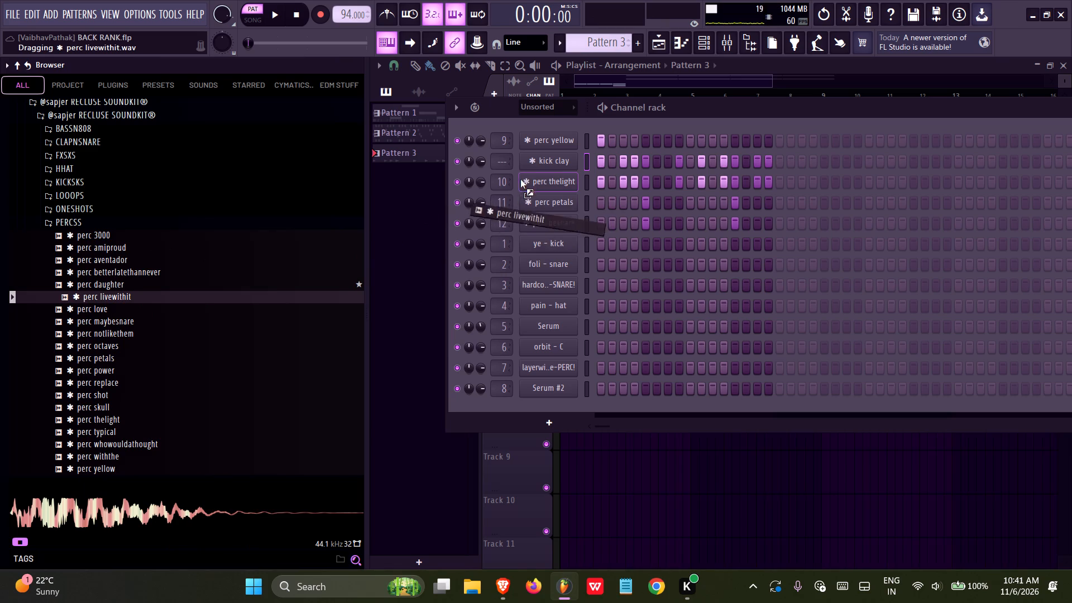
drag(520, 179, 523, 170)
Copy kick clay's step sequence to the perc livewithit channel, play Pattern 3 and collapse the PERCSS folder.
right_click(532, 164)
click(724, 175)
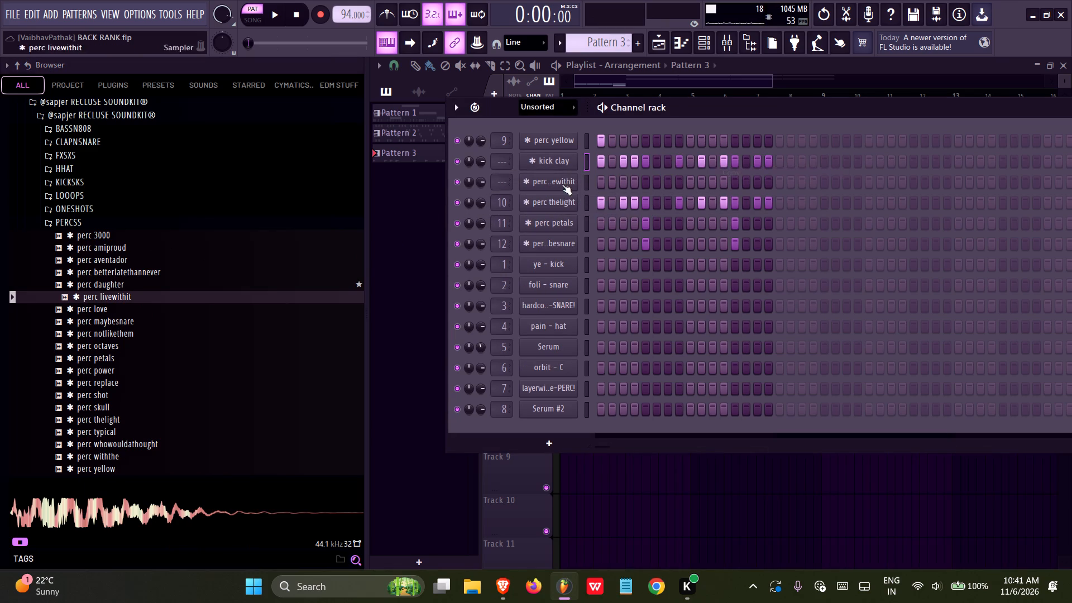
right_click(549, 185)
click(720, 203)
key(space)
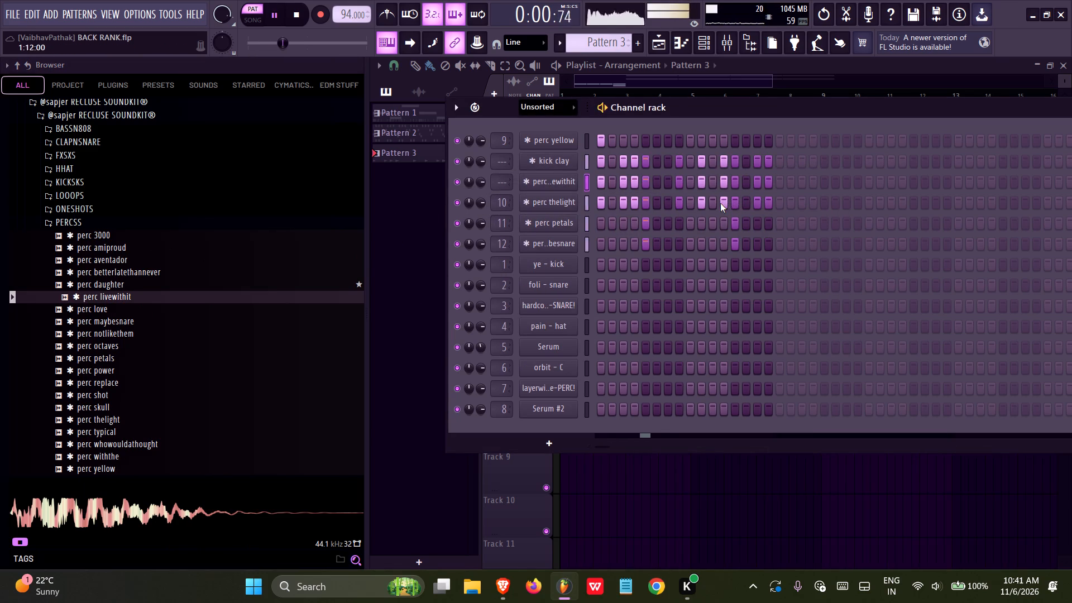
click(80, 221)
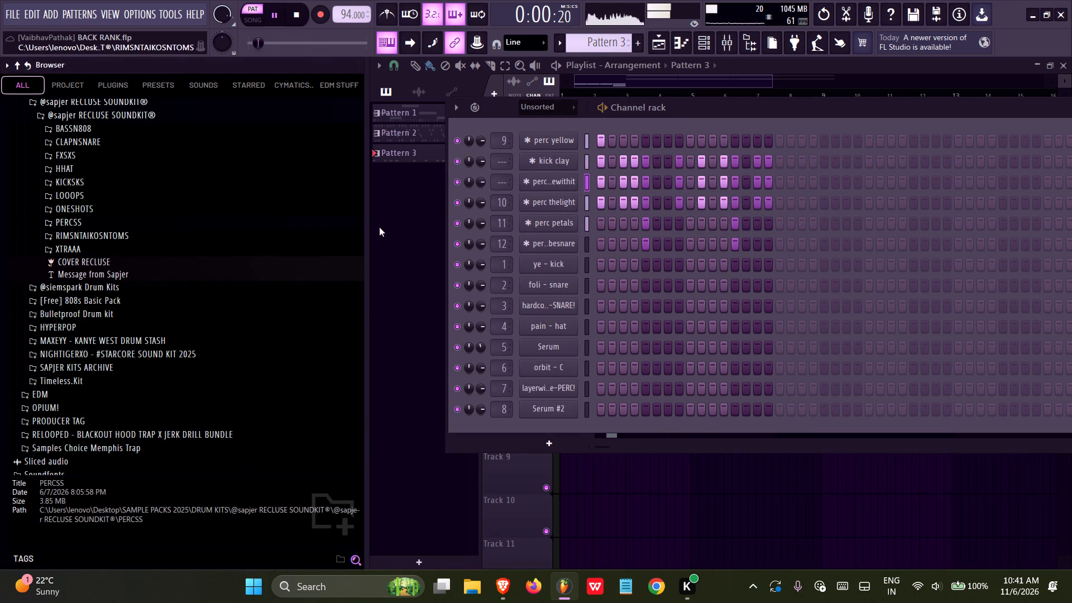
Place a Pattern 3 clip on playlist Track 4, aligned to the start of bar 5.
click(705, 469)
drag(722, 472, 705, 252)
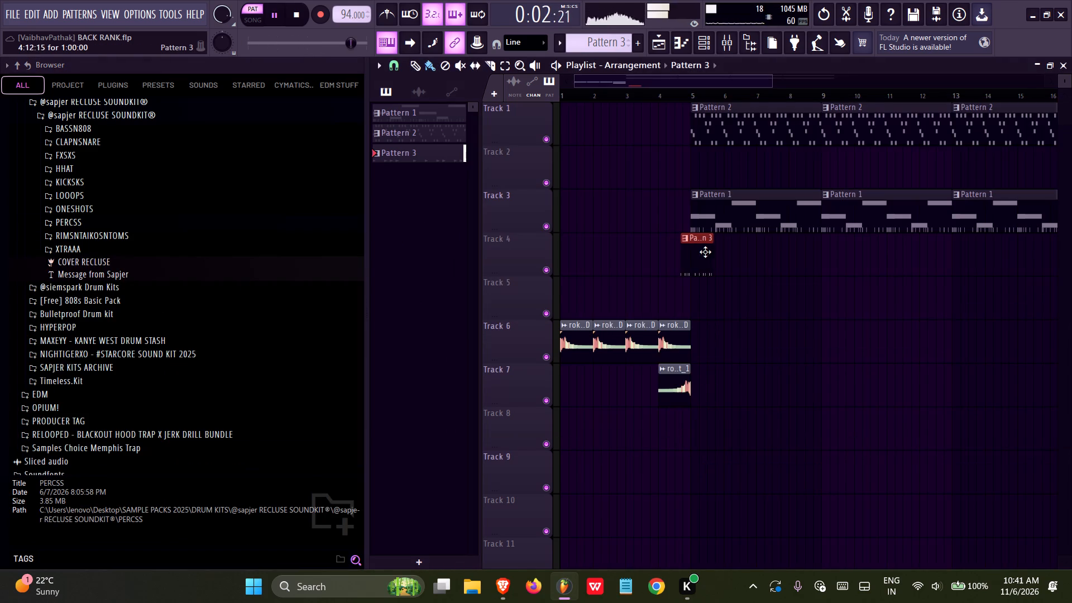
drag(705, 252, 711, 253)
ctrl+scroll(706, 270, up, 20)
ctrl+scroll(706, 270, up, 6)
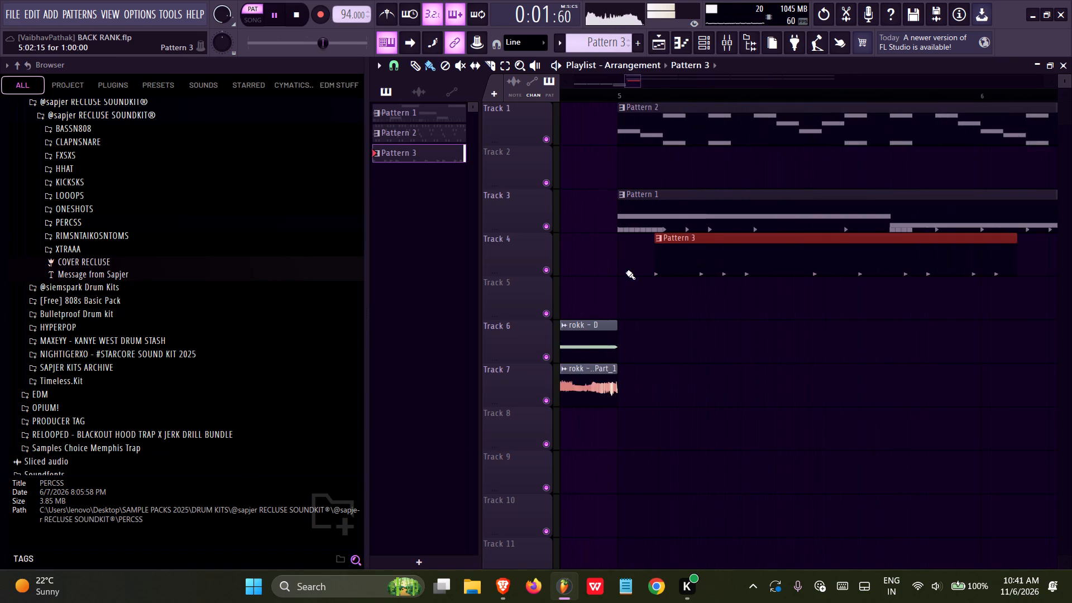
ctrl+scroll(626, 272, up, 4)
drag(720, 258, 644, 246)
ctrl+scroll(617, 296, down, 5)
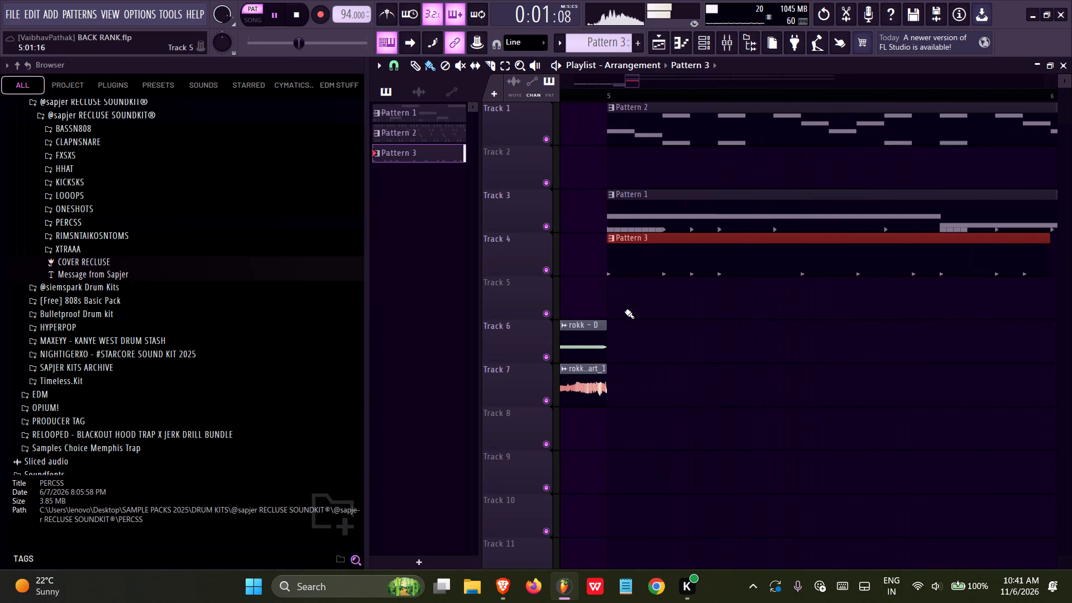
Duplicate the Pattern 3 clip three times to fill bars 5 to 8 on Track 4, and save the project.
ctrl+scroll(625, 311, down, 17)
key(ctrl+b)
key(ctrl+b)
key(ctrl+b)
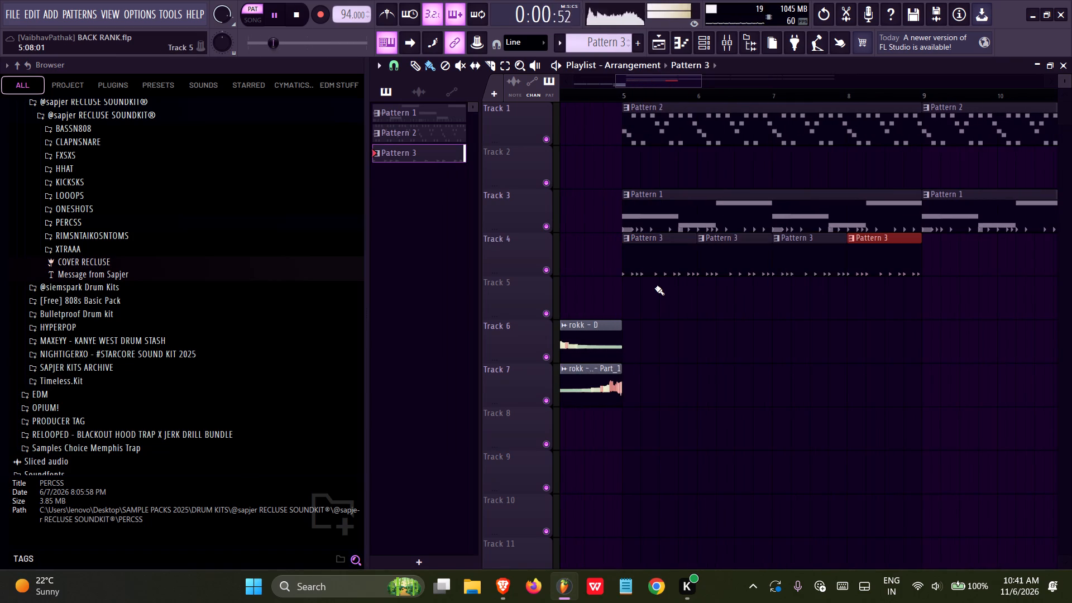
key(ctrl+s)
click(699, 50)
key(ctrl+s)
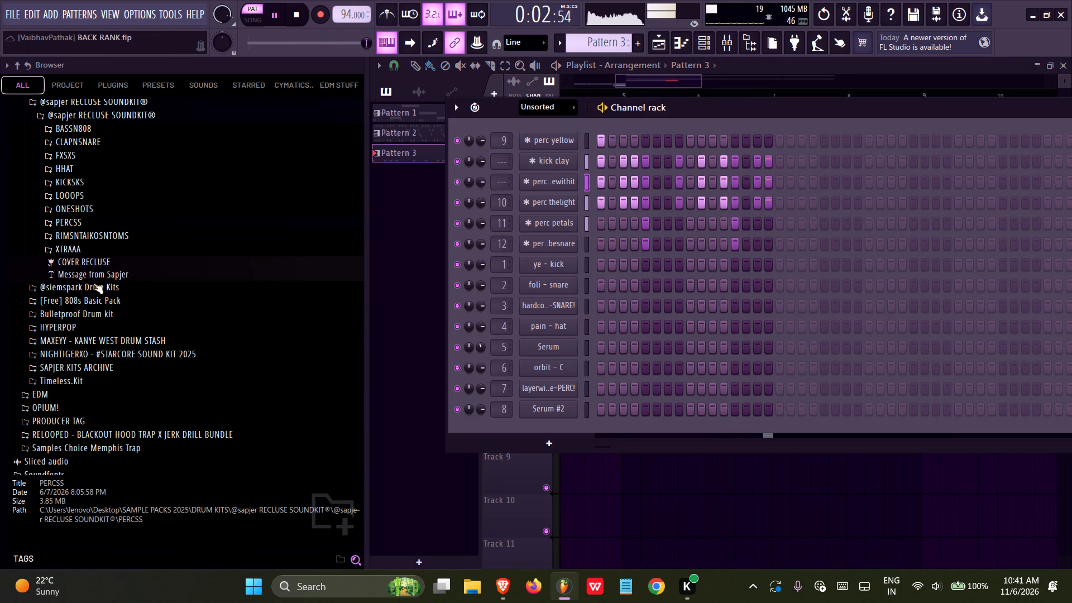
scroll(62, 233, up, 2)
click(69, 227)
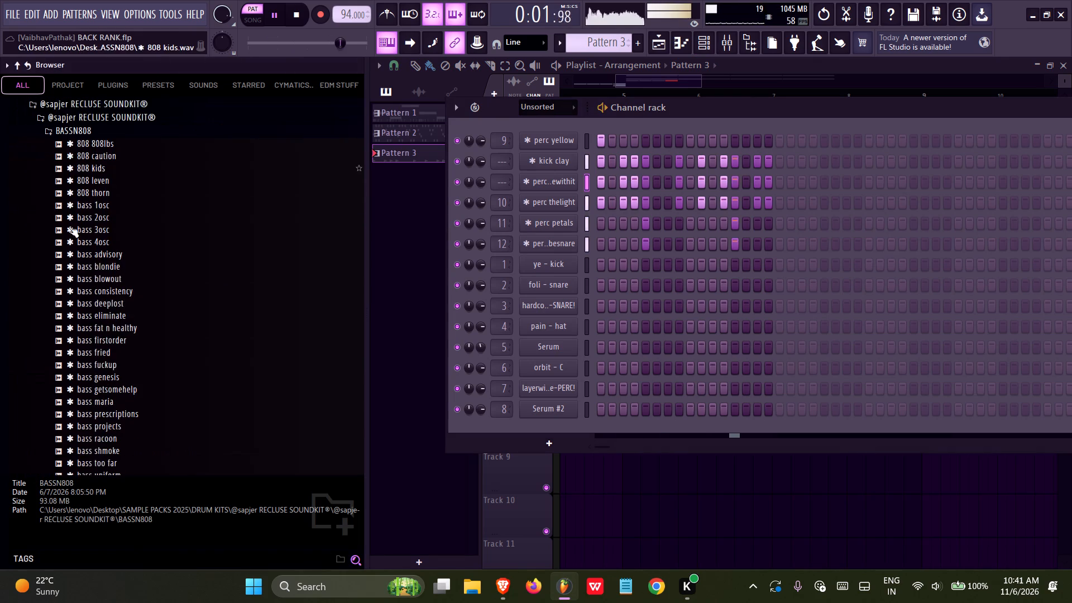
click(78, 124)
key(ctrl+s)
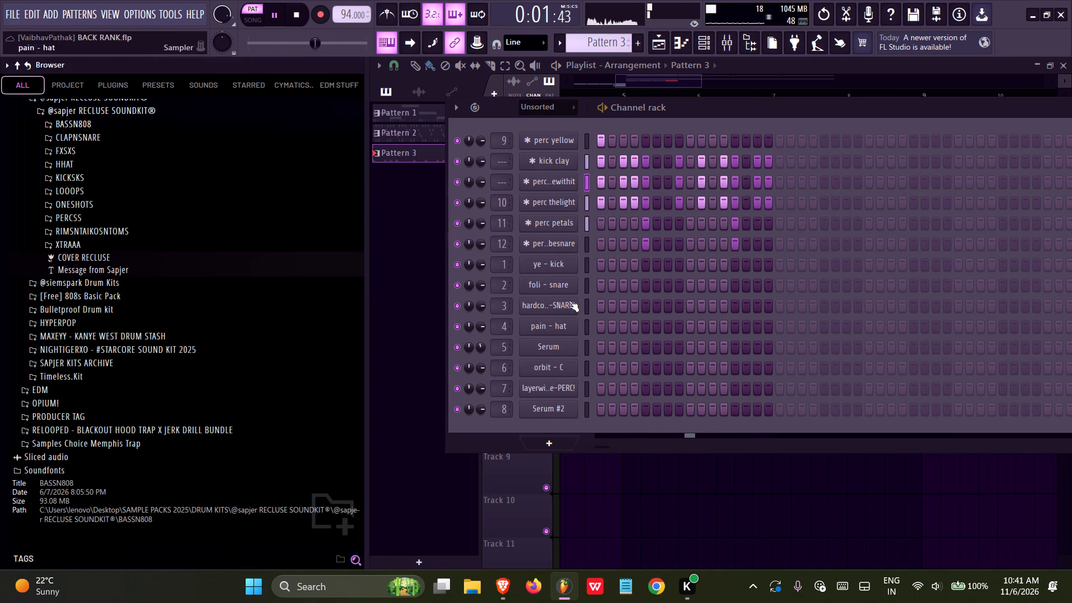
Add a new Serum channel, stop playback and load the BASS - DOME preset from the SUNRISE SERUM BANK.
click(543, 448)
click(788, 429)
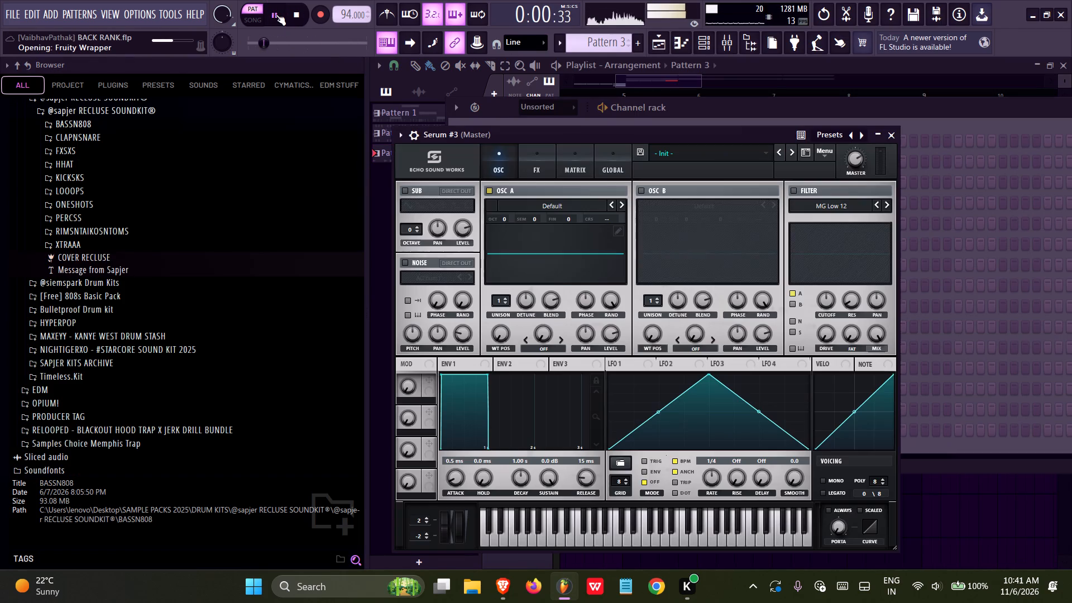
click(276, 15)
click(715, 151)
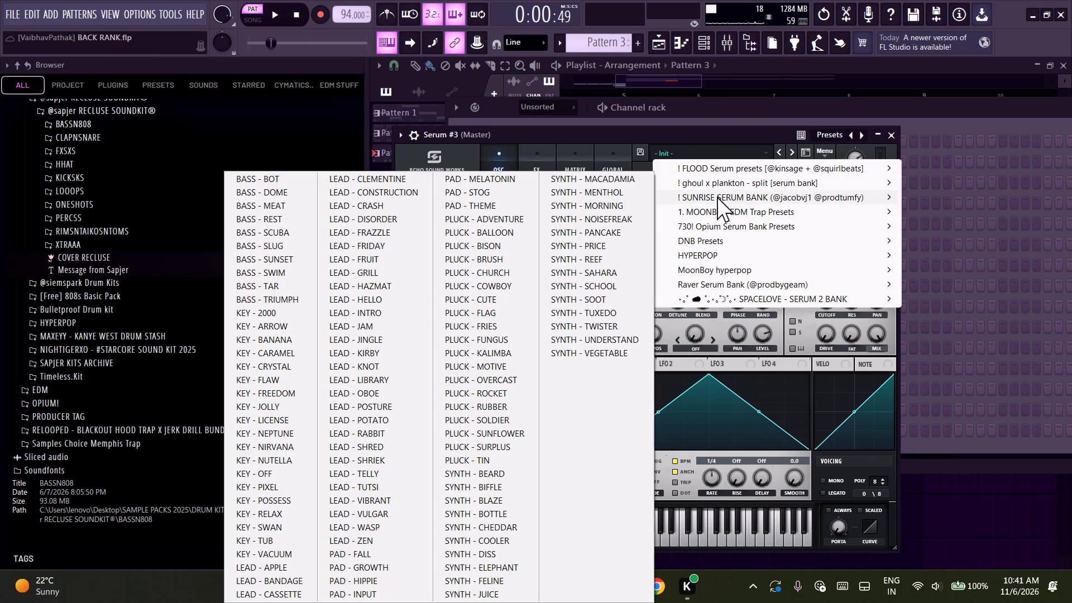
click(301, 186)
Audition the BASS - DOME preset by playing repeated E and D# notes.
key(c)
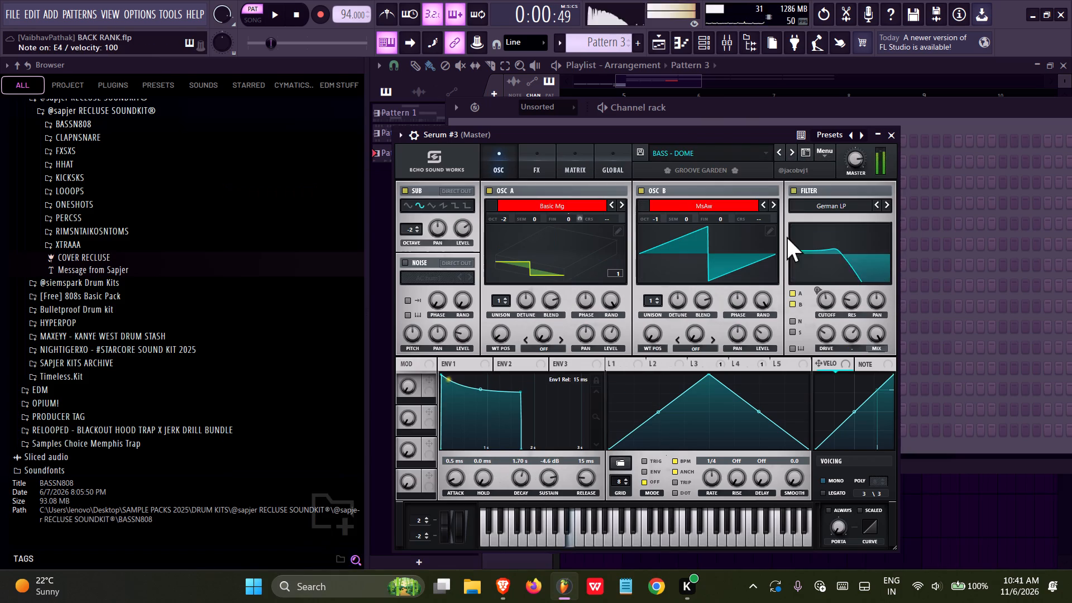
key(c)
key(c)
key(c)
key(d)
key(d)
key(d)
key(d)
key(d)
key(d)
key(d)
key(d)
key(d)
key(d)
key(d)
key(d)
key(d)
key(d)
key(d)
key(d)
key(d)
key(d)
key(d)
key(d)
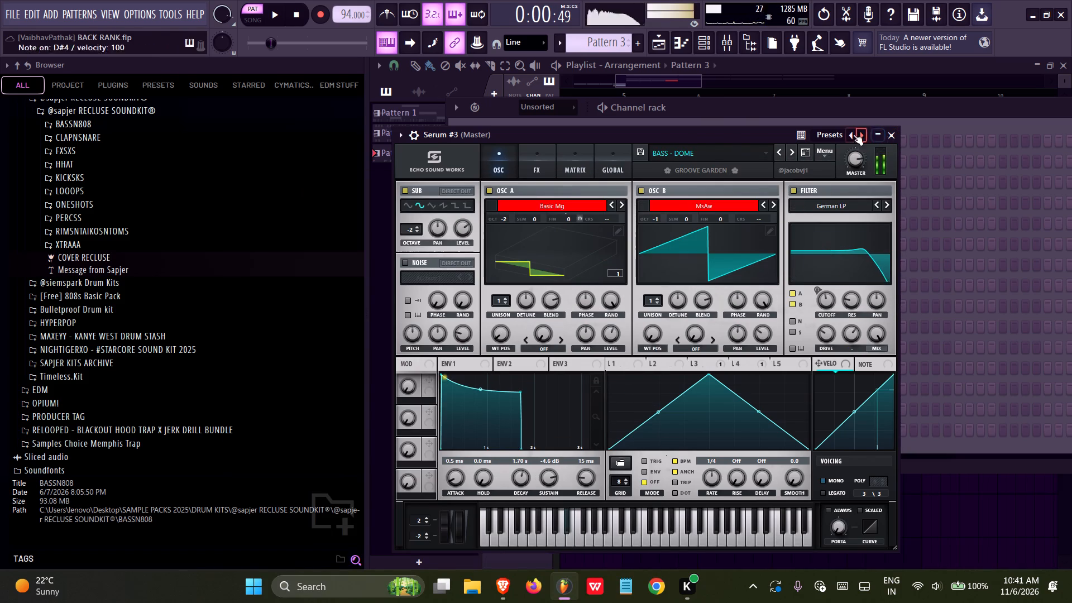
Step through the following bass presets, auditioning each on D#, settle on BASS - SCUBA and close Serum #3.
click(791, 150)
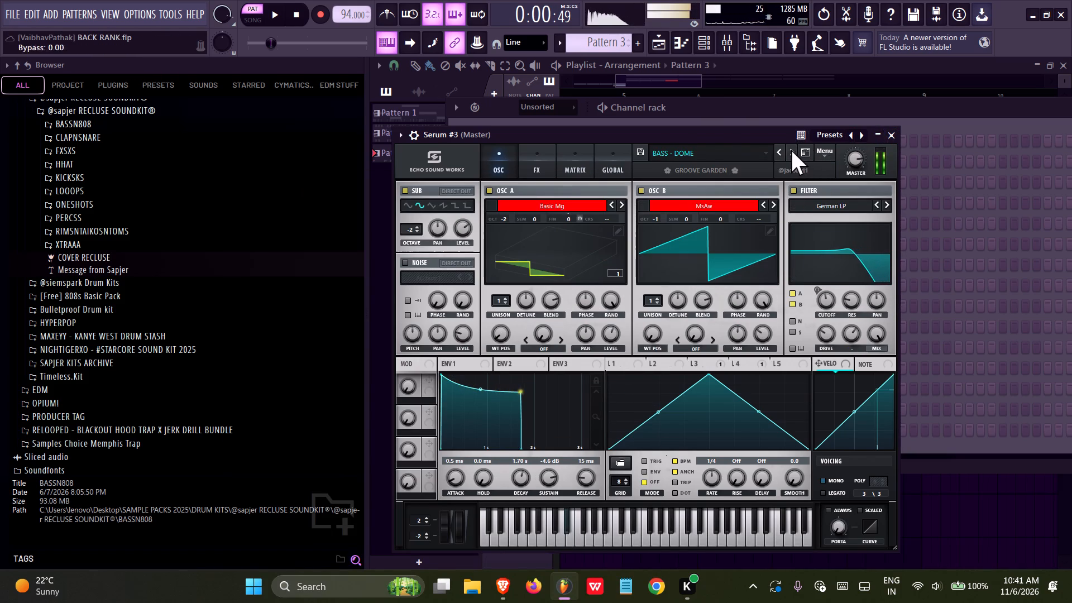
key(d)
click(791, 150)
text(dd)
click(791, 150)
key(d)
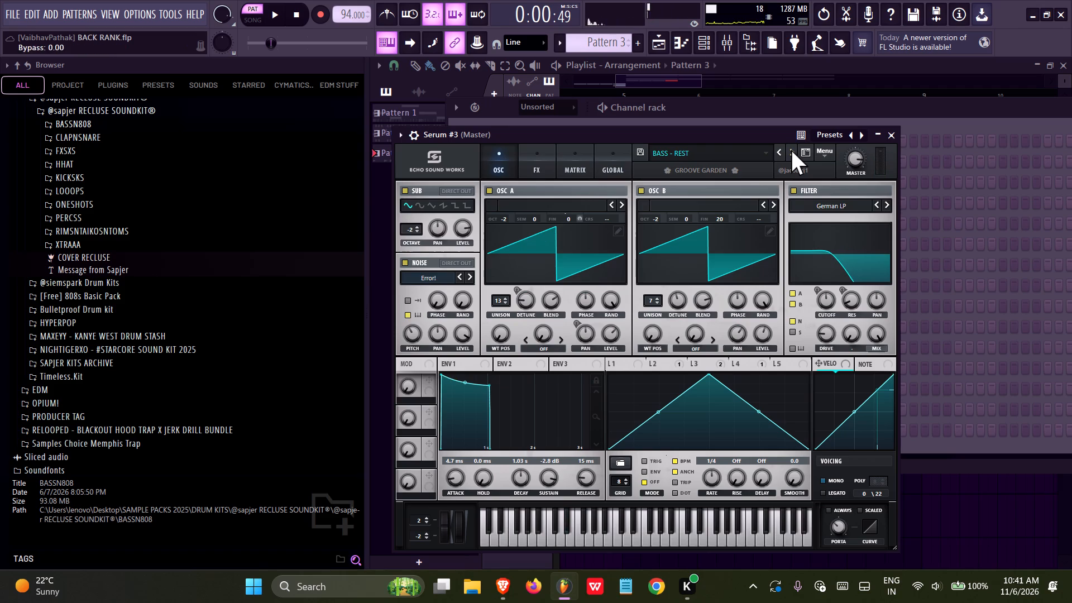
key(d)
key(d)
key(d)
key(d)
key(d)
key(d)
key(d)
key(d)
key(d)
key(d)
key(d)
key(d)
key(d)
key(d)
key(d)
key(d)
key(d)
click(890, 133)
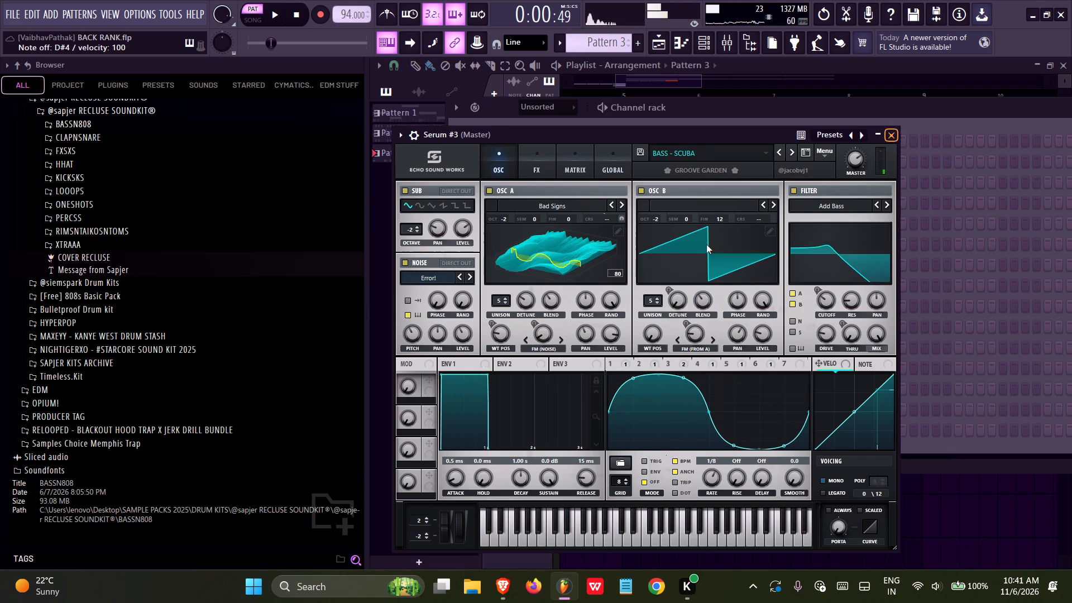
Open Serum #3's piano roll and draw a D#5 note at the start of bar 1.
right_click(544, 429)
click(616, 377)
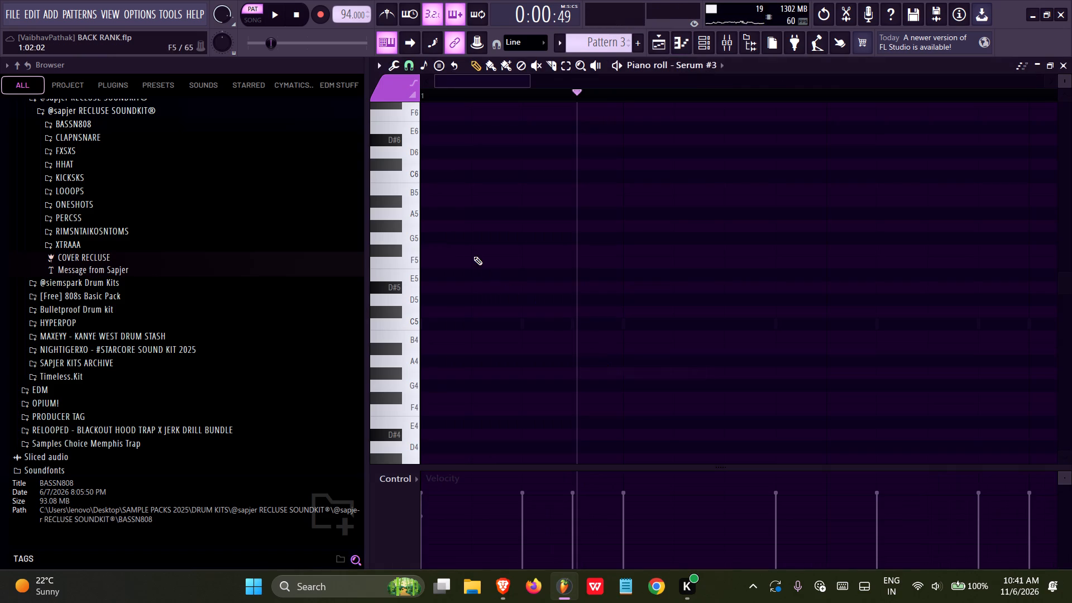
drag(473, 256, 362, 294)
Apply level scaling to the D#5 note, lower its velocity slightly and play briefly from the start.
key(alt+x)
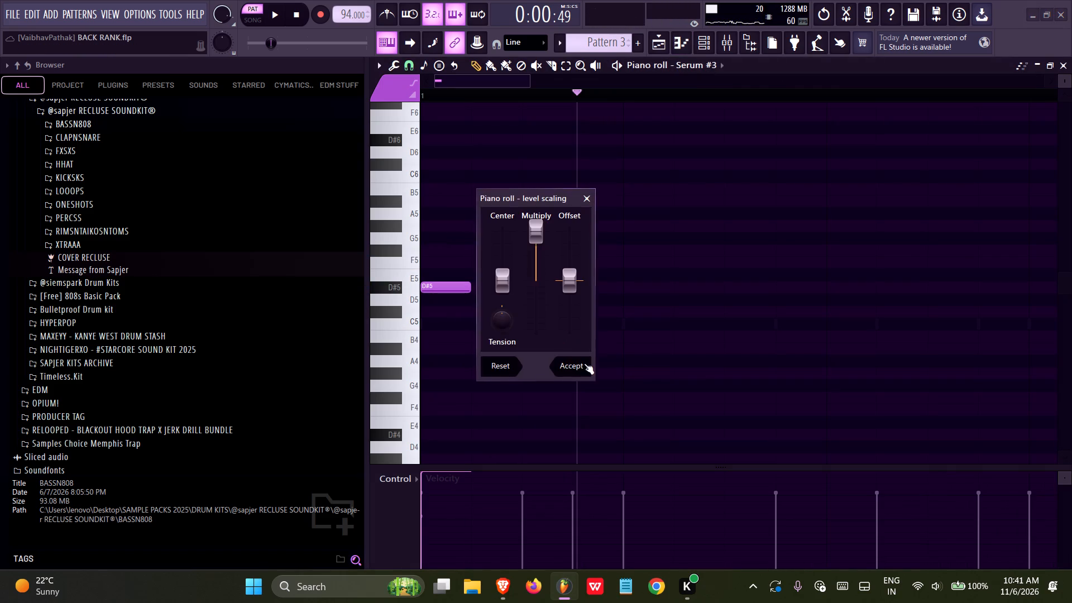
click(566, 362)
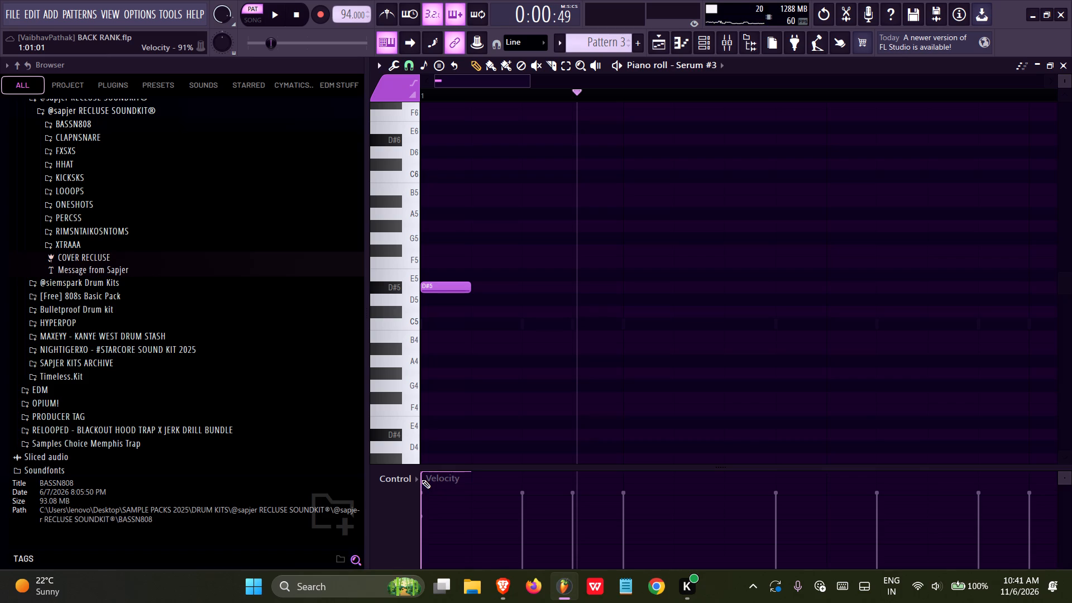
drag(422, 480, 420, 491)
drag(431, 95, 352, 111)
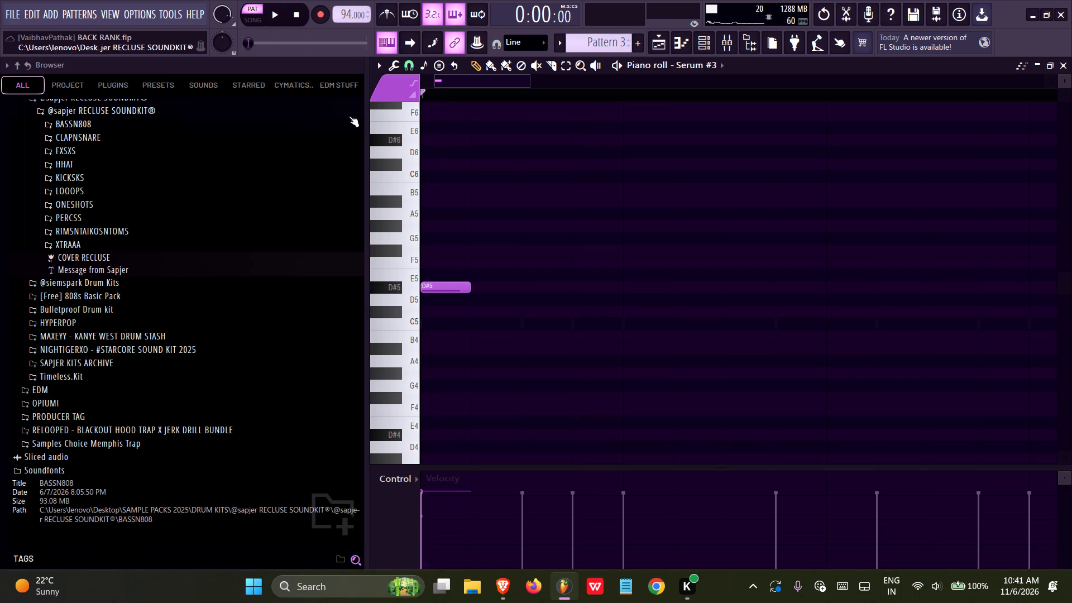
key(space)
key(space)
Lengthen the D#5 note to six steps, add a C#5 note of equal length directly after it and play the pattern.
drag(469, 284, 724, 298)
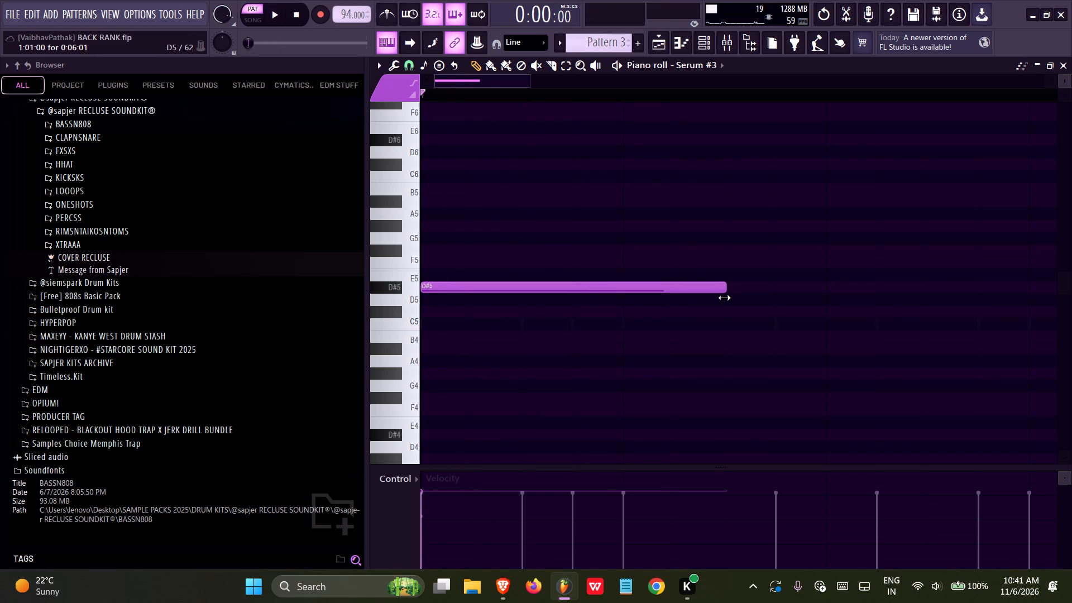
drag(724, 298, 722, 298)
drag(726, 304, 725, 317)
key(space)
ctrl+scroll(626, 374, down, 4)
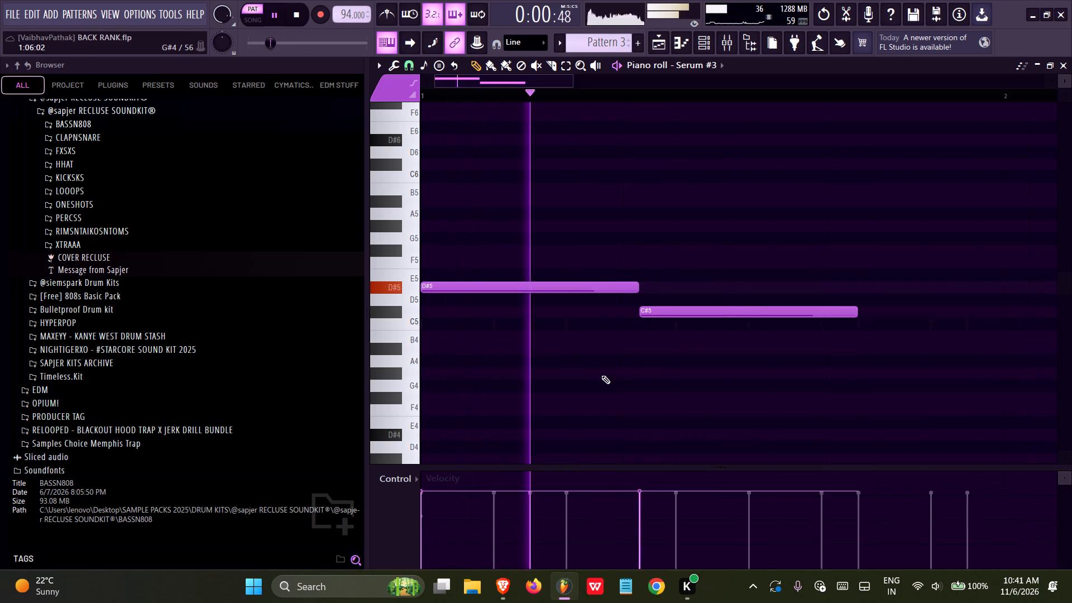
Add a D#5 note directly after the C#5 note, lengthen it to about eight steps and play the pattern.
ctrl+scroll(601, 375, down, 6)
key(space)
click(696, 288)
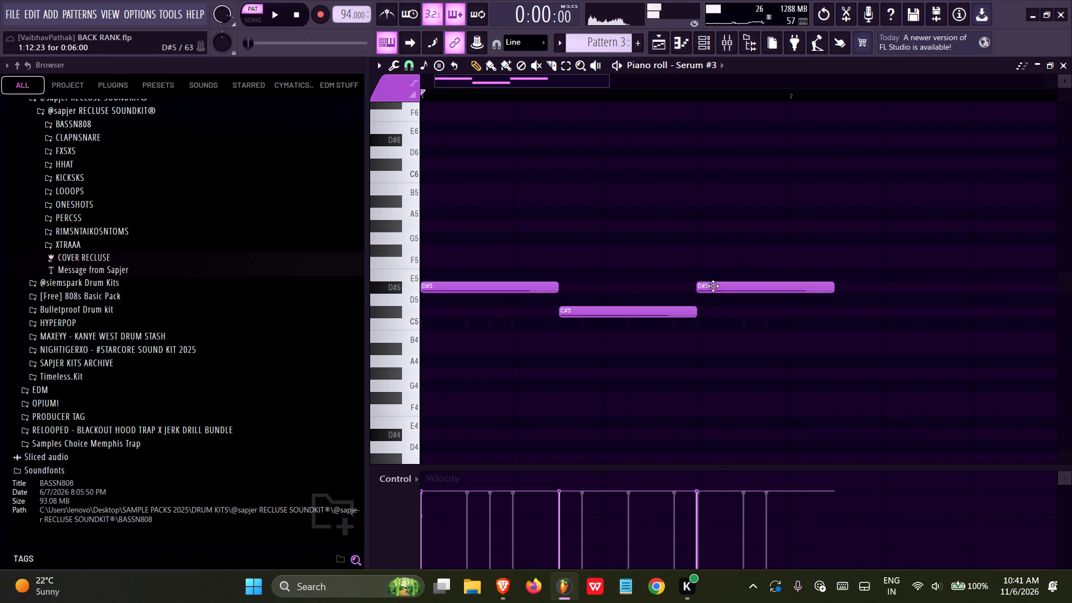
key(space)
ctrl+scroll(690, 318, down, 5)
ctrl+scroll(693, 322, up, 5)
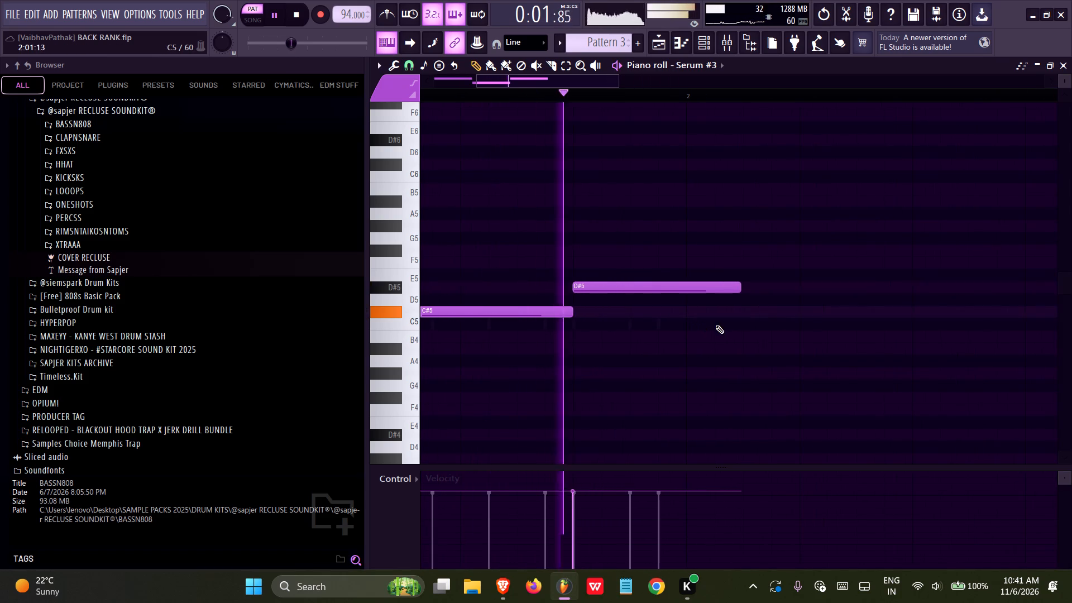
key(space)
key(space)
drag(739, 289, 797, 296)
ctrl+scroll(732, 332, down, 6)
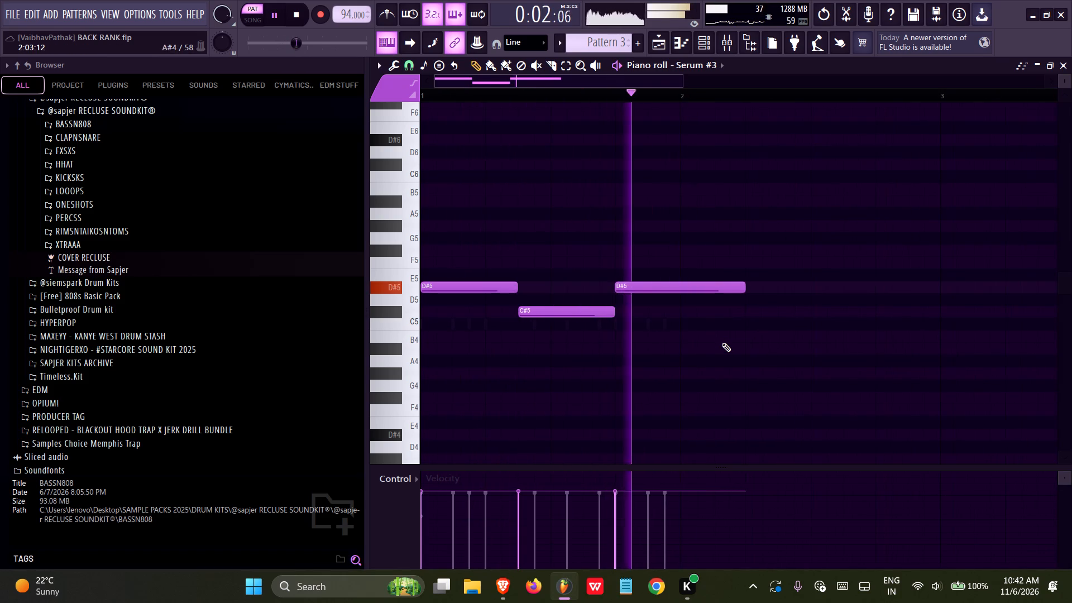
key(space)
Add an eight-step C#5 note after the second D#5, followed by a B4 note of about four steps ending at bar 3.
click(747, 261)
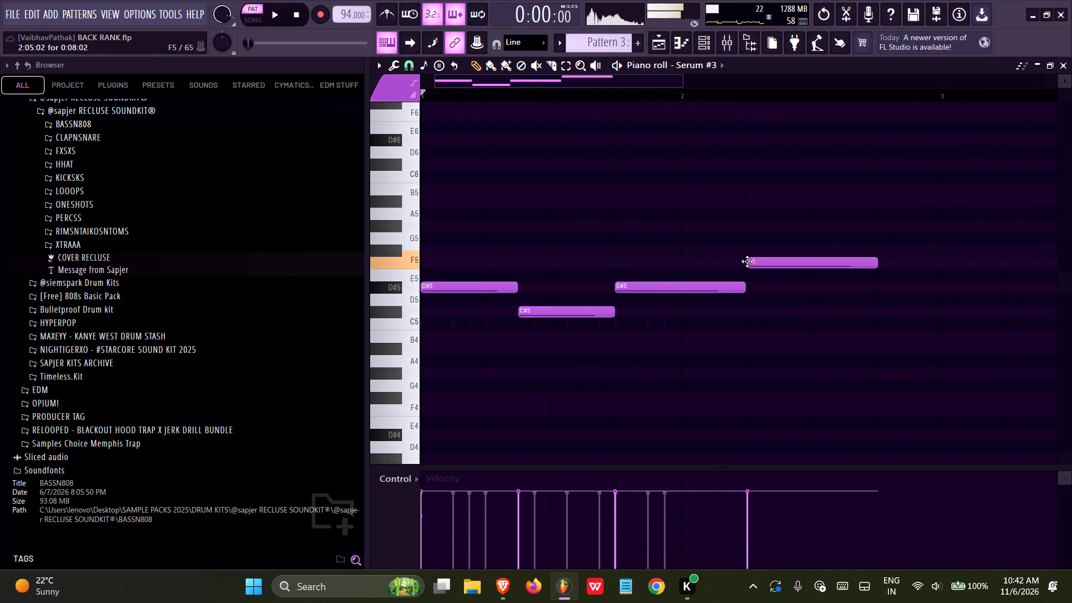
drag(776, 264, 774, 315)
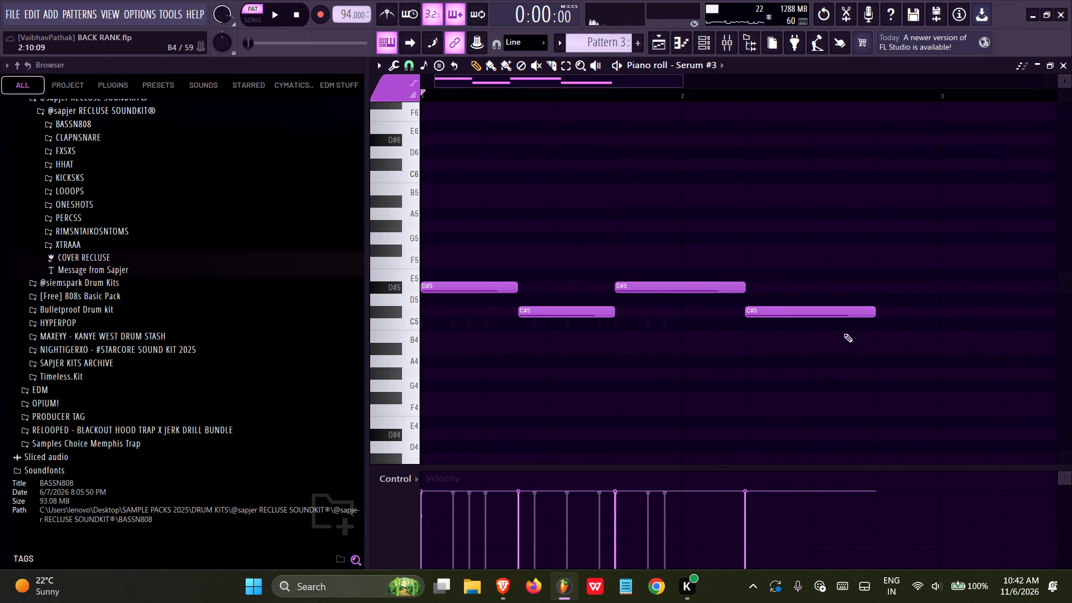
click(877, 334)
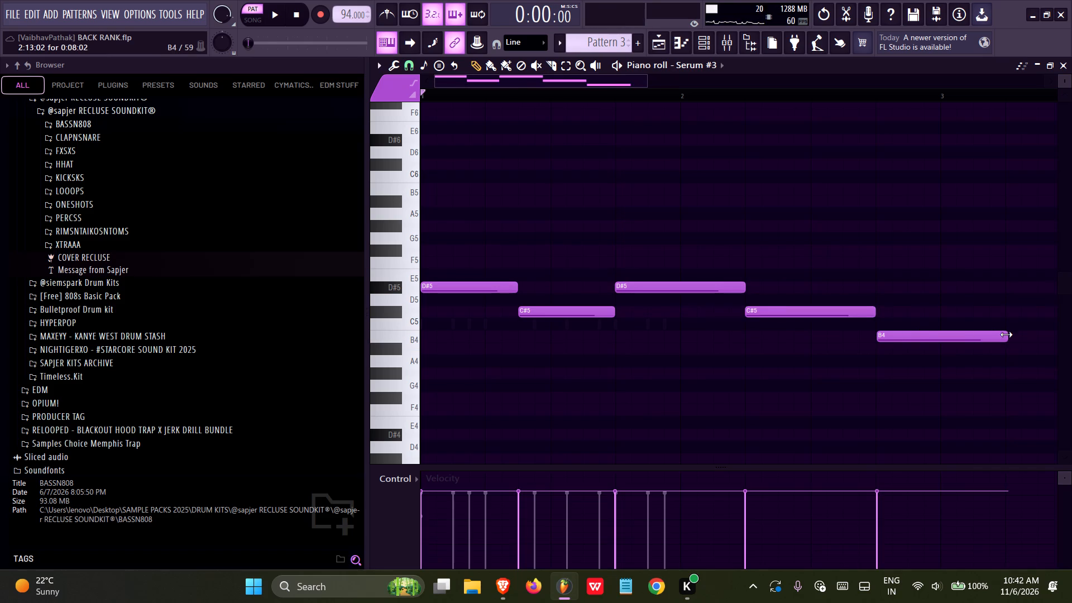
drag(1006, 335, 940, 341)
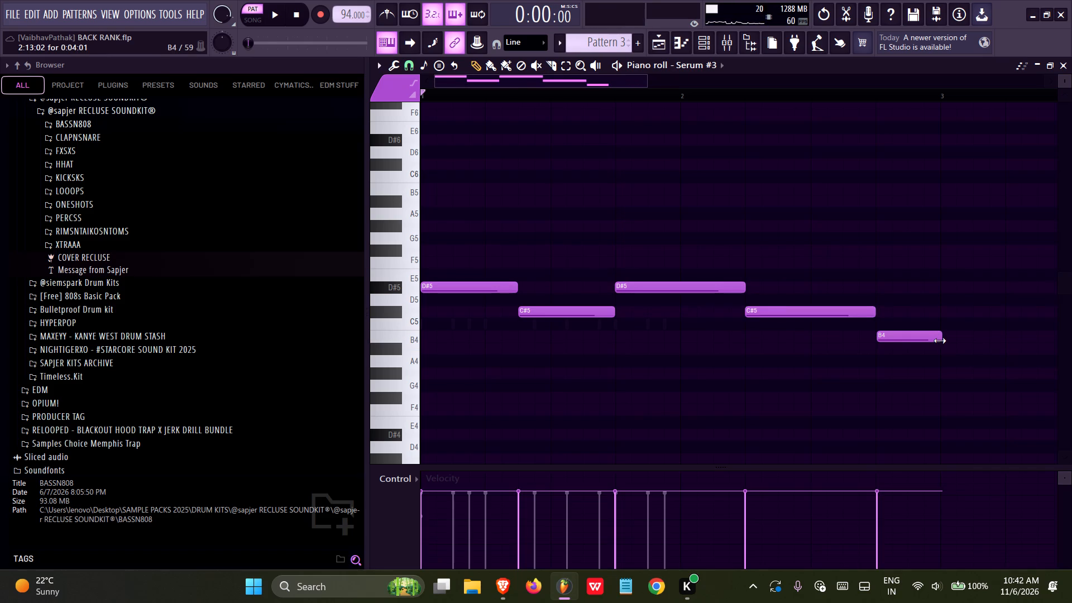
drag(940, 341, 939, 341)
Add a B5 note above the B4 note, with about the same start and length, and make it a slide note.
drag(873, 224, 875, 195)
drag(894, 201, 896, 201)
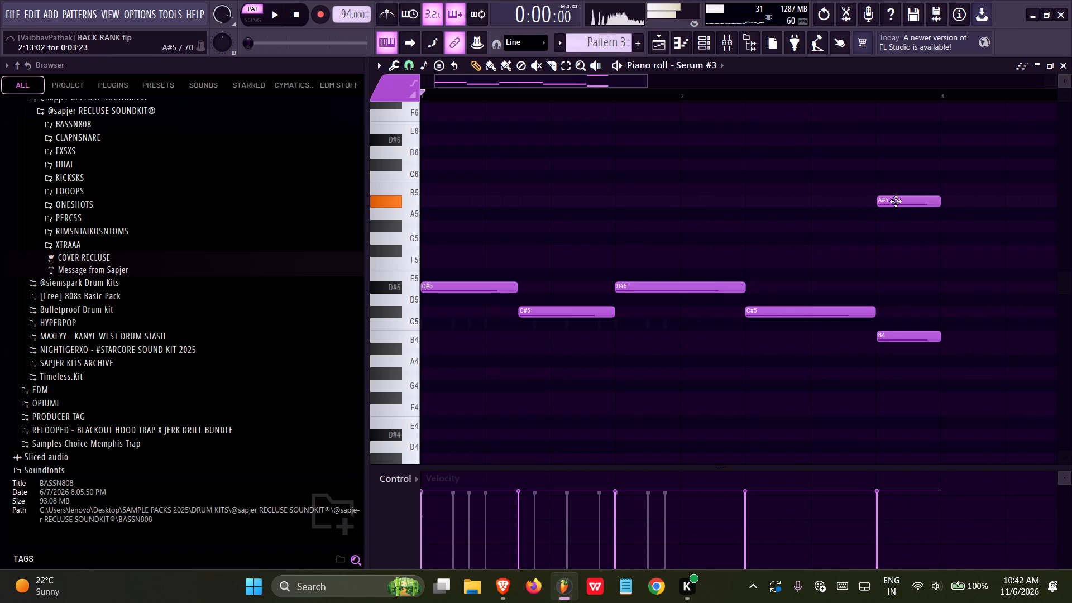
drag(896, 201, 894, 185)
double_click(894, 185)
click(457, 268)
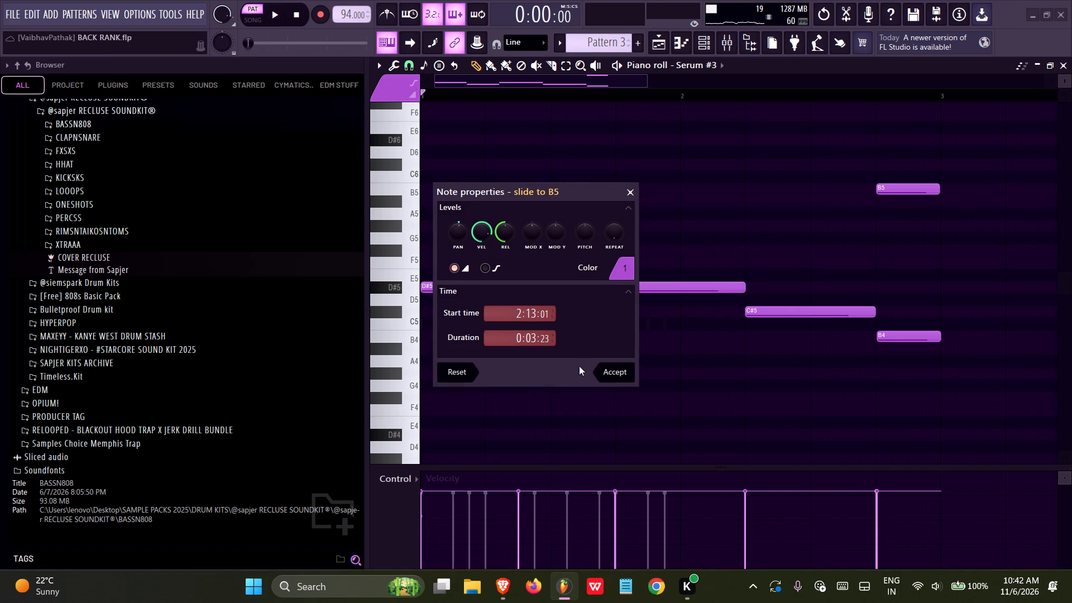
click(624, 375)
Play the pattern and align the B4 note's start and end with the B5 slide note above it.
key(space)
ctrl+scroll(929, 342, up, 14)
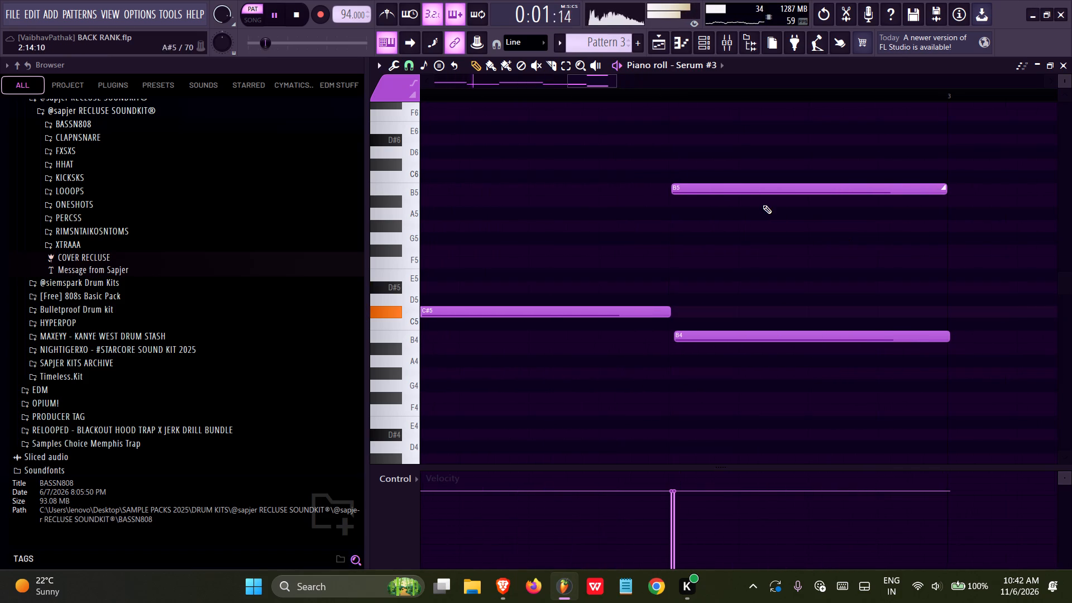
click(727, 189)
ctrl+scroll(641, 293, down, 5)
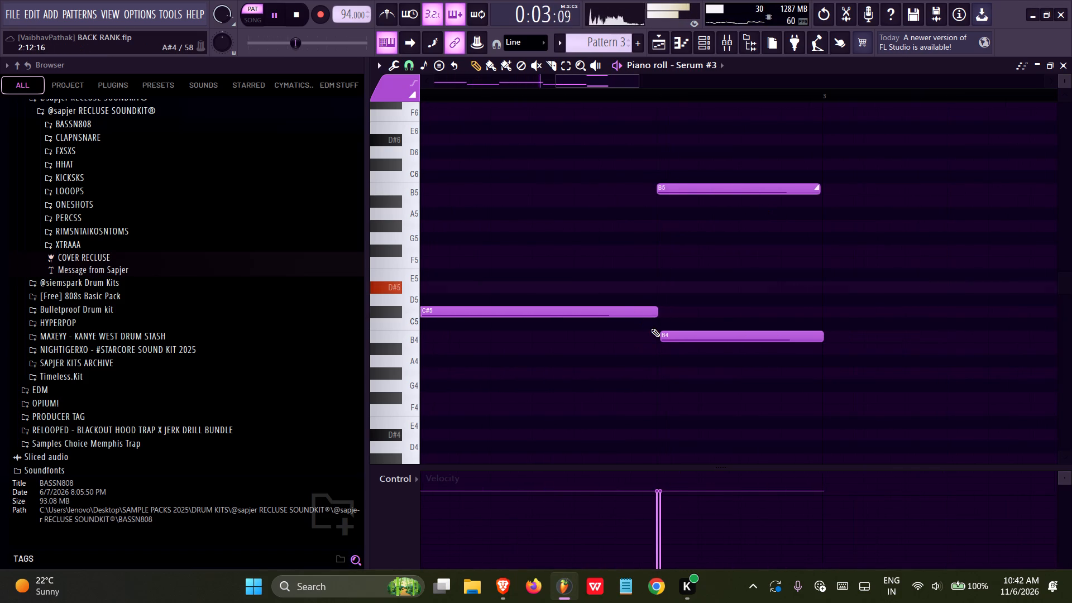
click(672, 337)
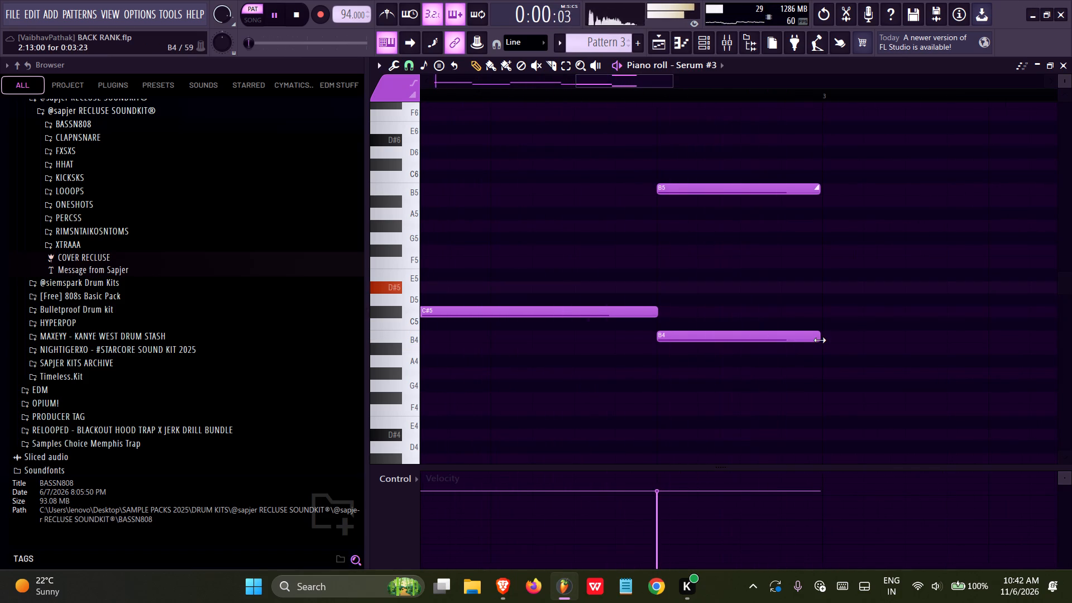
click(821, 340)
click(820, 339)
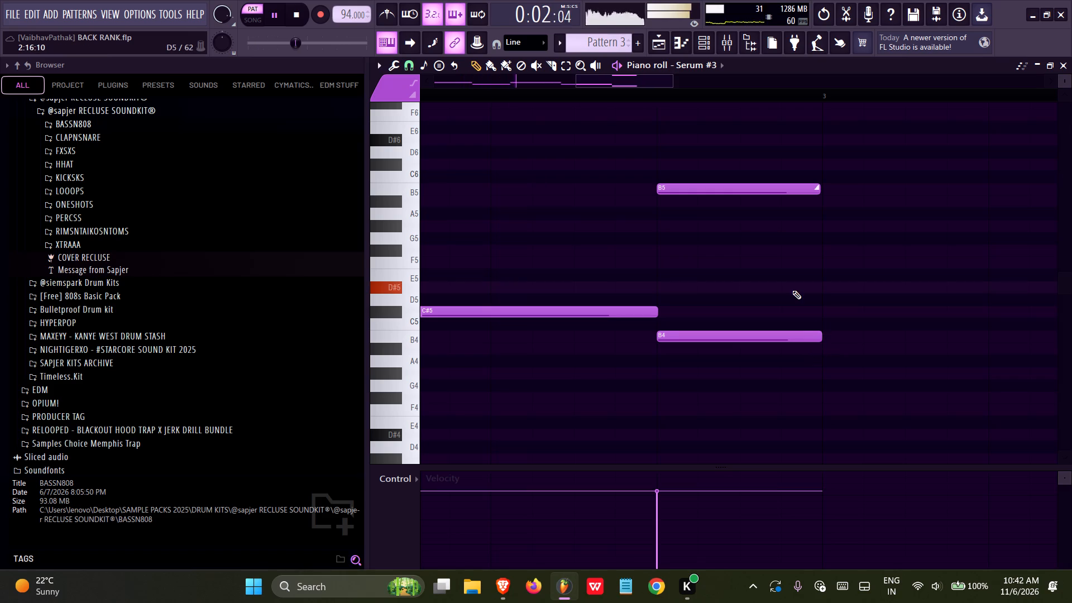
Open the perc yellow notes and duplicate the bar 1 hit to bar 3.
click(699, 65)
click(704, 95)
ctrl+scroll(757, 161, down, 16)
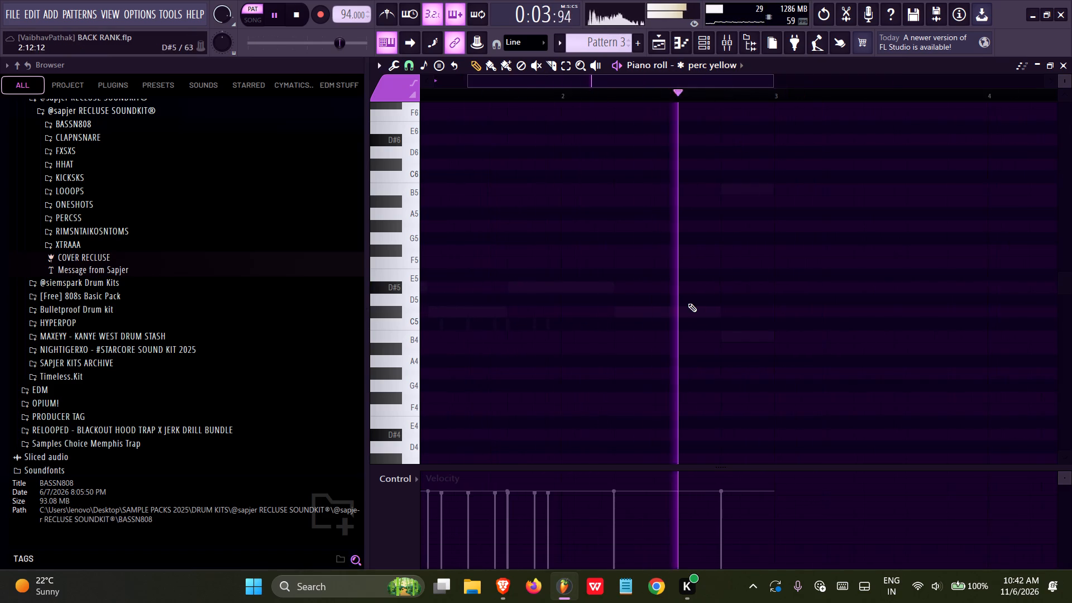
ctrl+scroll(688, 303, down, 6)
key(ctrl+a)
key(ctrl+b)
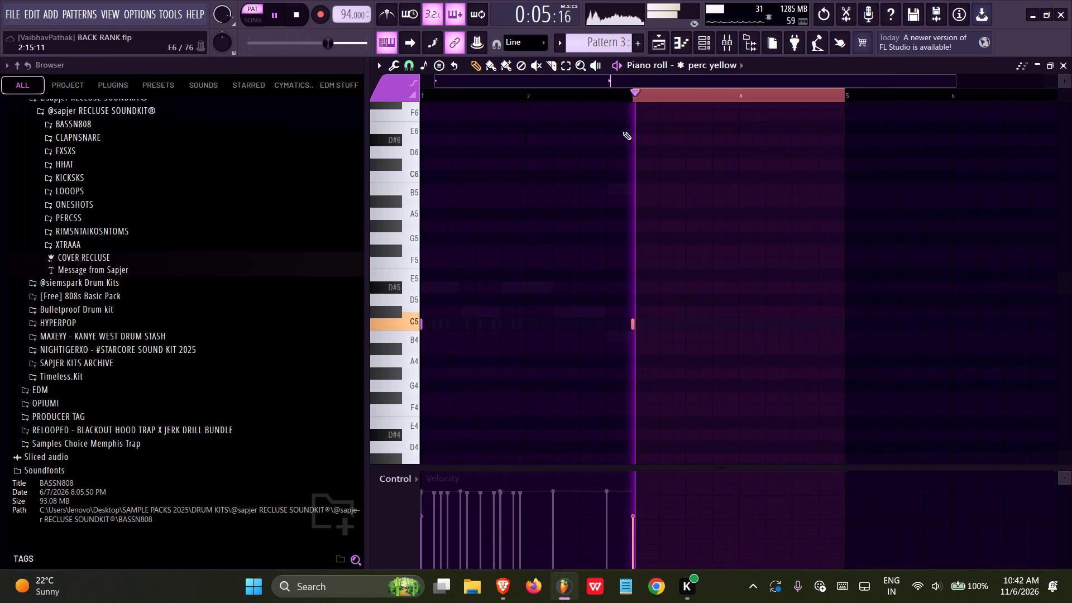
key(ctrl+a)
Open the kick clay notes, trim the time selection to bar 1 and duplicate its hits into bar 2.
click(701, 66)
click(706, 98)
key(ctrl+a)
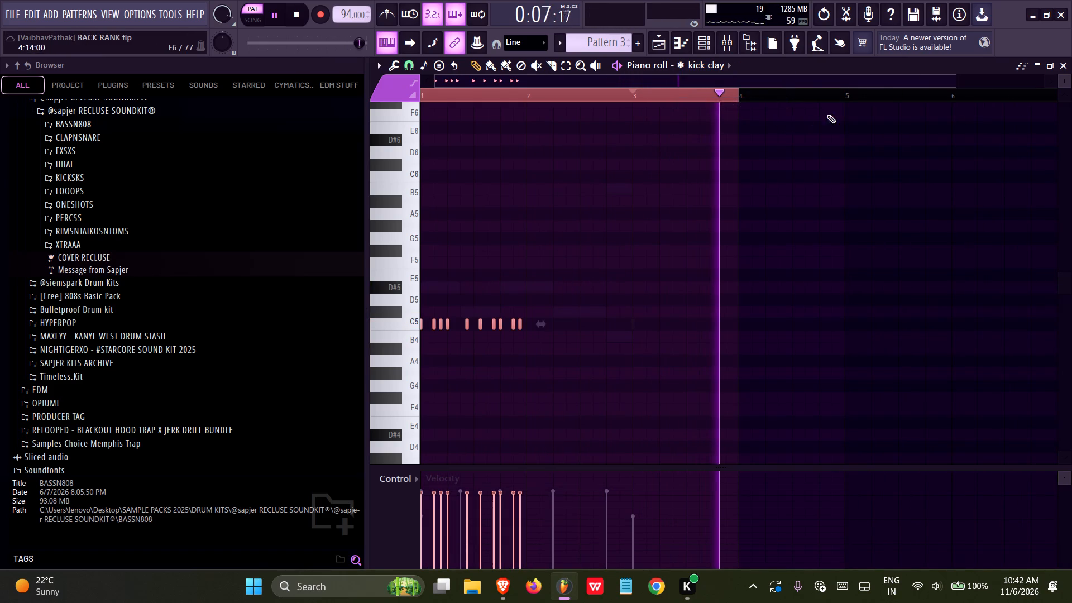
key(space)
right_drag(731, 97, 529, 103)
ctrl+scroll(518, 141, up, 8)
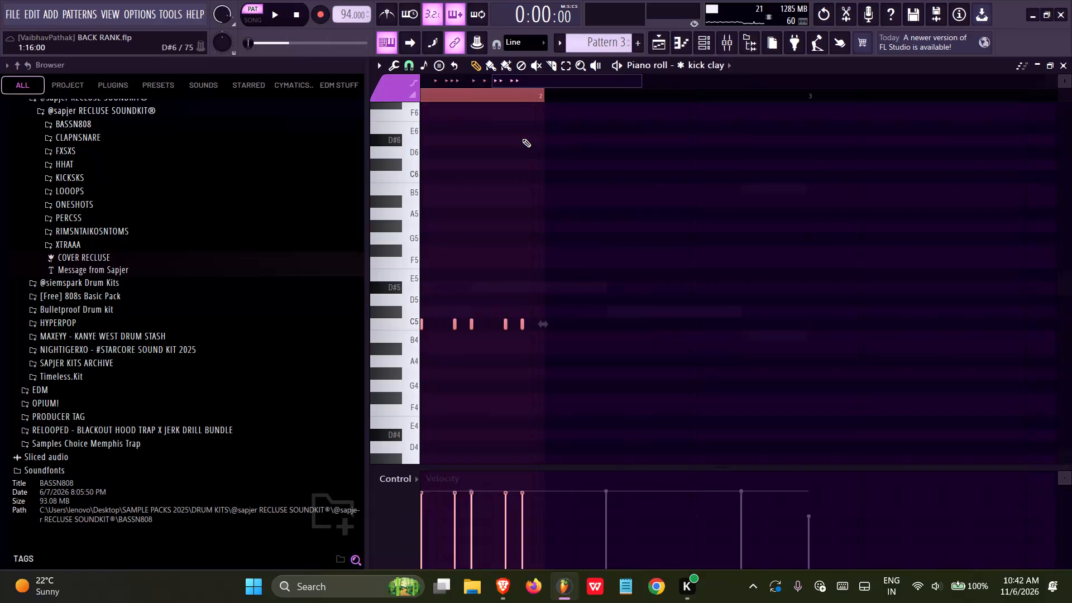
ctrl+scroll(522, 138, up, 18)
right_drag(622, 94, 588, 88)
ctrl+scroll(559, 228, down, 20)
ctrl+scroll(559, 228, down, 3)
key(ctrl+b)
key(ctrl+a)
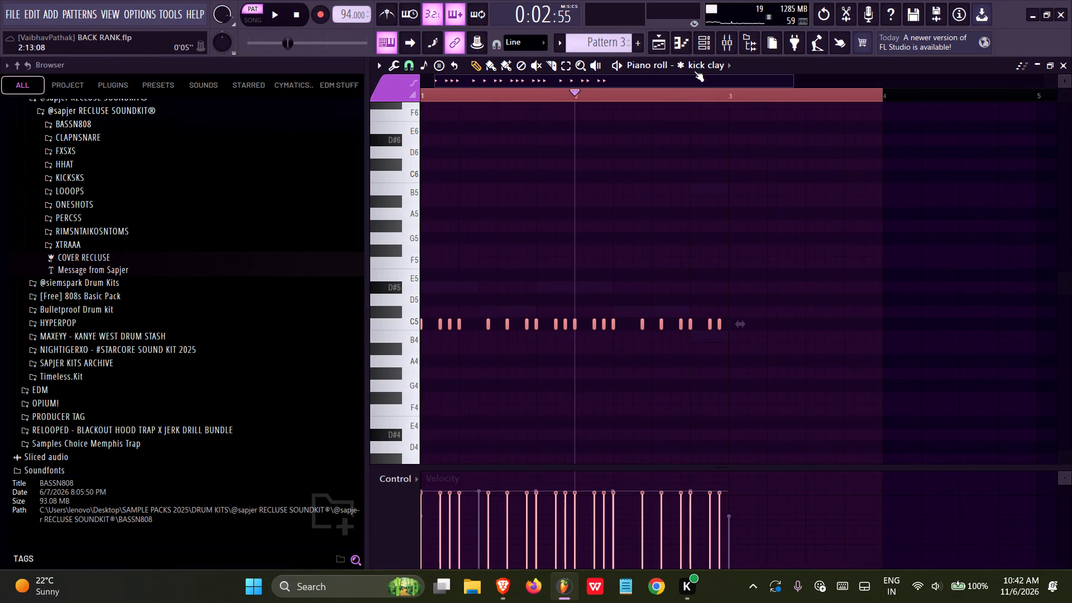
Open the perc livewithit notes, trim the time selection to bar 1 and duplicate its hits into bar 2.
click(696, 64)
click(702, 116)
key(ctrl+a)
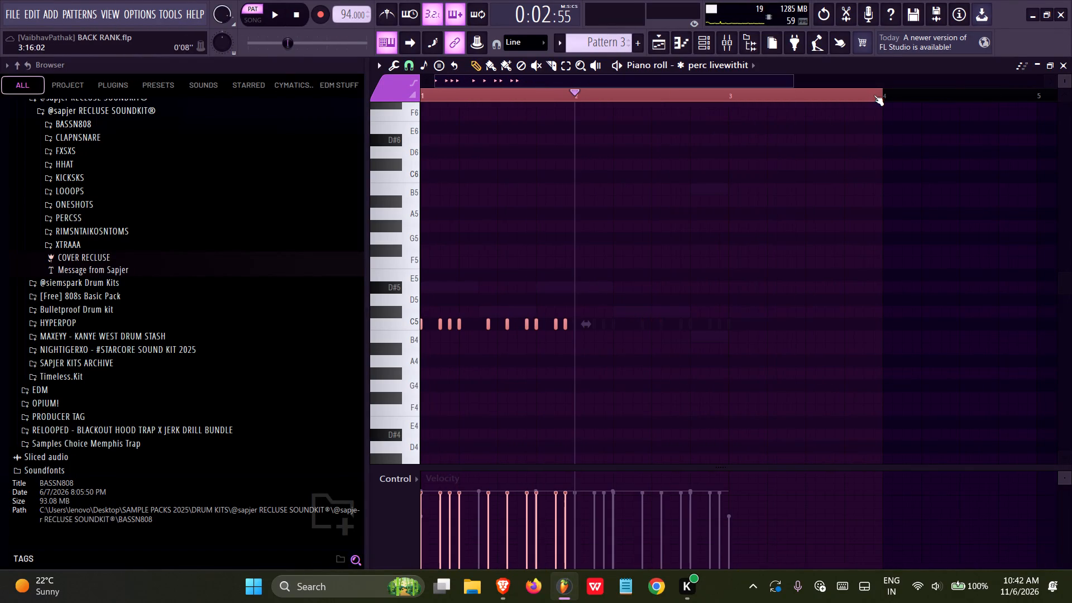
right_drag(874, 95, 576, 138)
ctrl+scroll(579, 173, up, 19)
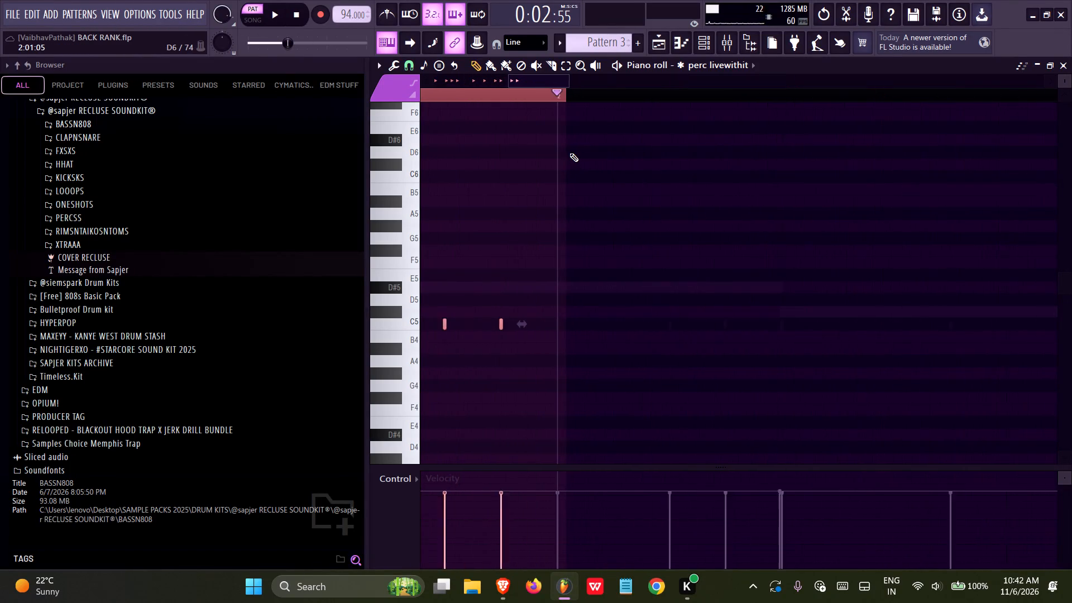
ctrl+scroll(569, 153, up, 7)
right_drag(557, 97, 547, 92)
ctrl+scroll(559, 214, down, 20)
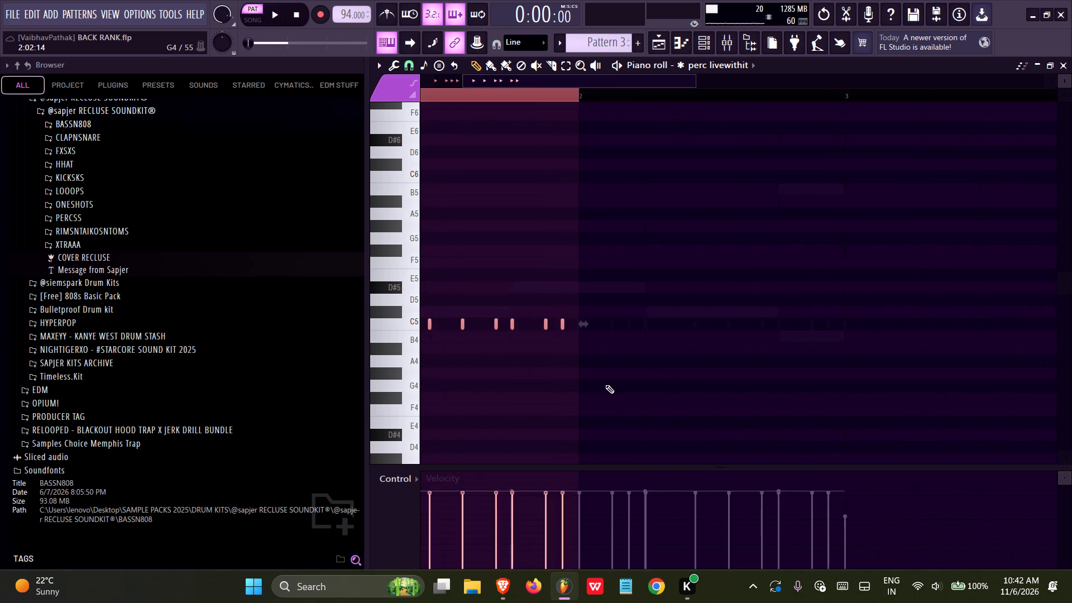
ctrl+scroll(605, 385, down, 6)
key(ctrl+b)
key(ctrl+a)
Open the perc thelight notes, trim the time selection to bar 1 and duplicate its hits into bar 2.
click(698, 71)
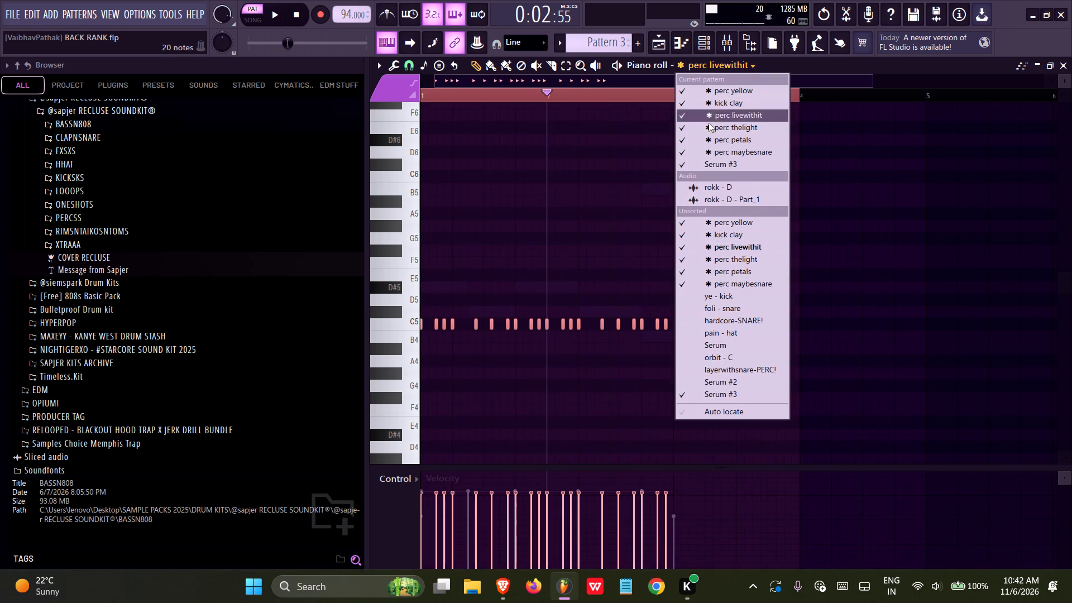
click(709, 130)
right_drag(797, 94, 546, 110)
ctrl+scroll(513, 187, up, 20)
ctrl+scroll(513, 187, up, 3)
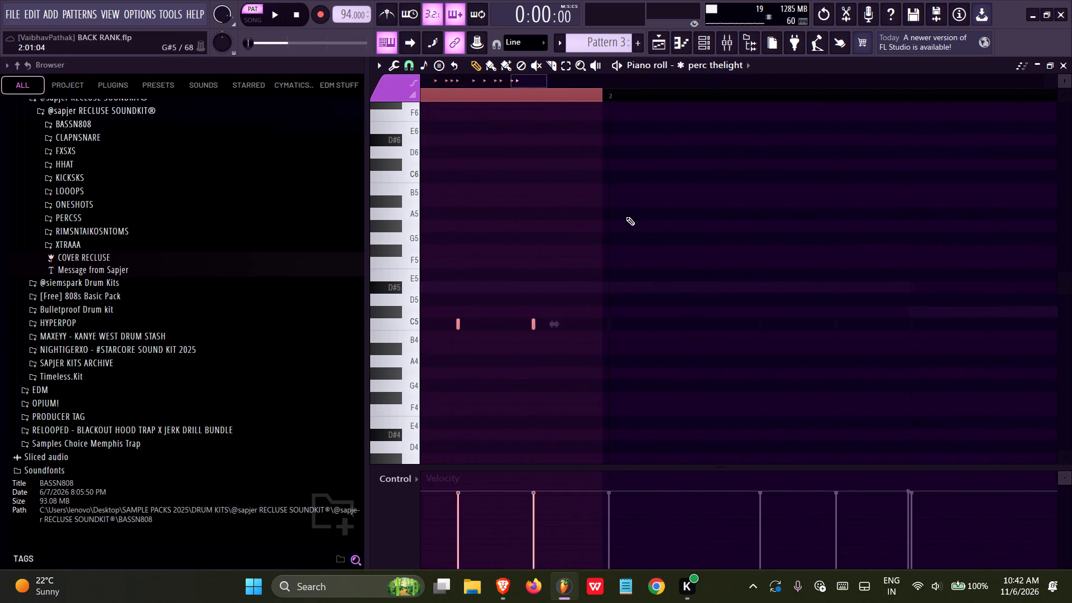
ctrl+scroll(626, 217, up, 6)
right_click(602, 96)
ctrl+scroll(619, 227, down, 20)
ctrl+scroll(619, 227, down, 8)
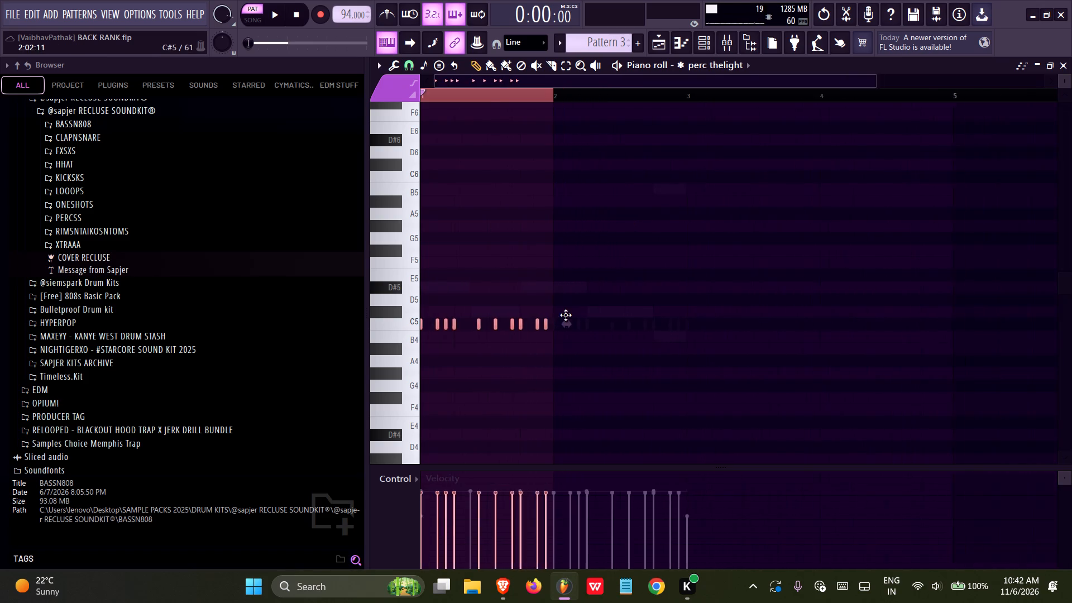
ctrl+scroll(566, 315, down, 2)
key(ctrl+b)
key(ctrl+a)
Switch the piano roll to the perc maybesnare notes.
click(707, 59)
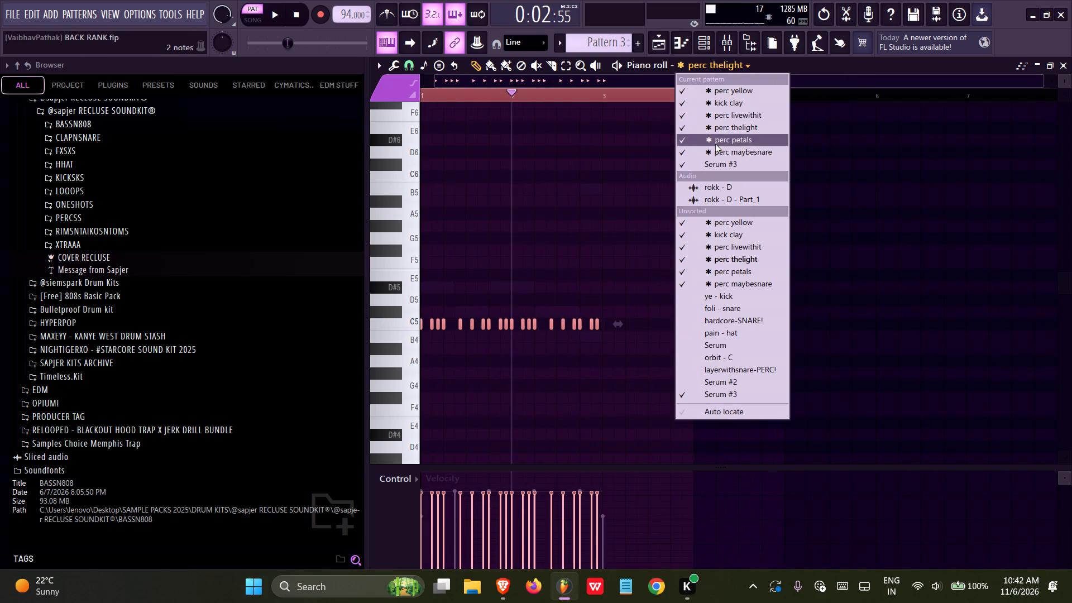
click(713, 150)
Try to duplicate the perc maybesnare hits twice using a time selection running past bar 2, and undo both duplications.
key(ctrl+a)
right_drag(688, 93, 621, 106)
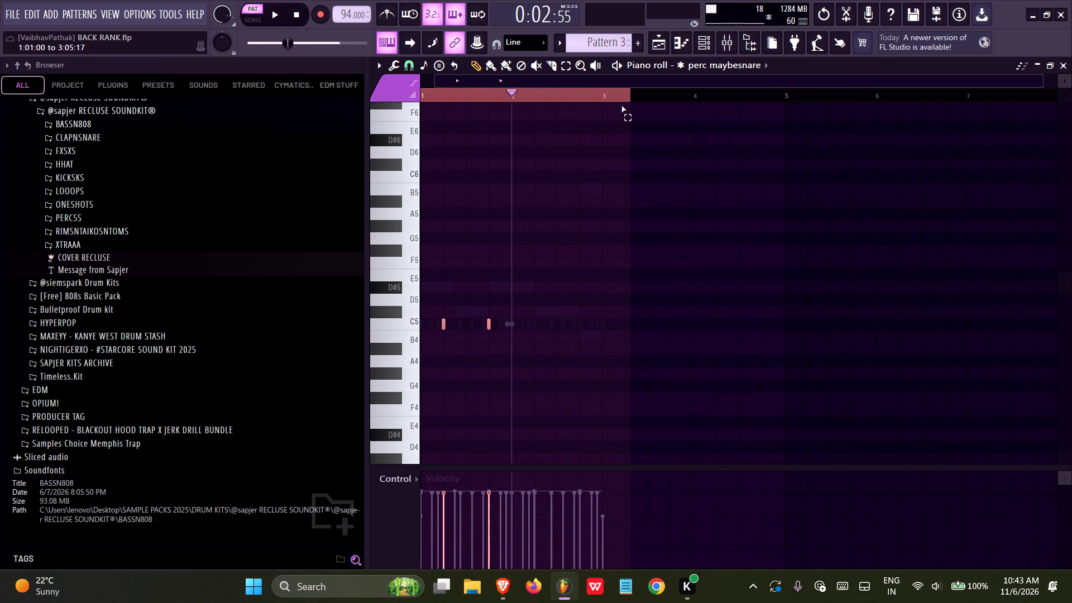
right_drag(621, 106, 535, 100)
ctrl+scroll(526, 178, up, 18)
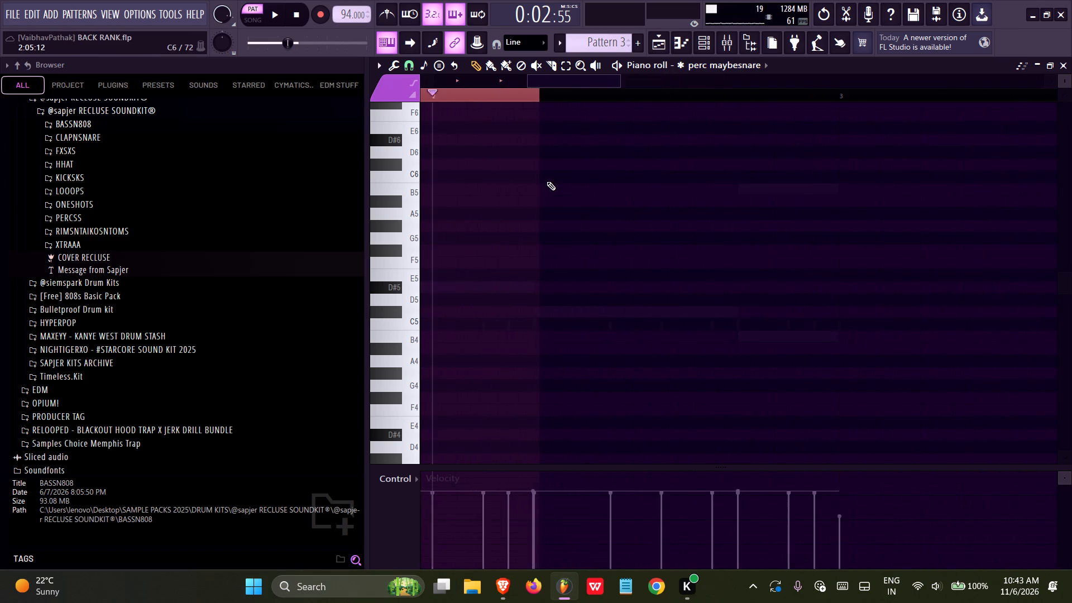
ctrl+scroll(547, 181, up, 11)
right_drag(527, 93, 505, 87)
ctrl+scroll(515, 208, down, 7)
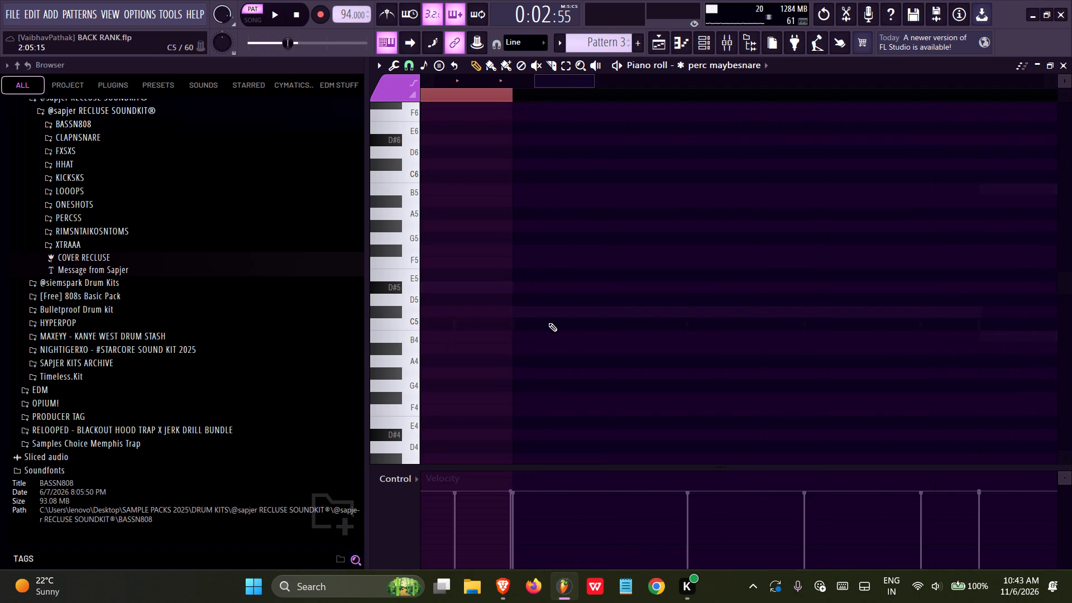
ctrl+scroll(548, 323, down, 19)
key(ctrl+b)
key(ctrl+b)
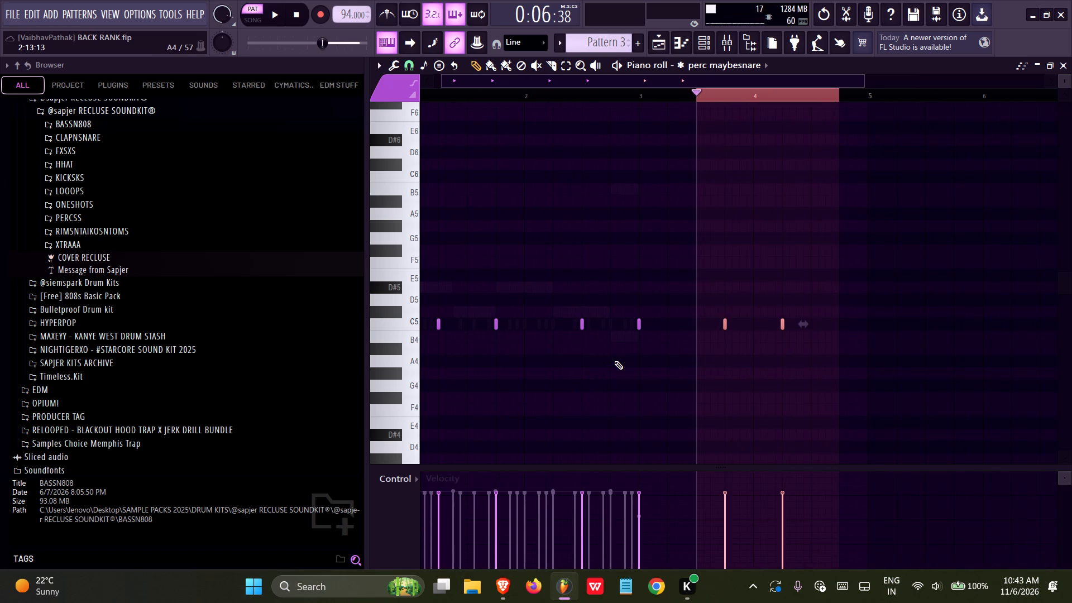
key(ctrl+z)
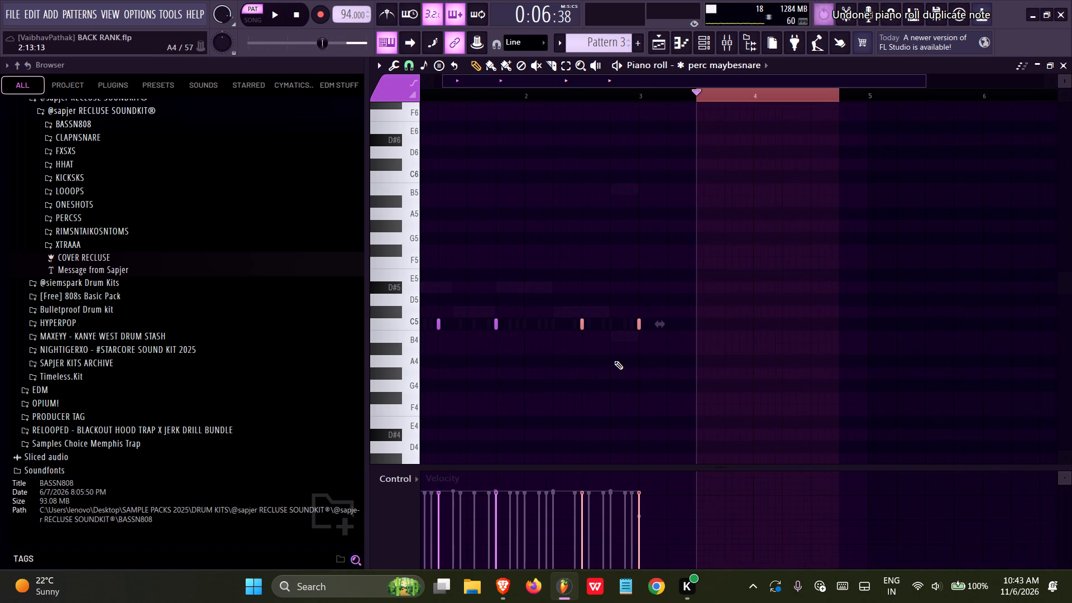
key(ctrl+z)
Select exactly bar 1 of perc maybesnare and duplicate its hits three times to fill bars 1 to 4.
key(ctrl+a)
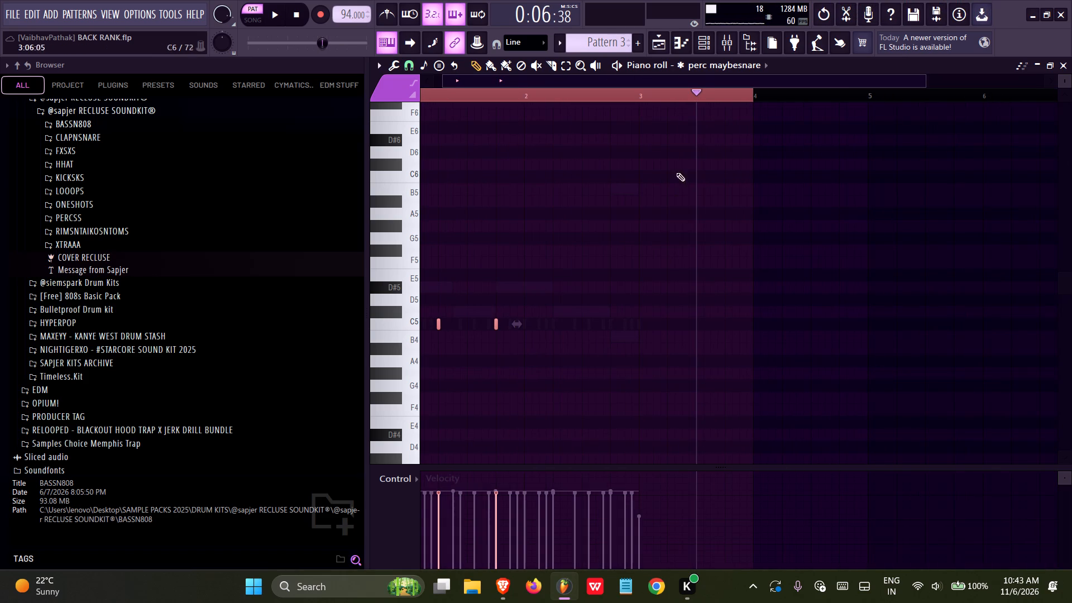
right_drag(746, 89, 524, 108)
ctrl+scroll(524, 151, up, 20)
ctrl+scroll(524, 151, up, 17)
right_click(514, 92)
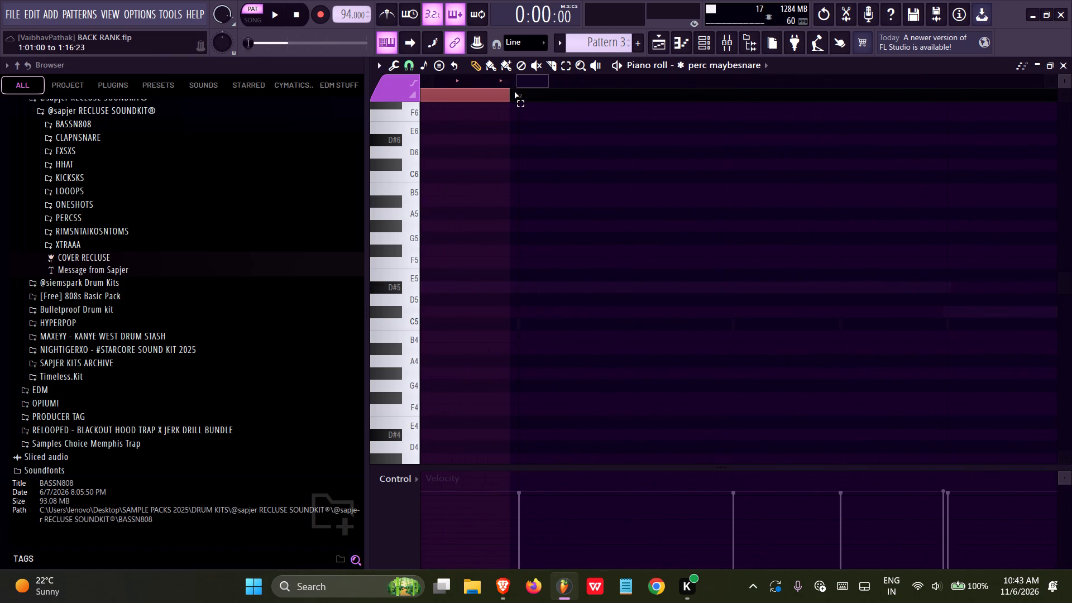
ctrl+scroll(538, 203, down, 20)
ctrl+scroll(538, 203, down, 8)
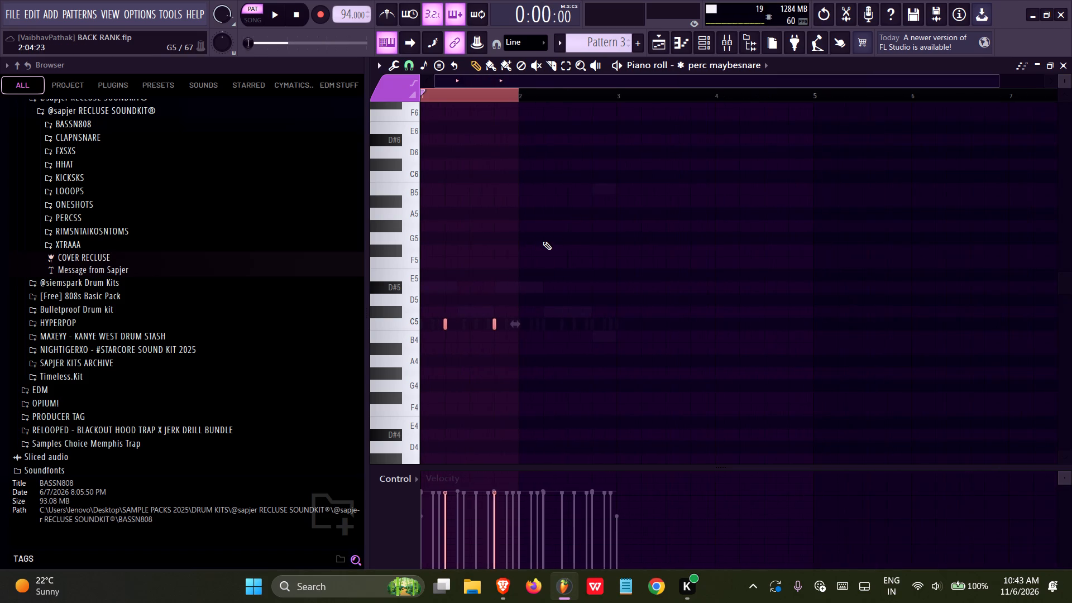
key(ctrl+b)
key(ctrl+b)
key(ctrl+b)
key(ctrl+a)
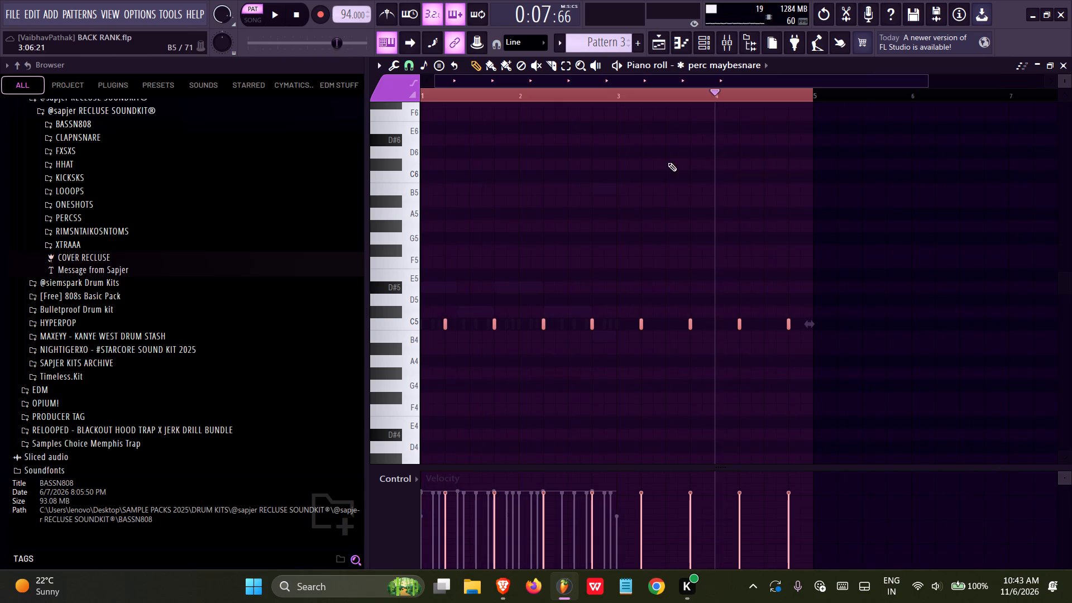
Select exactly bars 1 and 2 of the Serum #3 notes and duplicate them into bars 3 and 4.
click(722, 71)
click(713, 161)
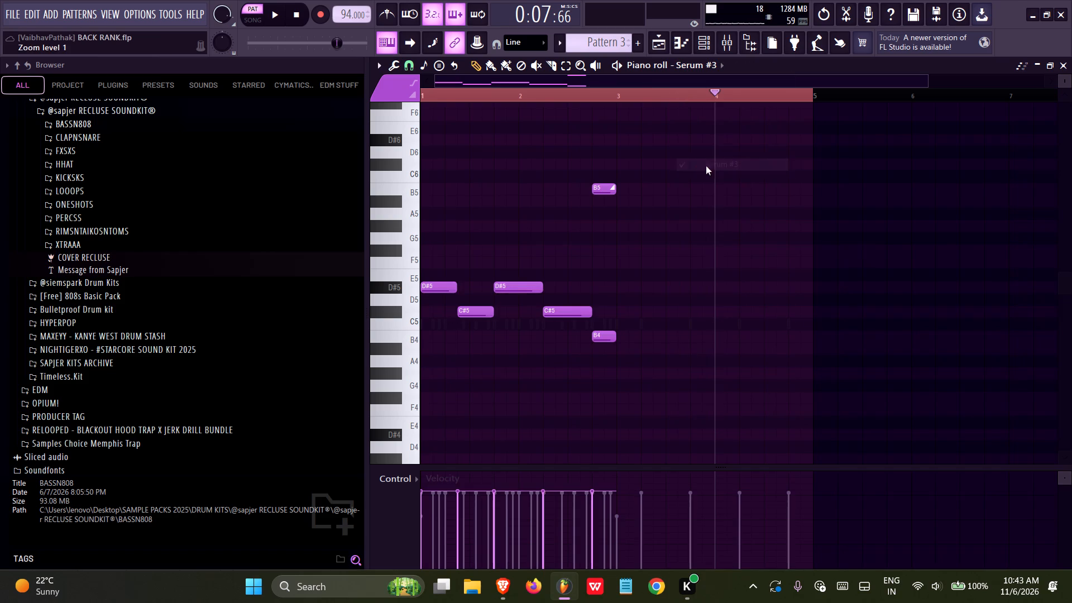
key(ctrl+a)
right_drag(806, 93, 619, 99)
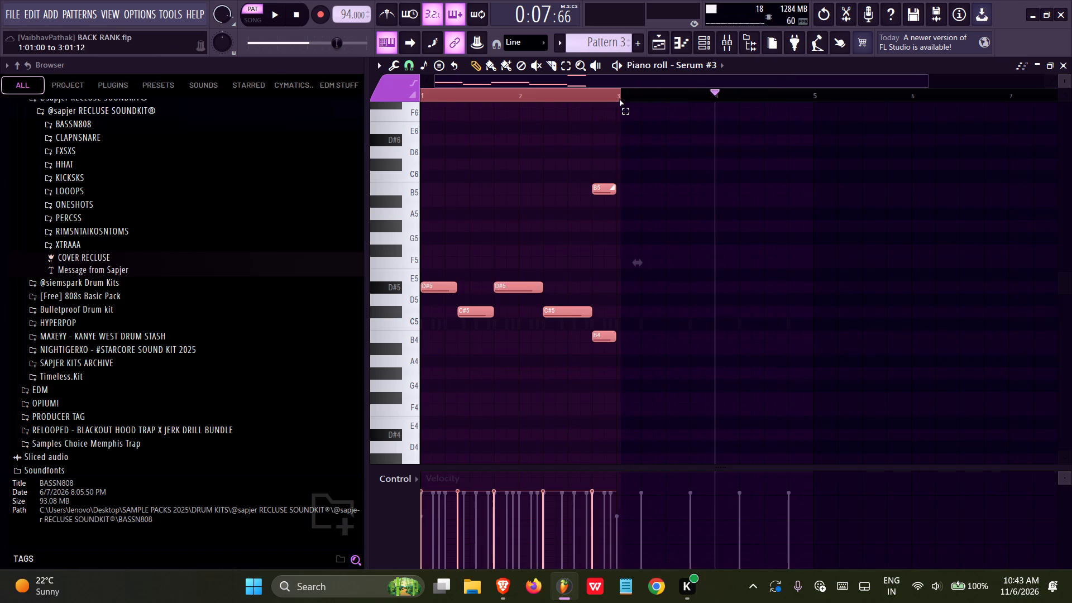
right_drag(619, 99, 616, 98)
ctrl+scroll(615, 112, up, 20)
ctrl+scroll(615, 112, up, 9)
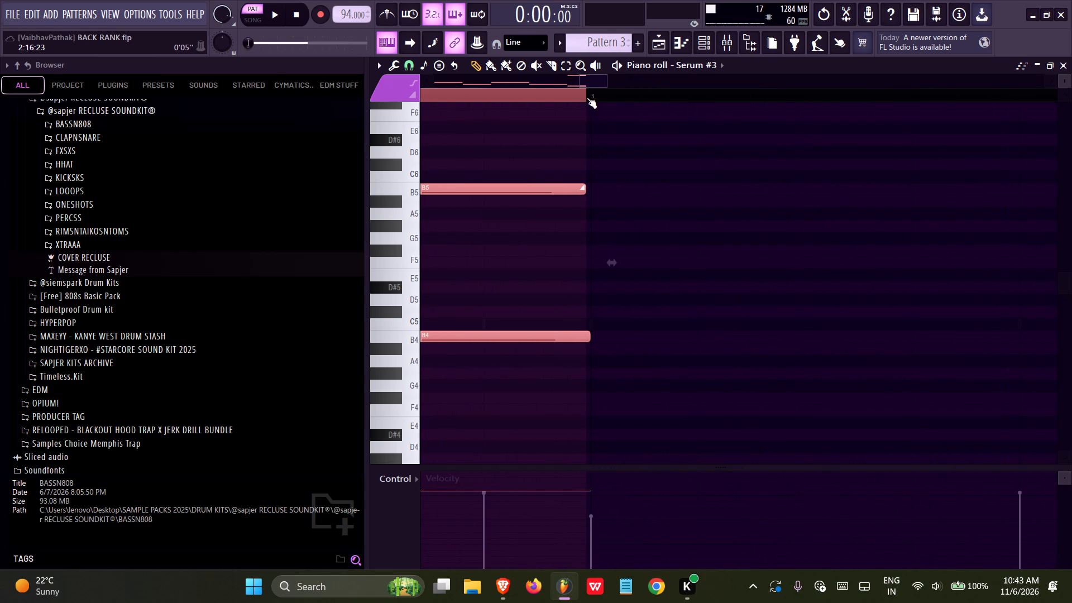
right_click(588, 97)
ctrl+scroll(626, 145, down, 20)
ctrl+scroll(626, 145, down, 11)
key(ctrl+b)
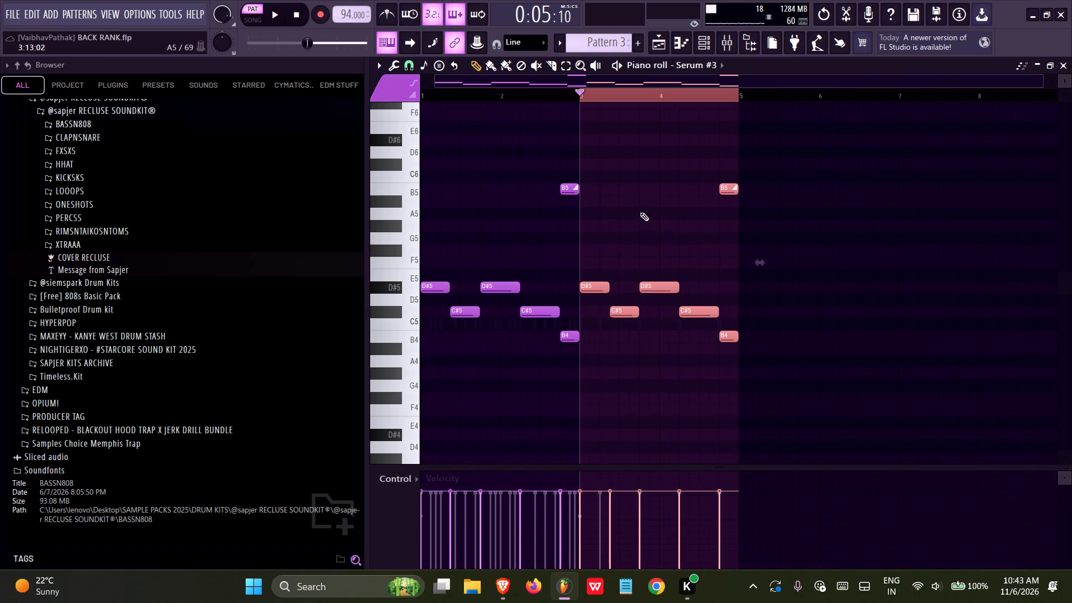
key(ctrl+a)
Open the kick clay notes, trim the time selection to bars 1 and 2, and duplicate its hits into bars 3 and 4.
click(712, 58)
click(713, 92)
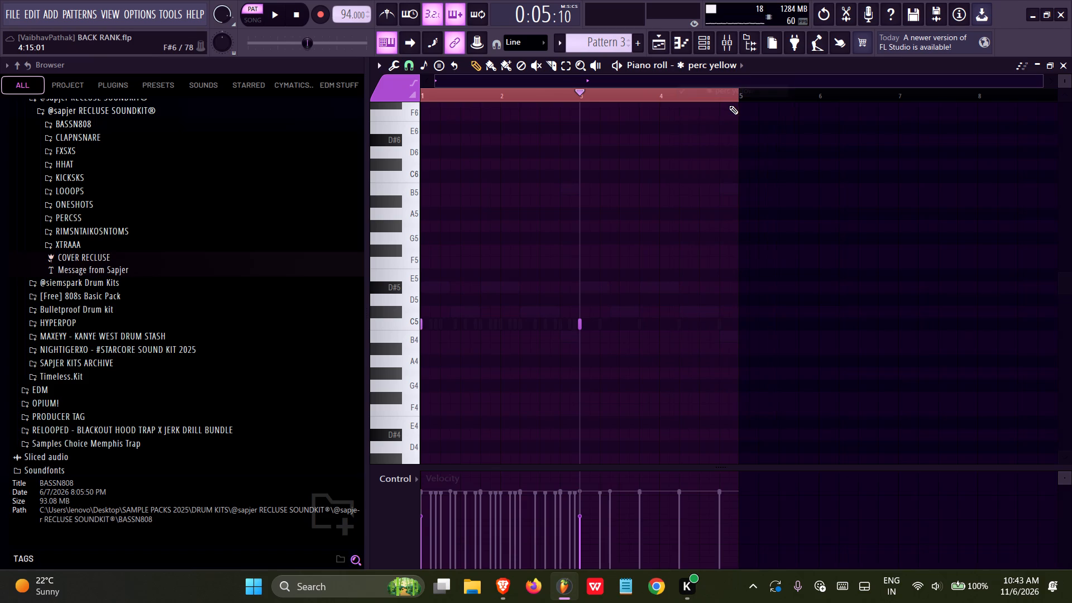
click(728, 71)
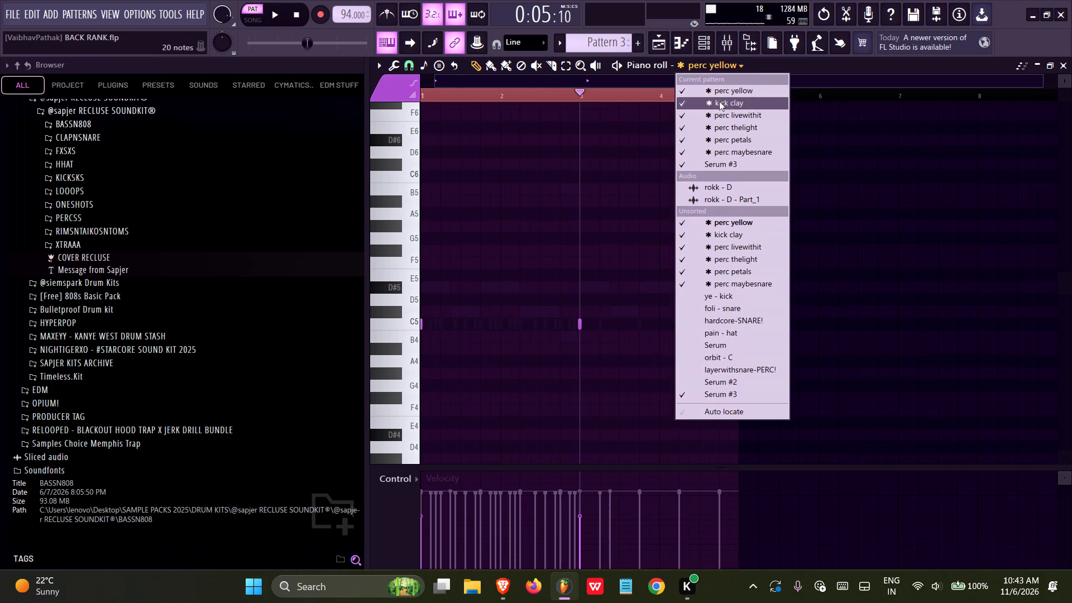
click(719, 102)
key(ctrl+a)
right_drag(730, 95, 582, 94)
ctrl+scroll(570, 143, up, 20)
ctrl+scroll(570, 143, up, 15)
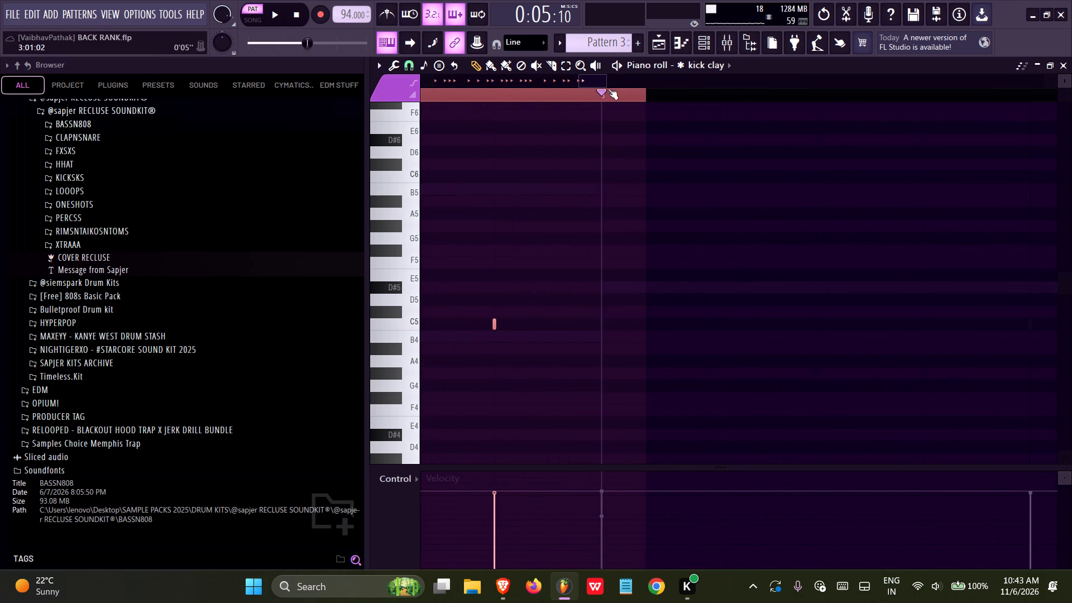
drag(595, 89, 564, 93)
right_drag(649, 95, 603, 93)
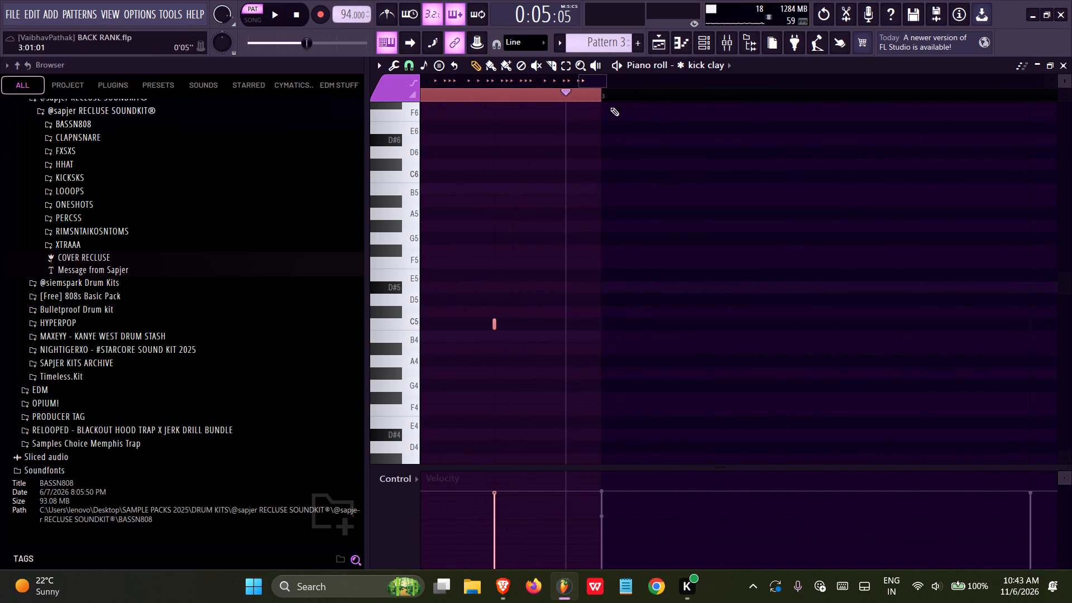
ctrl+scroll(623, 184, down, 20)
ctrl+scroll(623, 184, down, 4)
key(ctrl+b)
key(ctrl+a)
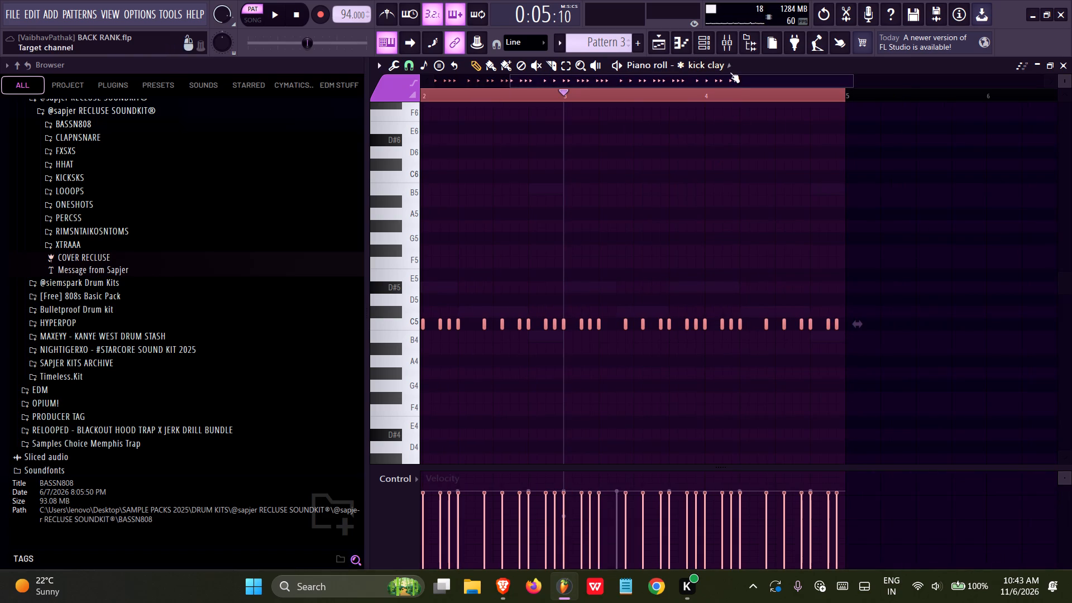
Open the perc livewithit notes, trim the time selection to bars 1 and 2, and duplicate its hits into bars 3 and 4.
click(725, 66)
click(709, 116)
key(ctrl+a)
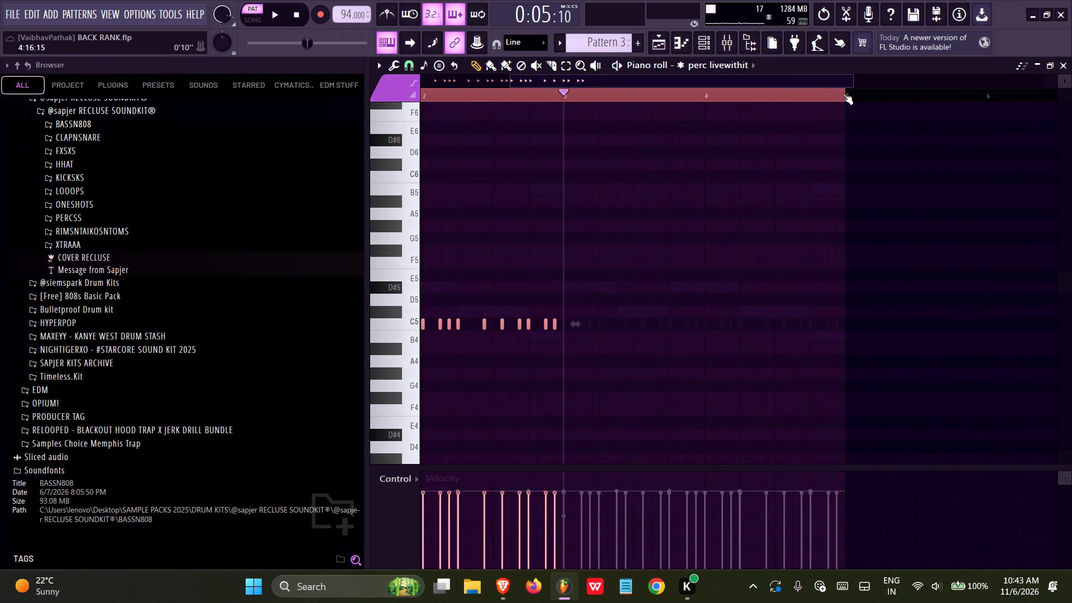
right_drag(843, 94, 567, 101)
ctrl+scroll(532, 153, up, 20)
ctrl+scroll(532, 153, up, 8)
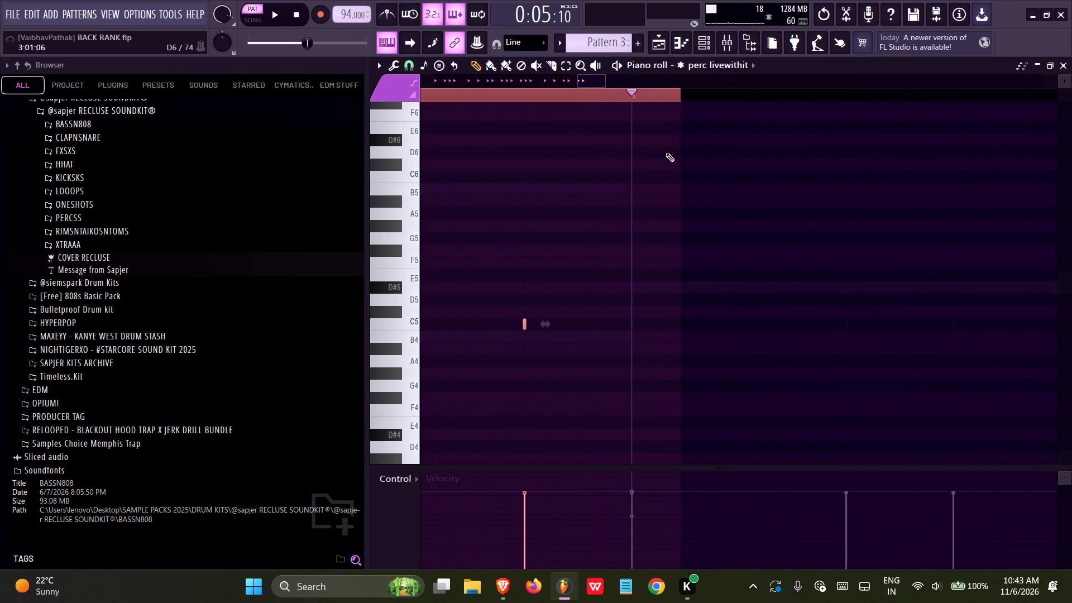
right_drag(681, 99, 632, 92)
ctrl+scroll(606, 202, down, 5)
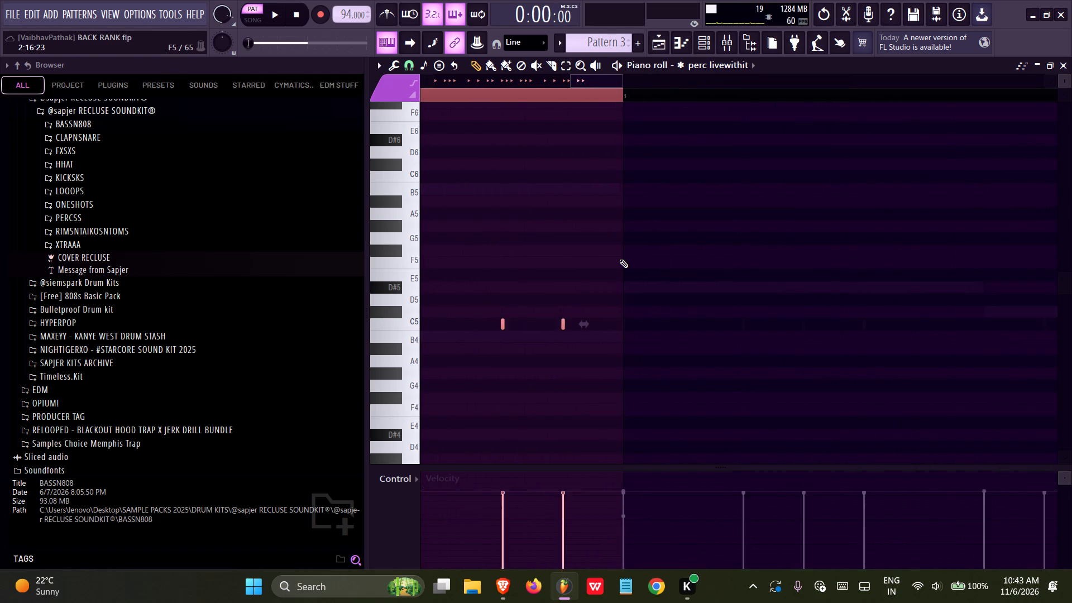
ctrl+scroll(619, 259, down, 20)
ctrl+scroll(619, 259, down, 5)
key(ctrl+b)
key(ctrl+a)
Open the perc thelight notes, trim the time selection to bars 1 and 2, and duplicate its hits into bars 3 and 4.
click(716, 74)
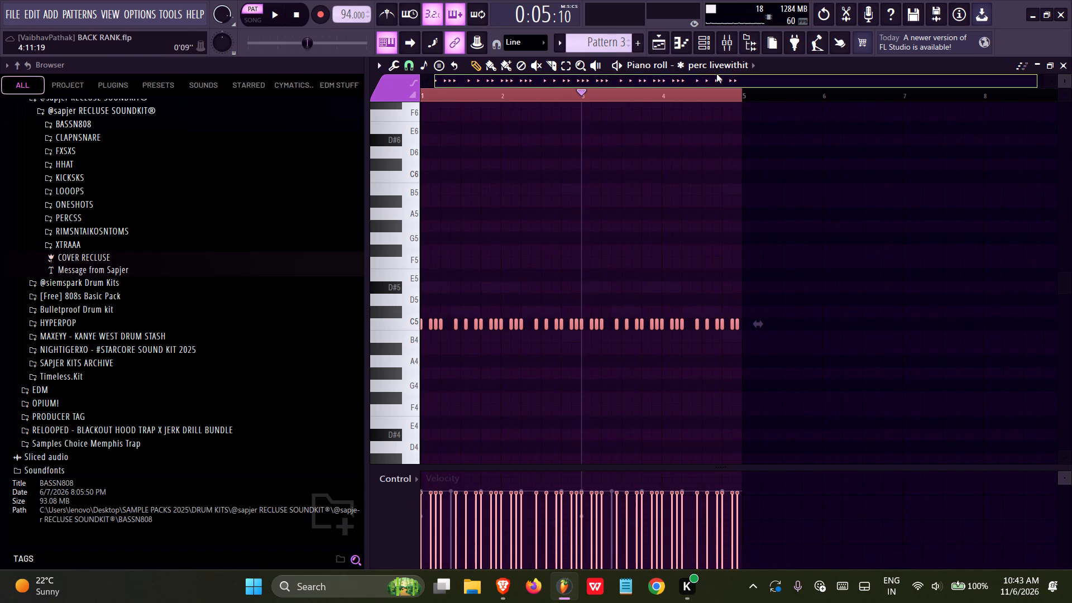
click(717, 69)
click(717, 130)
key(ctrl+a)
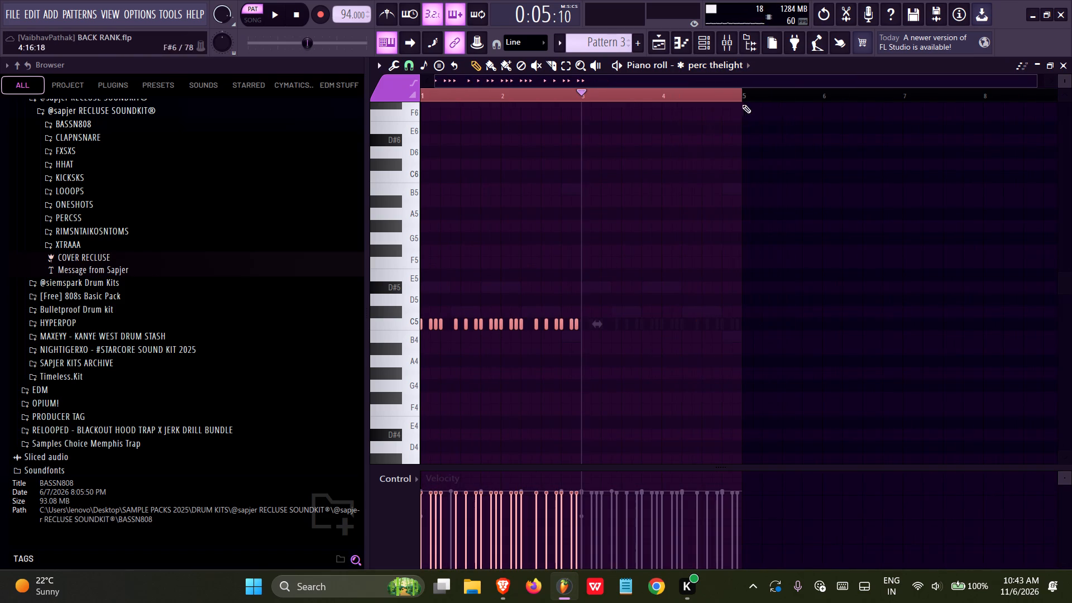
right_drag(744, 95, 585, 98)
ctrl+scroll(551, 182, up, 11)
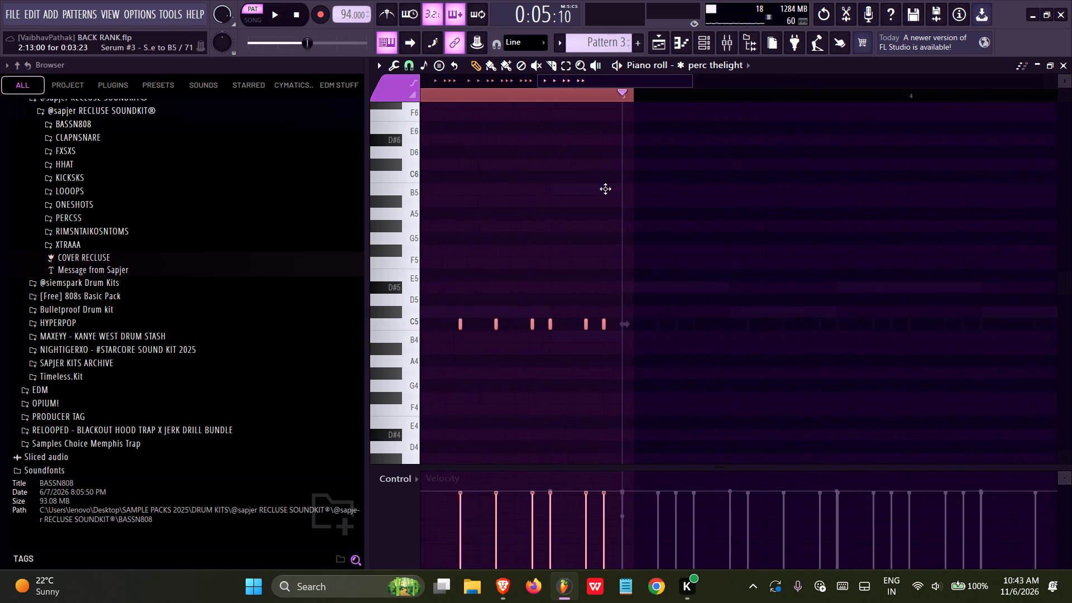
ctrl+scroll(605, 189, up, 17)
right_drag(707, 93, 650, 100)
ctrl+scroll(654, 122, up, 1)
ctrl+scroll(662, 150, down, 20)
ctrl+scroll(662, 150, down, 12)
key(ctrl+b)
key(ctrl+a)
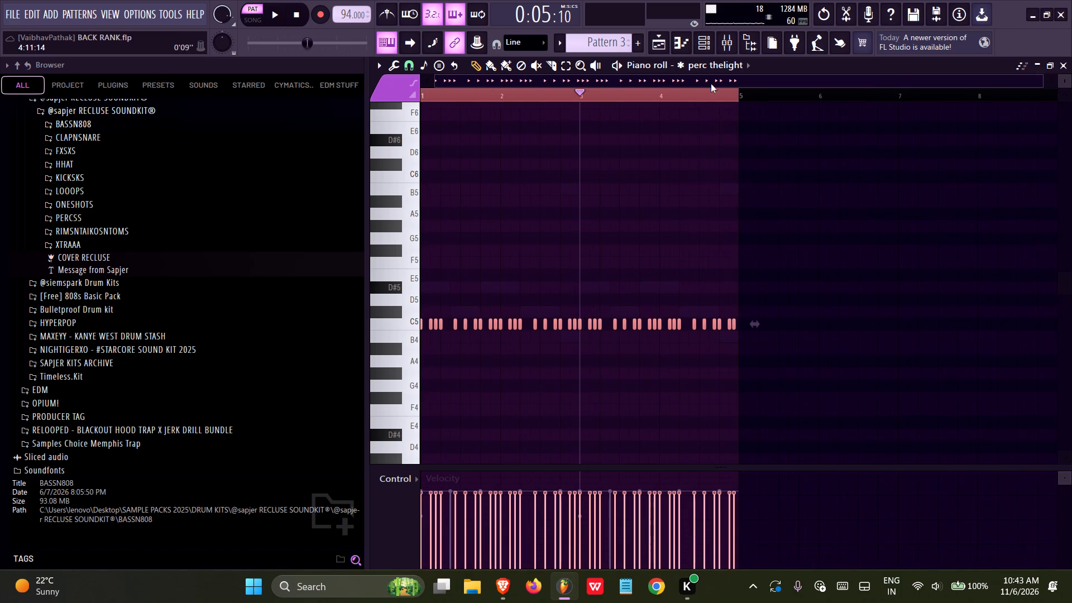
Select exactly bar 1 of perc petals and duplicate its hits three times to fill bars 1 to 4.
click(712, 69)
click(719, 137)
key(ctrl+a)
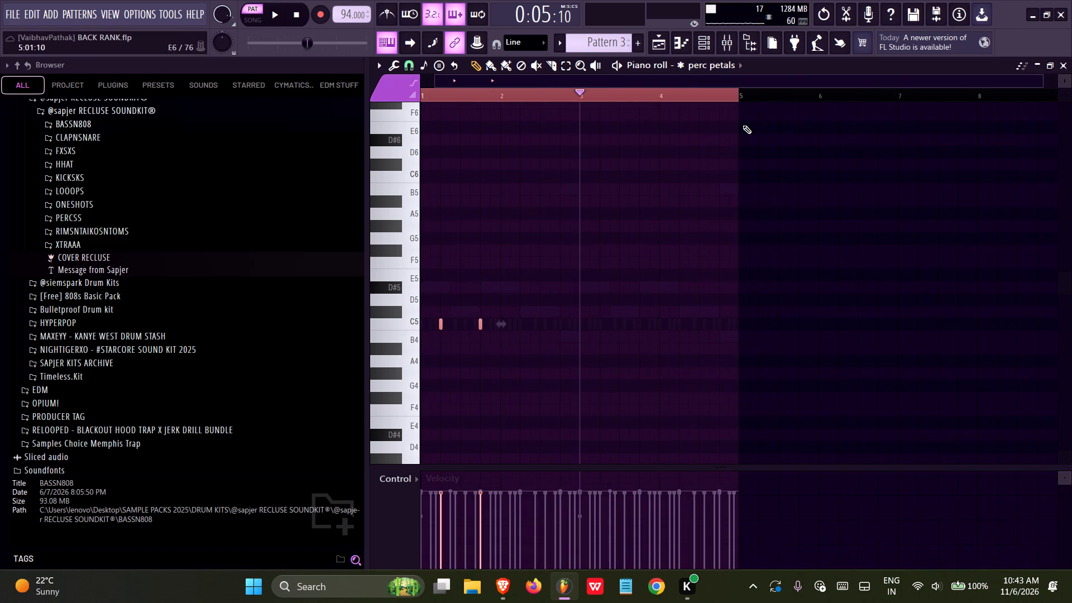
right_drag(737, 95, 500, 94)
ctrl+scroll(485, 157, up, 20)
ctrl+scroll(485, 157, up, 9)
right_click(527, 98)
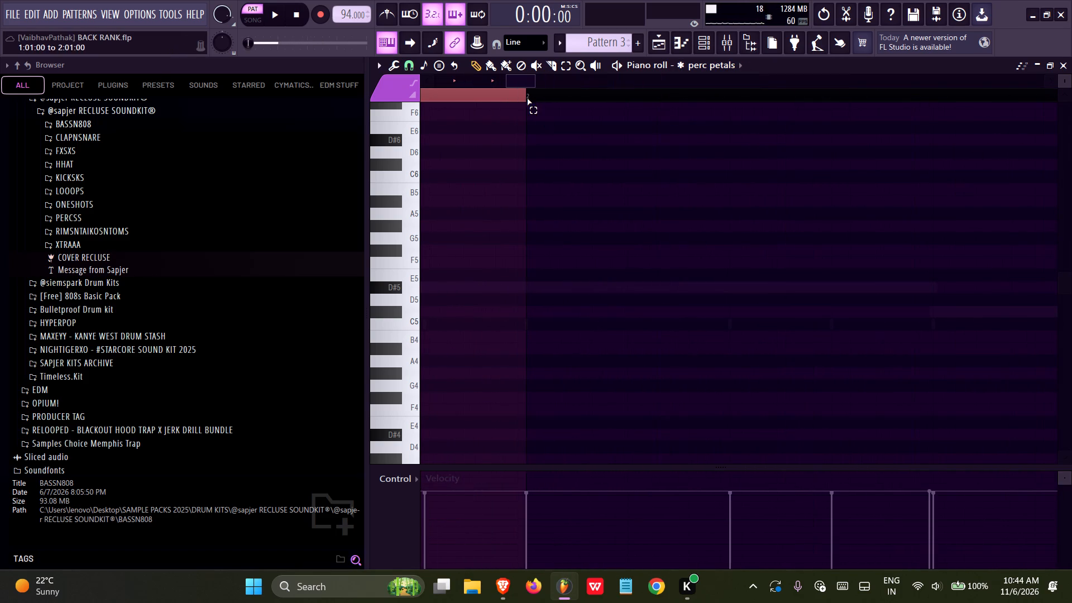
ctrl+scroll(554, 210, down, 20)
ctrl+scroll(554, 210, down, 12)
key(ctrl+b)
key(ctrl+b)
key(ctrl+b)
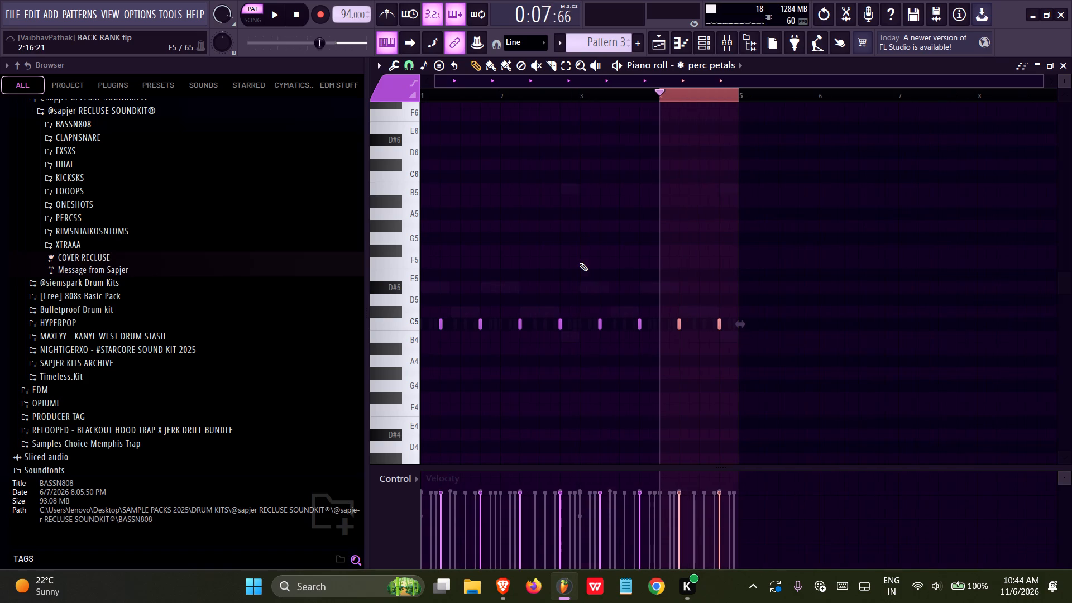
key(ctrl+a)
Review the Serum #3 and perc maybesnare notes, and play back the extended pattern.
click(709, 68)
click(709, 159)
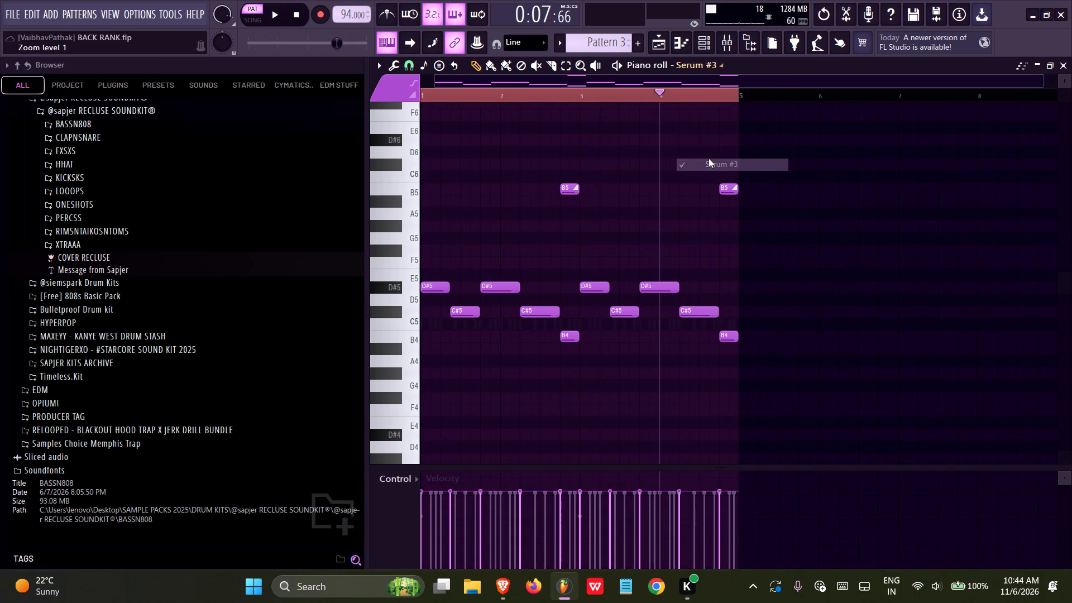
click(700, 70)
click(716, 148)
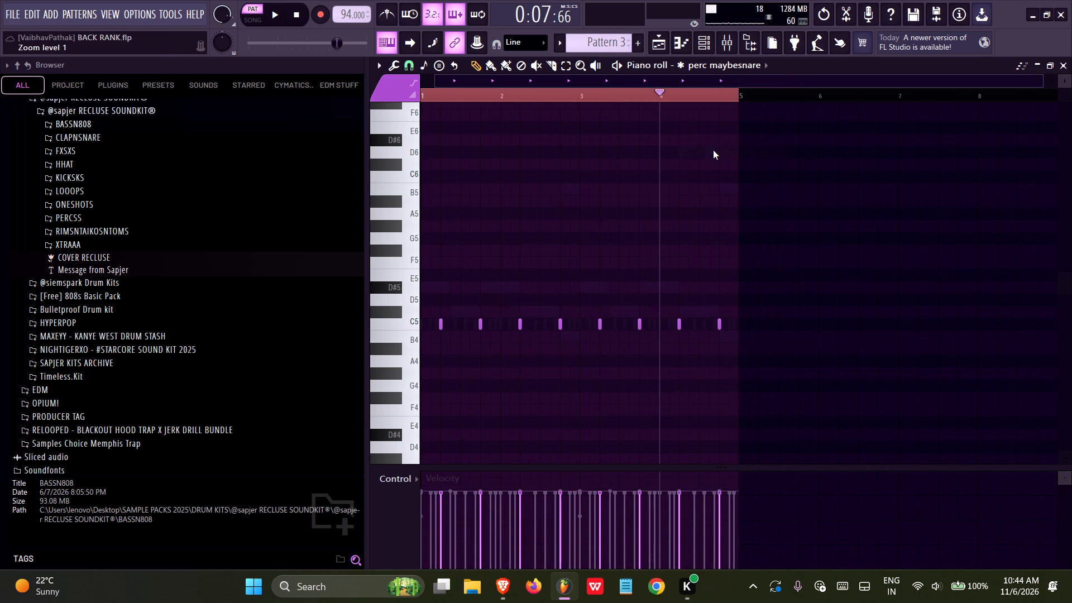
click(305, 21)
click(286, 13)
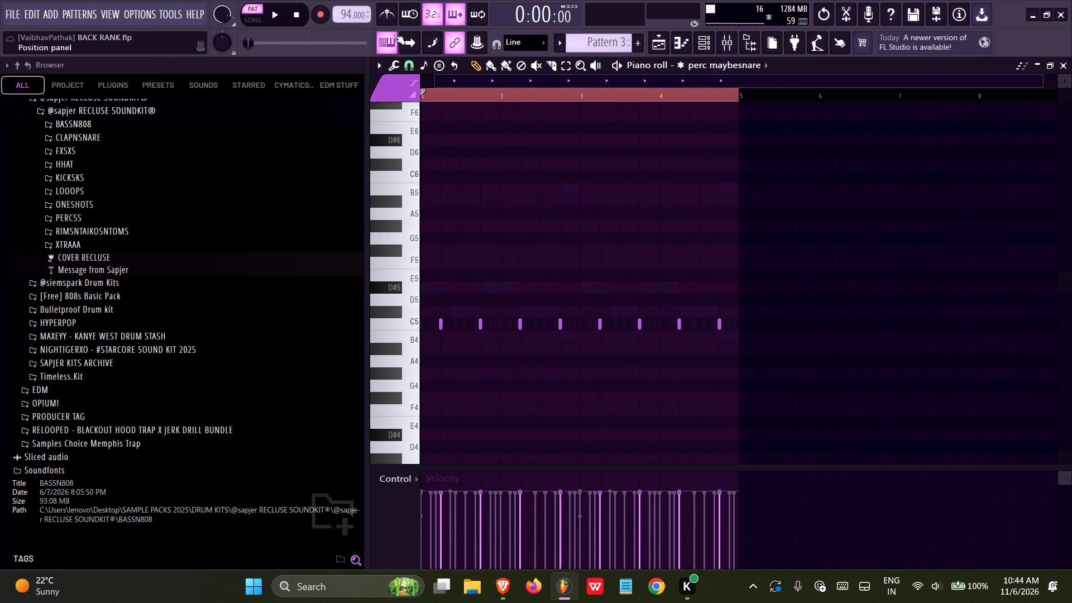
click(283, 12)
Select the kick clay, perc livewithit and Serum #3 channels in the channel rack and route them to free mixer tracks.
click(711, 45)
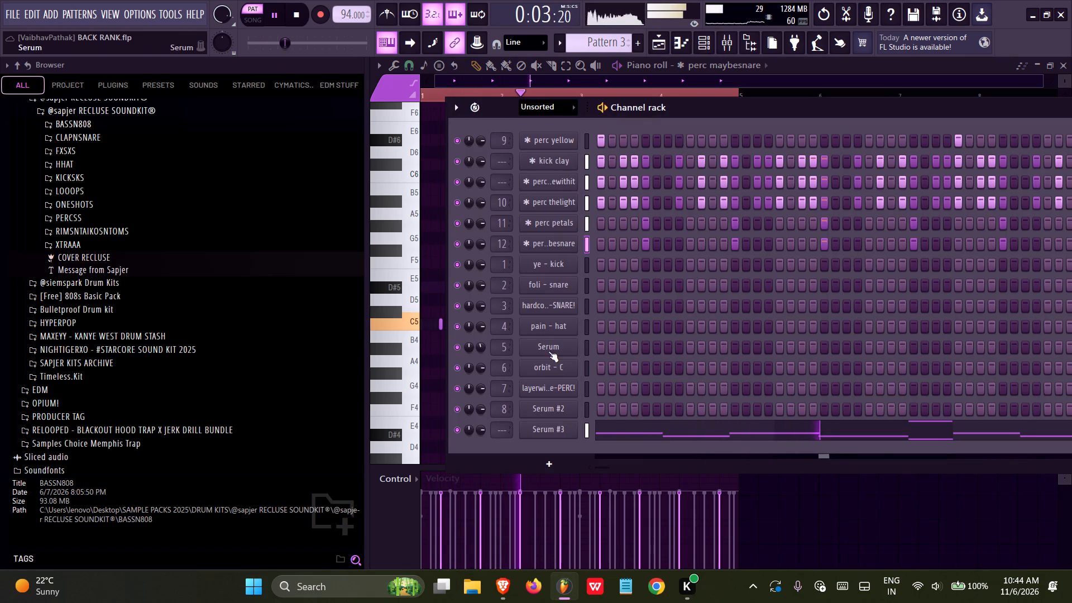
click(583, 159)
ctrl+shift+click(589, 182)
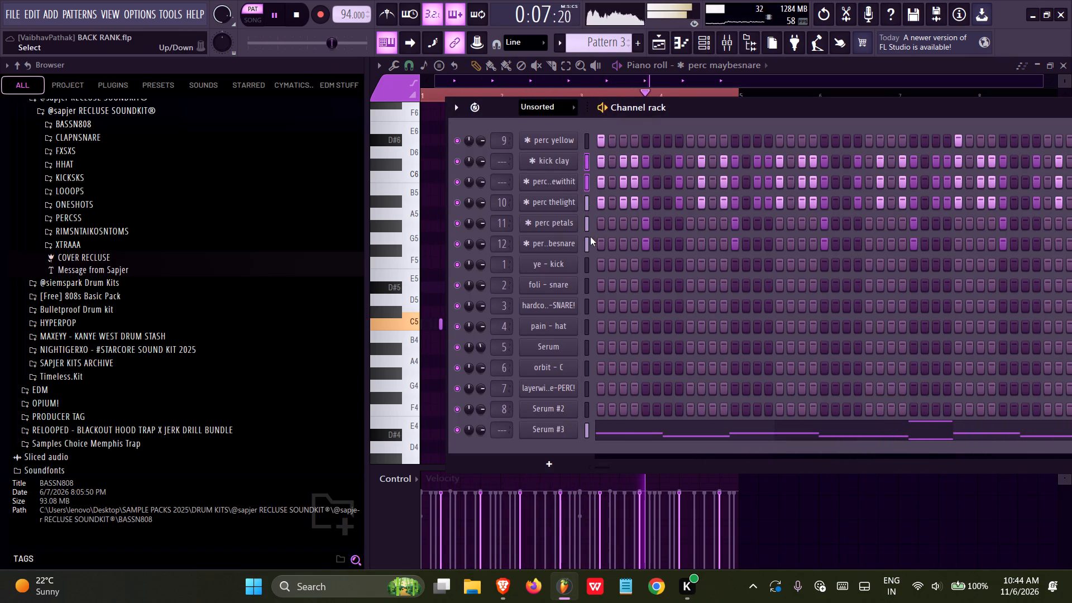
ctrl+shift+click(587, 425)
key(ctrl+l)
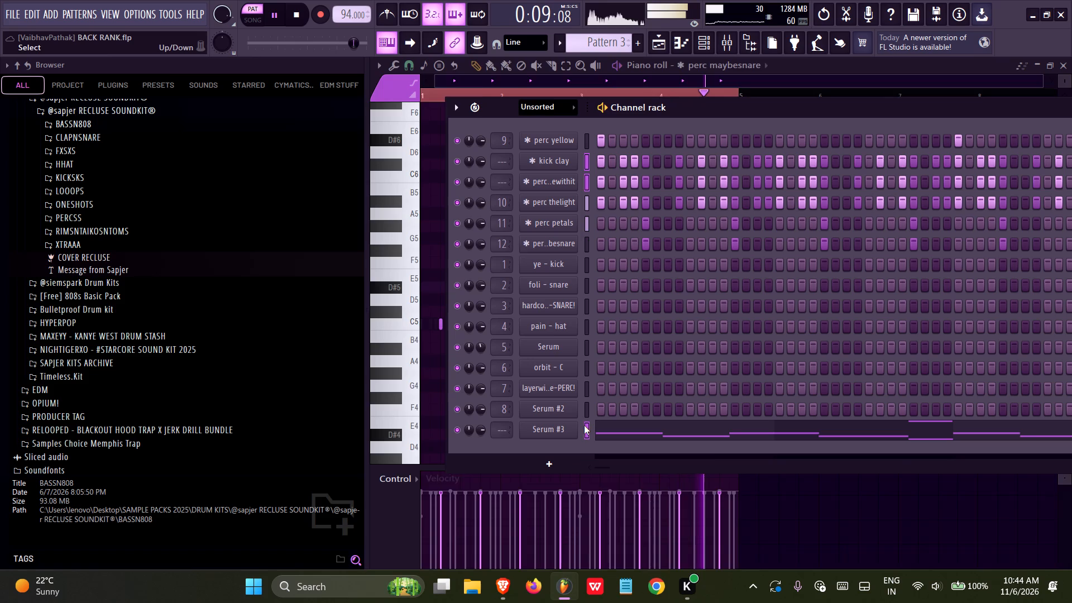
click(776, 73)
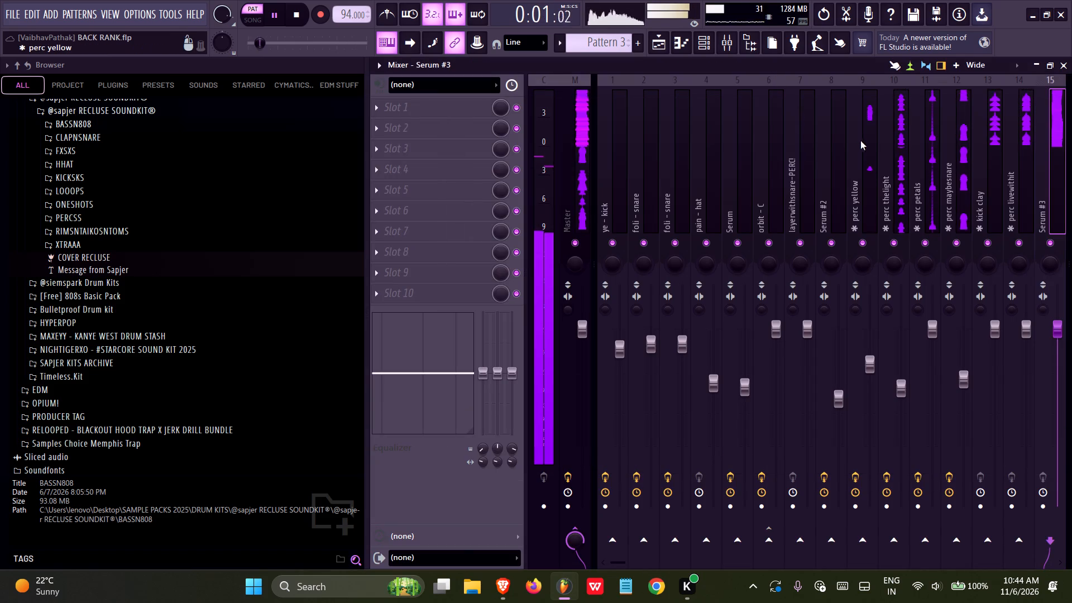
Solo the kick clay mixer track, add Soundgoodizer set to C, and lower the track's volume fader slightly.
middle_drag(854, 137, 580, 145)
click(912, 176)
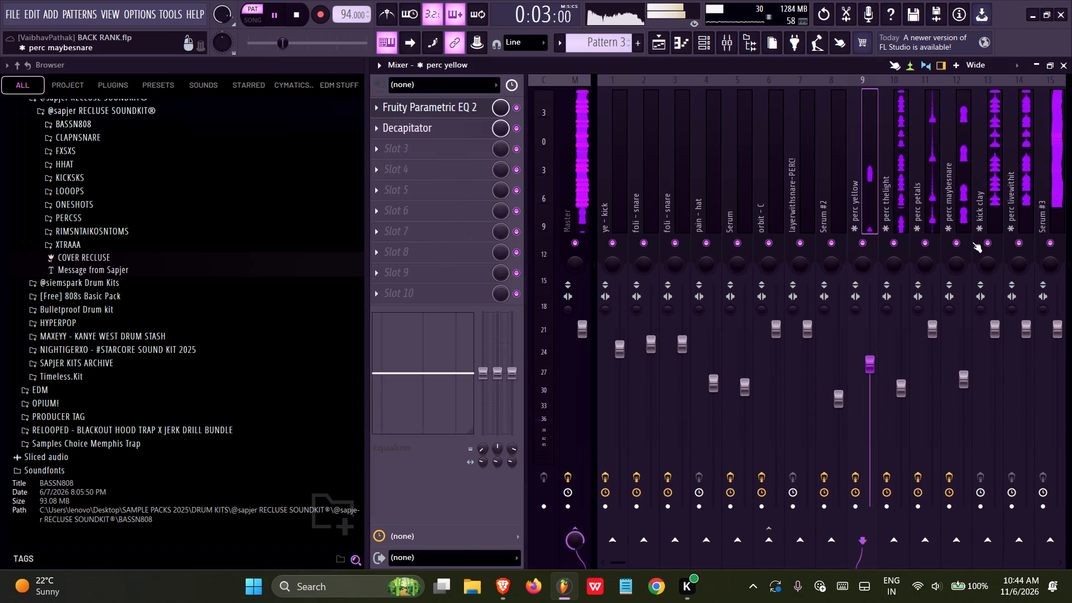
ctrl+click(987, 242)
click(990, 213)
click(471, 100)
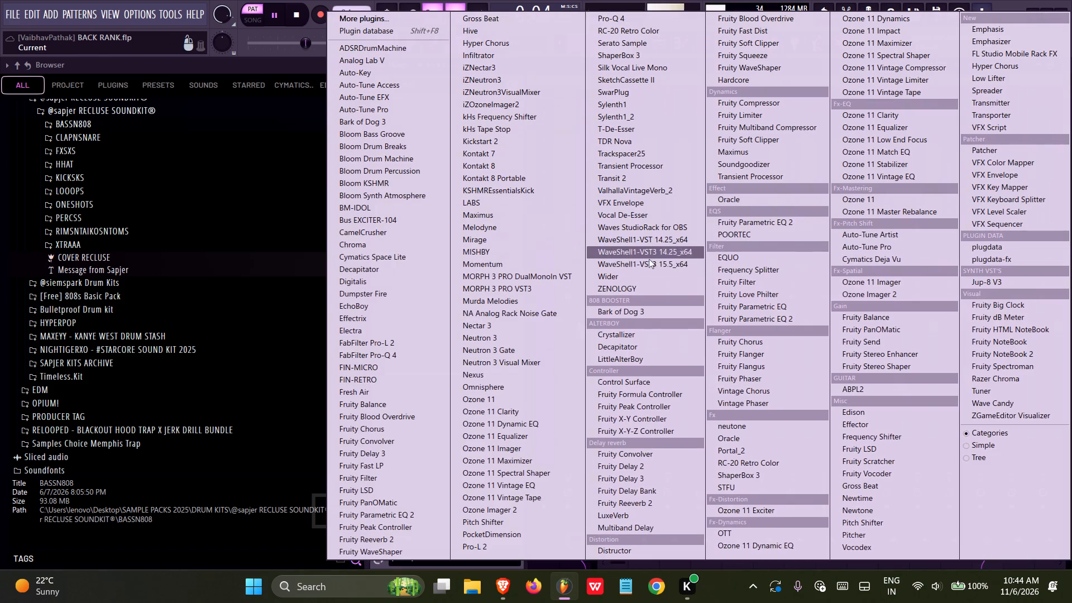
click(734, 165)
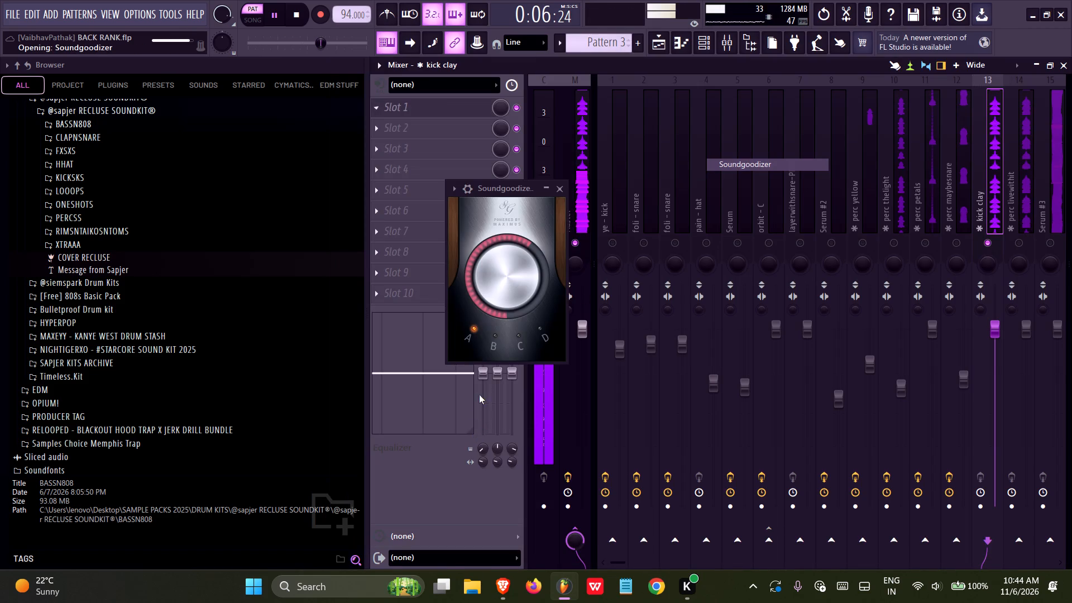
click(518, 345)
click(554, 190)
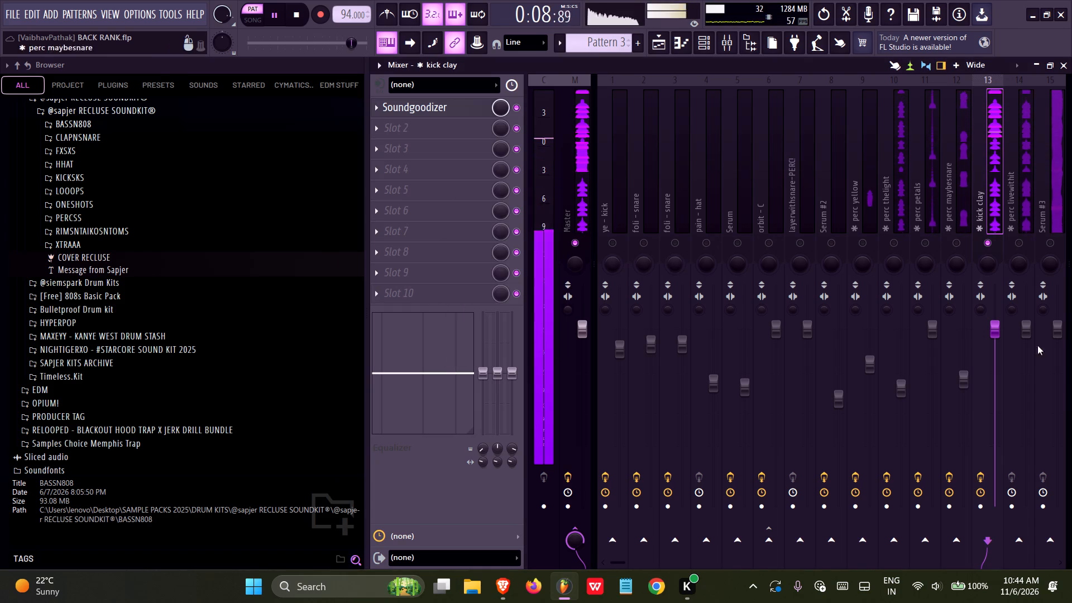
drag(992, 329, 992, 363)
Solo perc livewithit and add Fruity Parametric EQ 2, pulling band 1 down to -18 dB near 100 Hz to cut the lows.
ctrl+click(1015, 240)
ctrl+click(1018, 216)
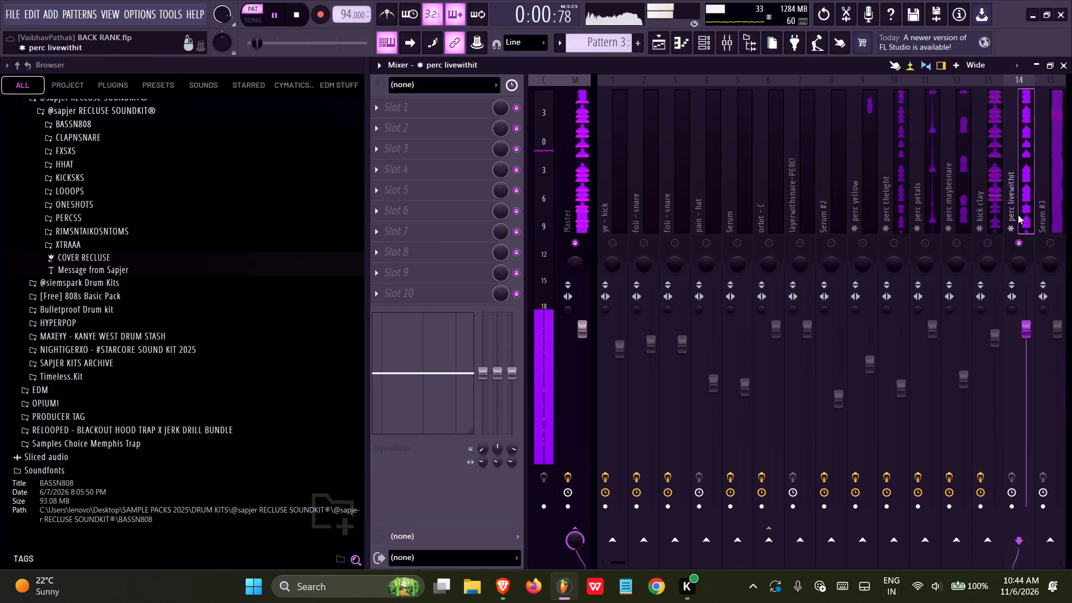
click(461, 99)
click(752, 320)
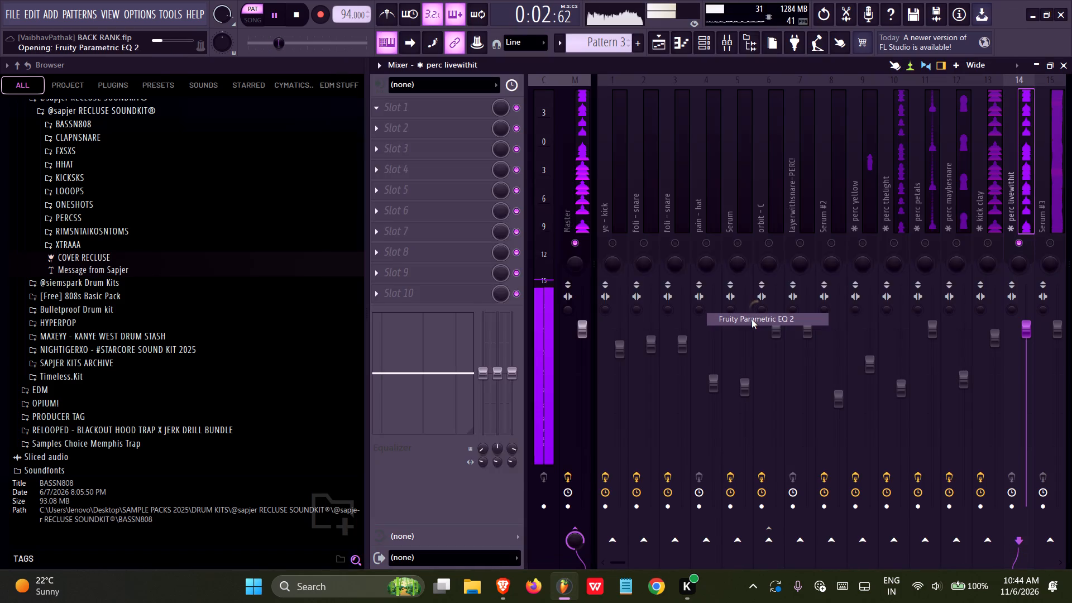
drag(547, 342, 638, 39)
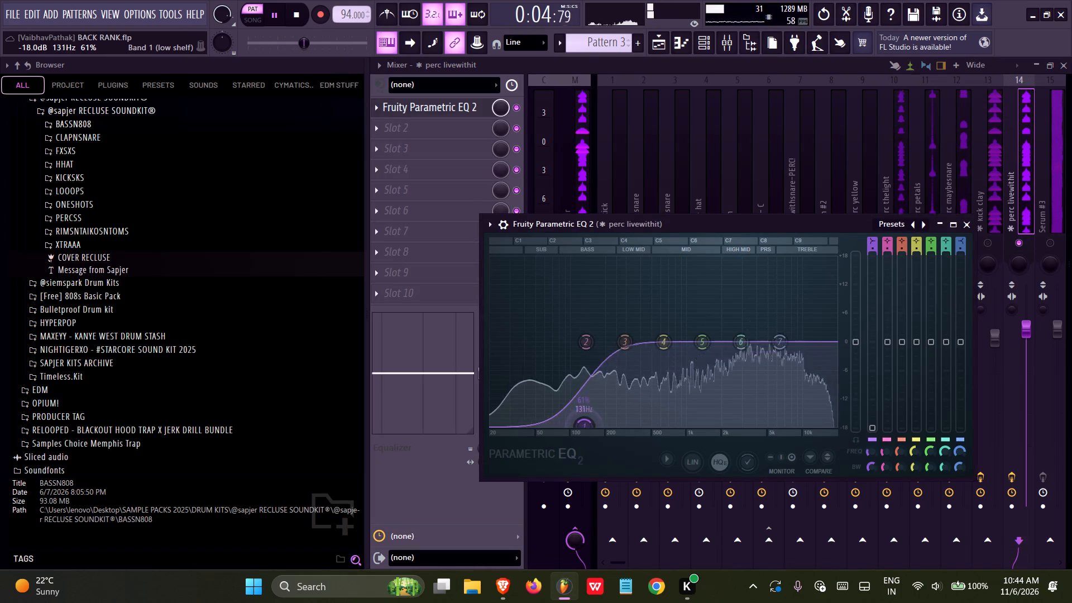
drag(638, 39, 600, 61)
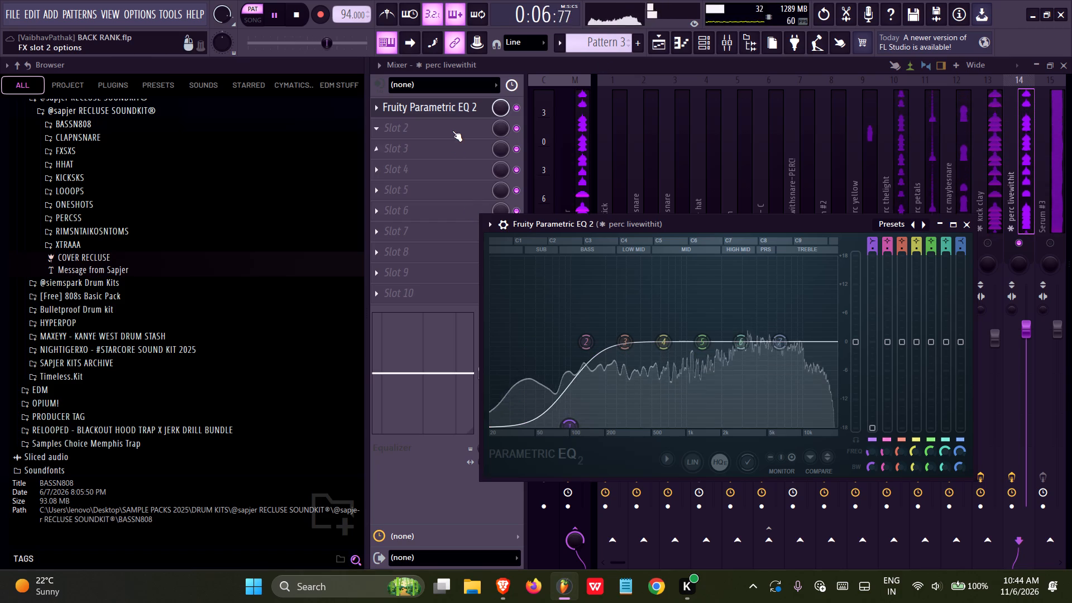
Add Decapitator after the EQ on perc livewithit, adjust its Drive, and lower the track's volume fader.
click(452, 131)
click(638, 350)
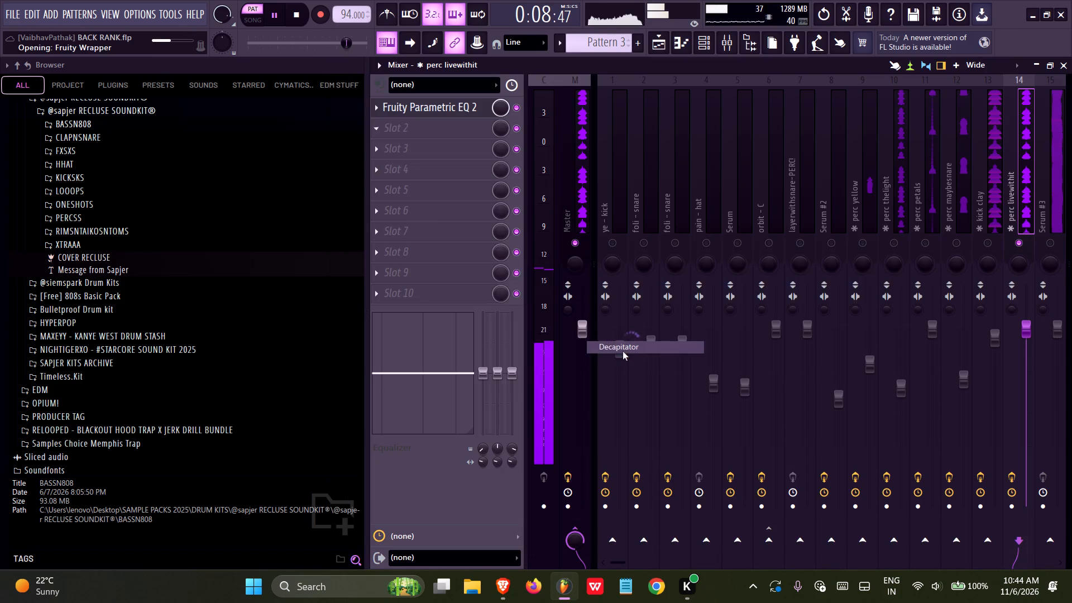
drag(563, 391, 564, 357)
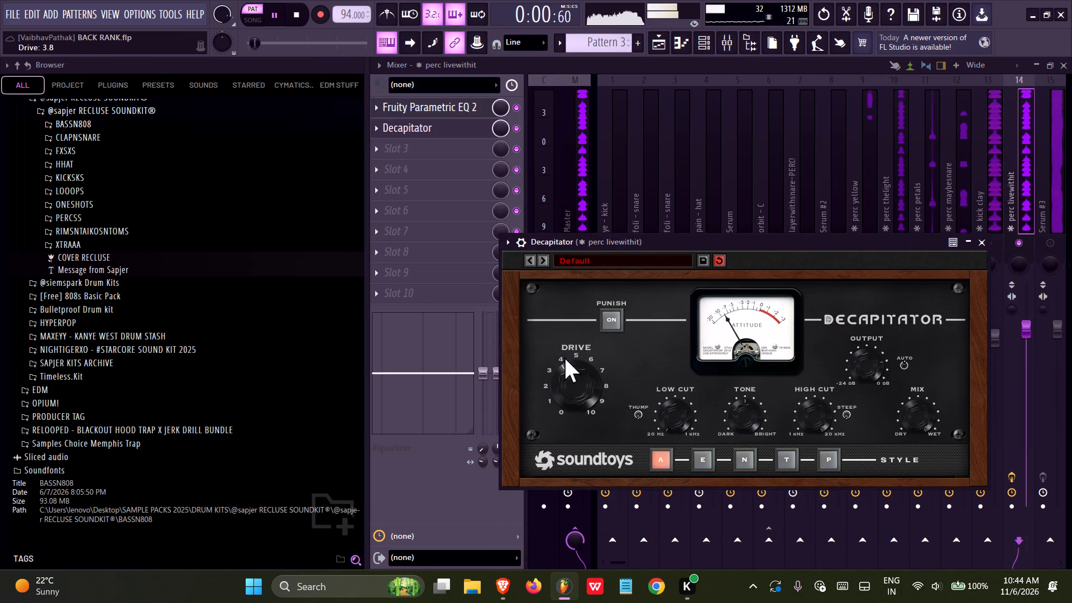
drag(564, 357, 551, 390)
click(986, 245)
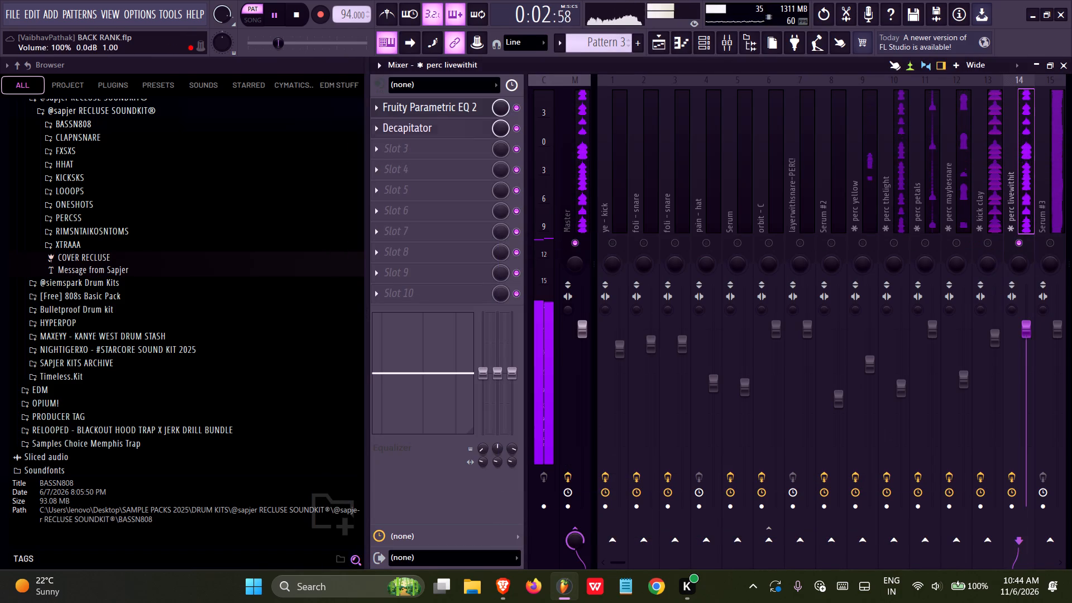
drag(1026, 333, 1016, 412)
Sidechain the kick clay mixer track to Serum #3, with both tracks unmuted alongside perc livewithit, and select Serum #3.
click(985, 240)
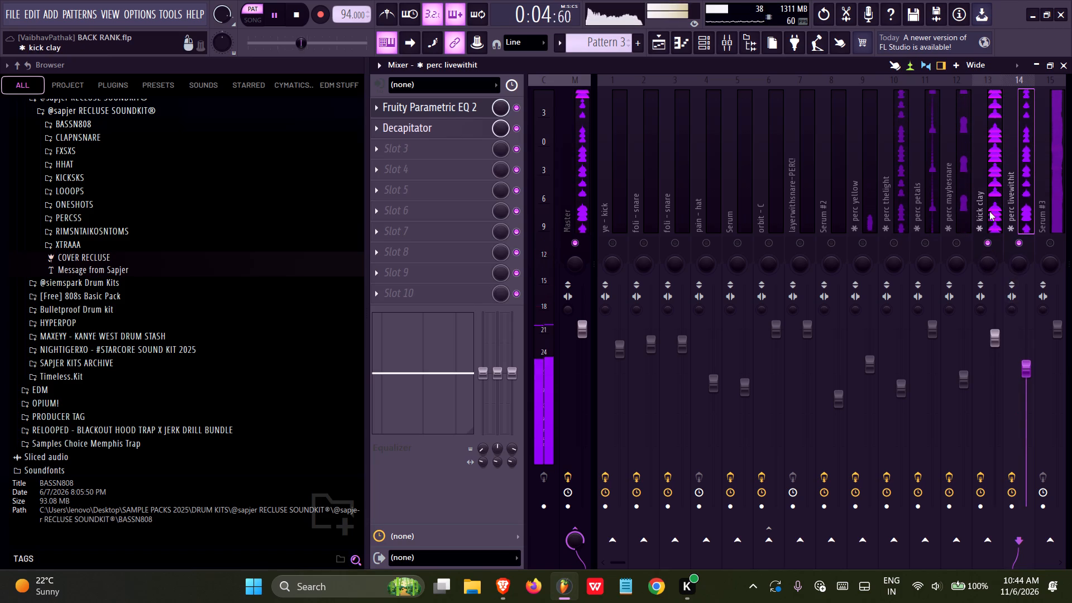
click(989, 212)
click(1045, 532)
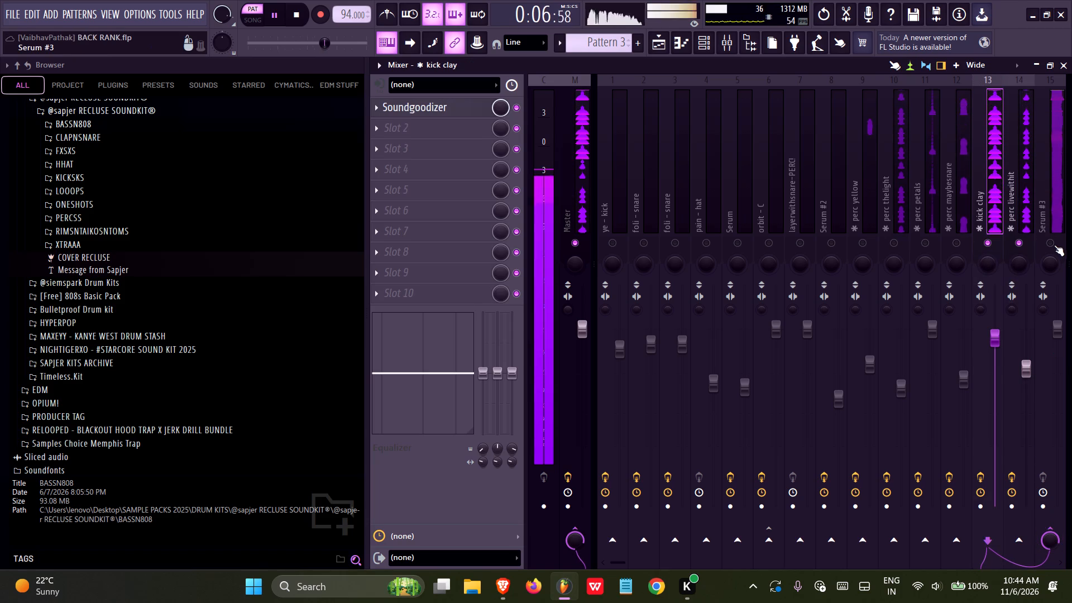
drag(1053, 247, 1051, 242)
click(1046, 203)
Add Decapitator to the first effect slot of Serum #3 and set its Drive to 3.0.
click(462, 110)
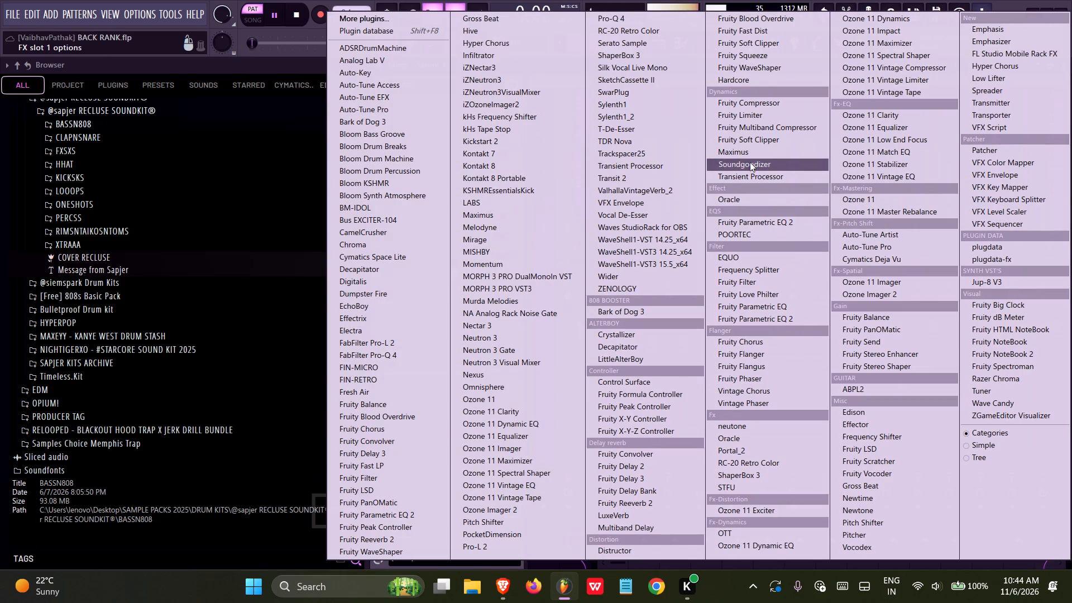
click(631, 346)
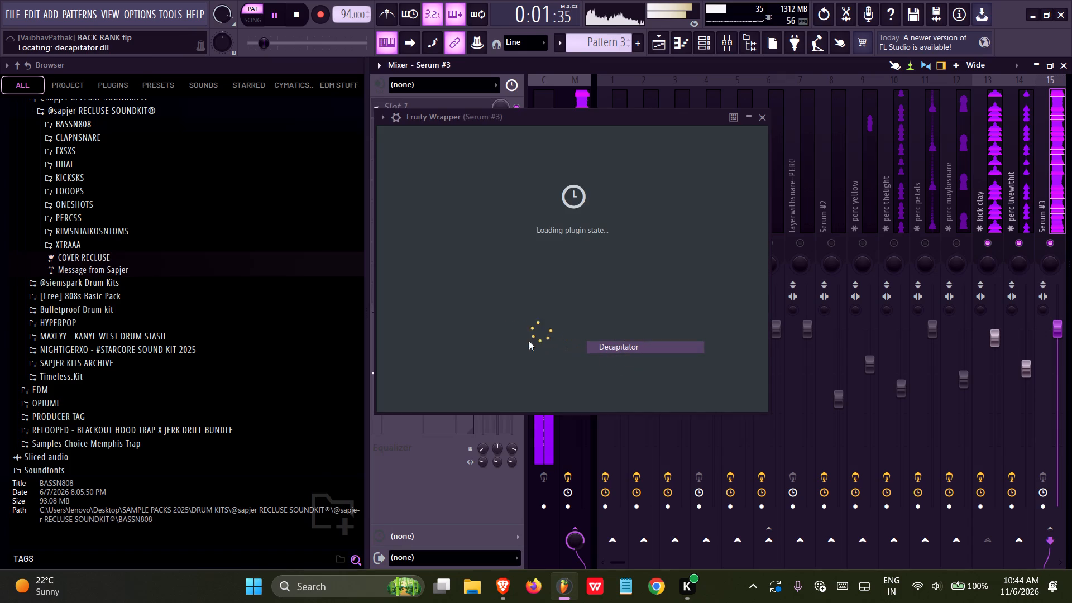
drag(444, 267, 440, 242)
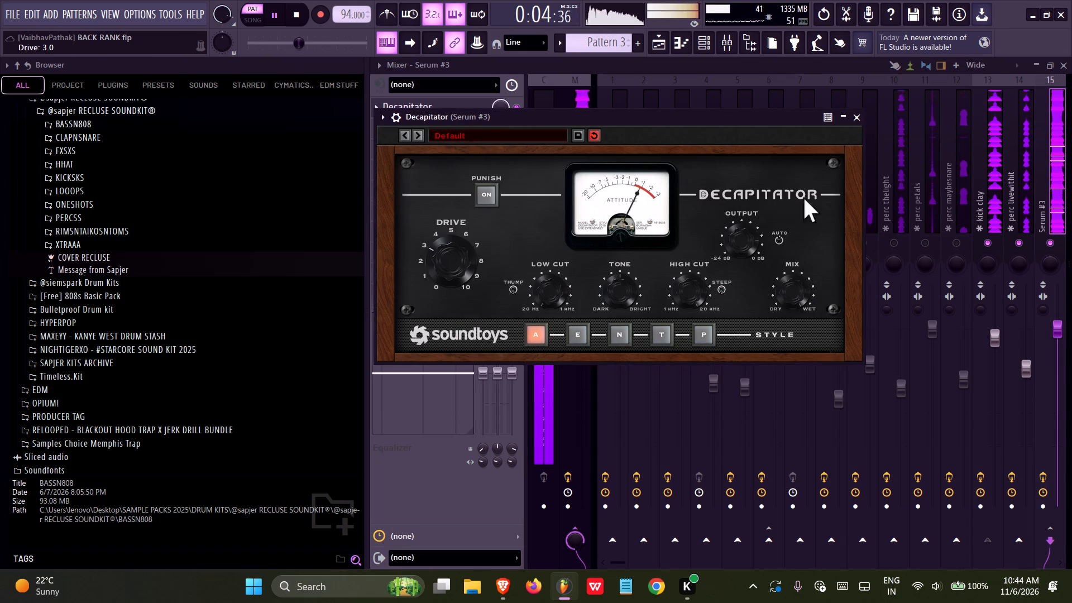
click(856, 117)
Add Fruity Limiter after Decapitator on Serum #3, switch it to compressor mode, and set its sidechain input to 1.
click(438, 128)
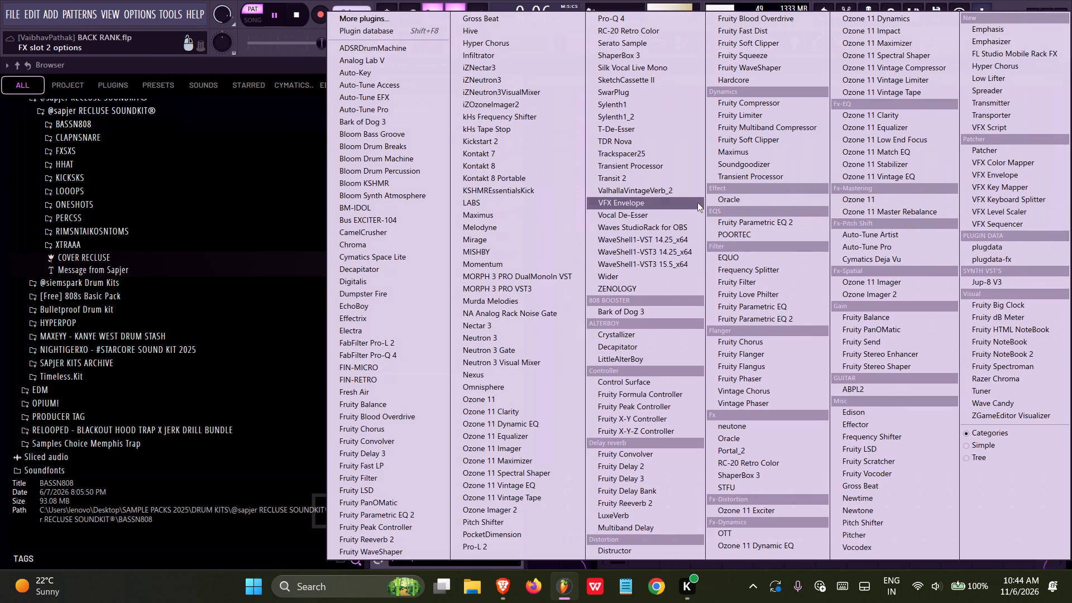
click(744, 116)
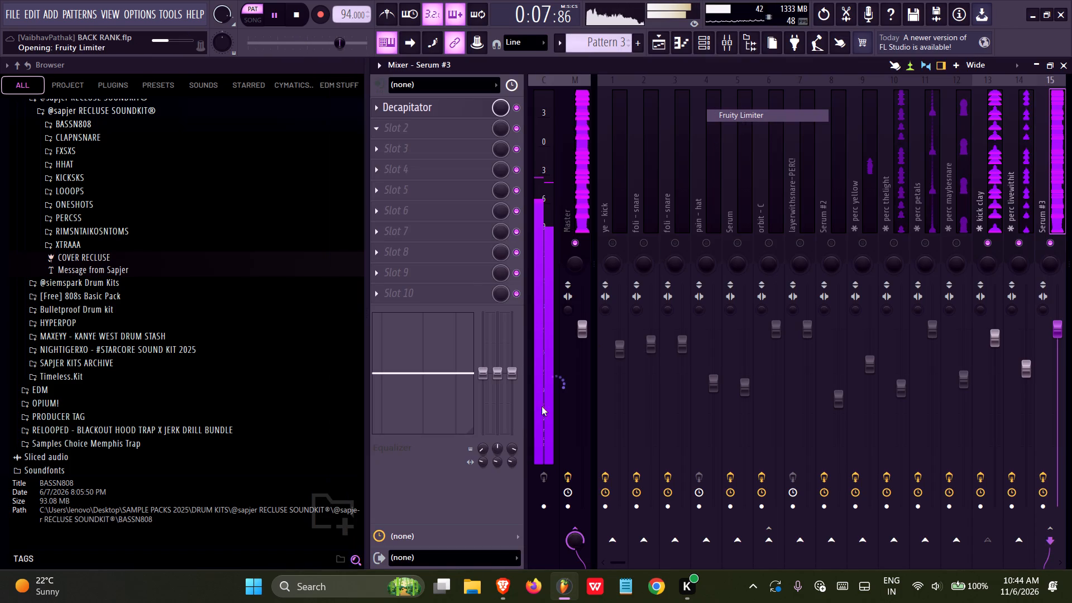
click(510, 345)
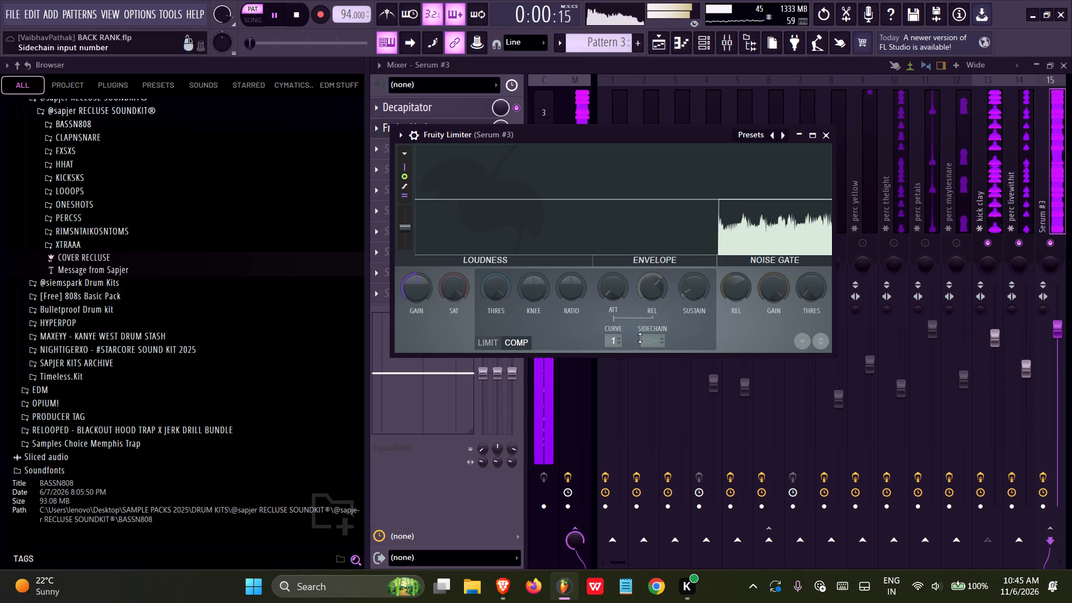
right_click(640, 338)
click(659, 354)
Lower the Serum #3 compressor's threshold and raise its knee and ratio so the kick ducks the sound.
drag(494, 285, 458, 398)
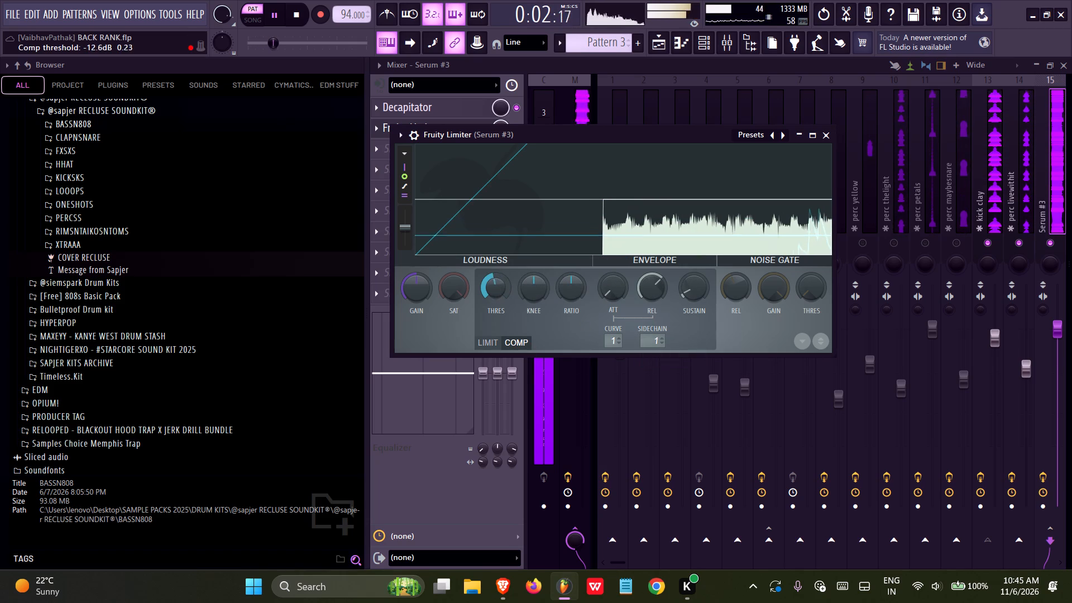
drag(458, 398, 446, 437)
drag(521, 281, 604, 571)
drag(568, 287, 594, 197)
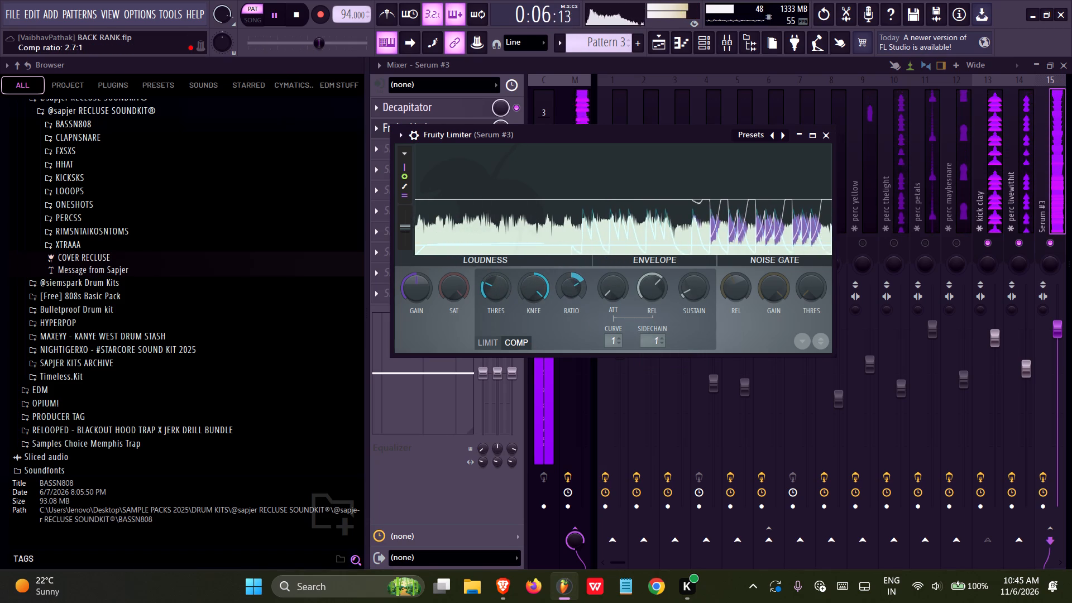
drag(594, 197, 596, 188)
click(830, 140)
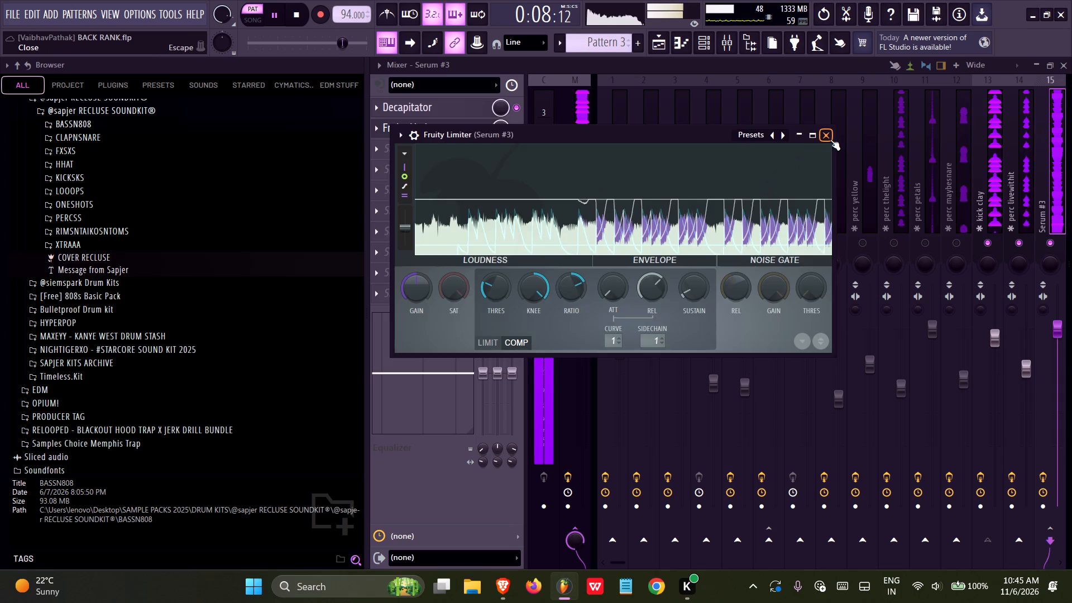
Unmute all mixer tracks so the full beat plays together.
ctrl+click(1050, 242)
ctrl+click(1050, 242)
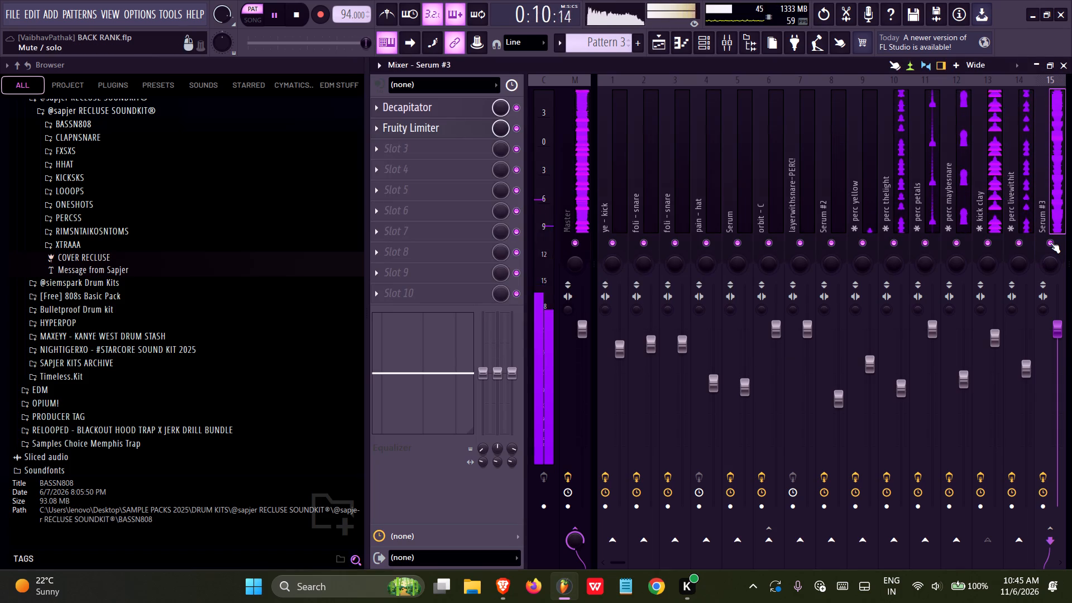
Clear the leftover short Pattern 3 clips on playlist Track 4, leaving one four-bar Pattern 3 clip at bar 5.
click(664, 47)
ctrl+scroll(673, 298, down, 2)
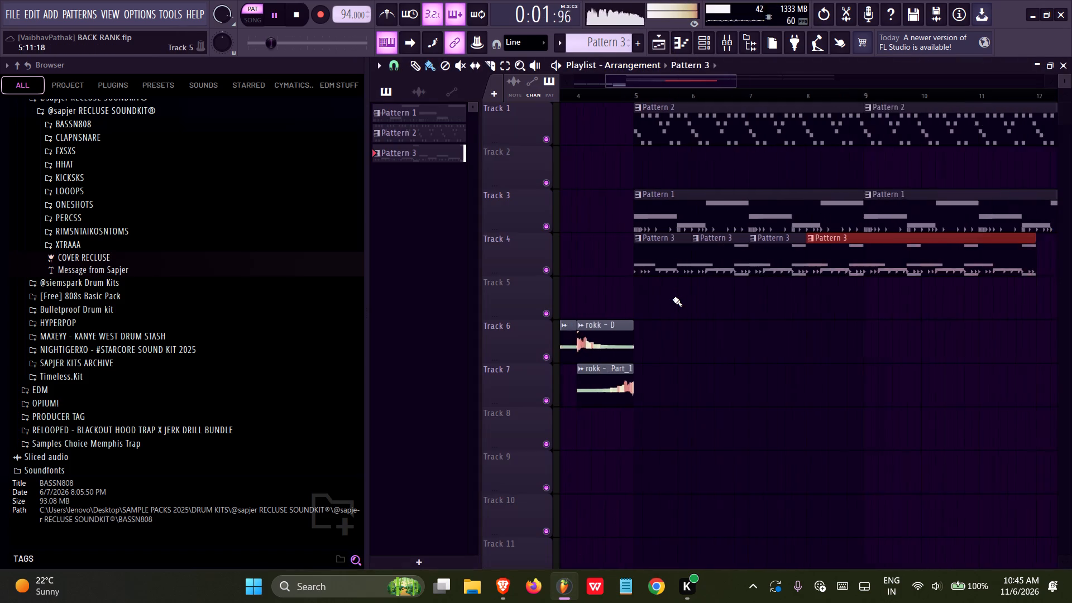
ctrl+scroll(673, 299, down, 7)
right_click(768, 258)
right_click(742, 260)
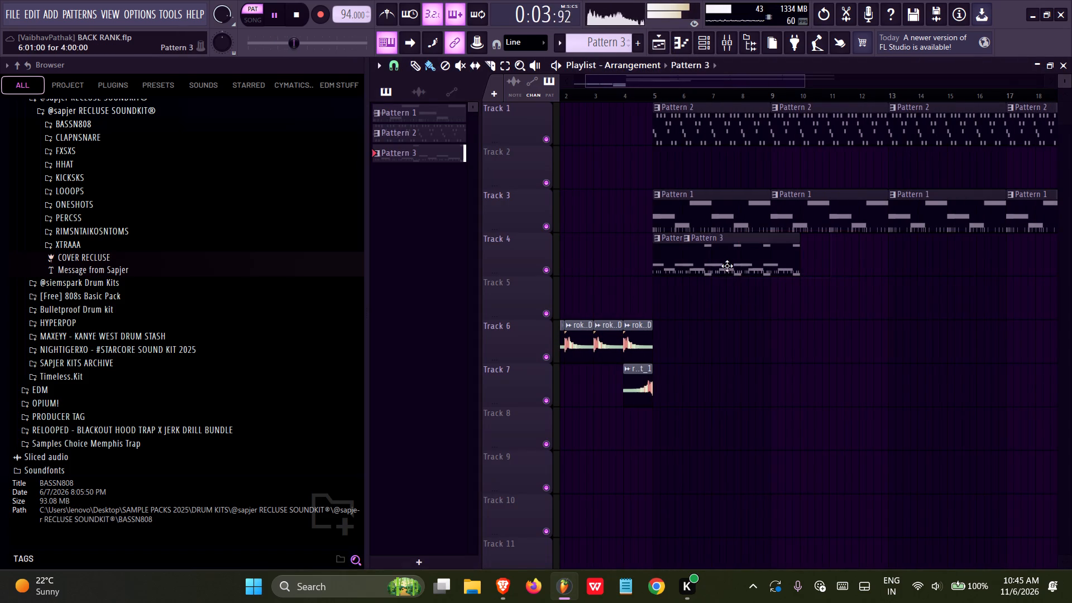
ctrl+click(730, 266)
ctrl+scroll(712, 276, up, 6)
right_click(714, 271)
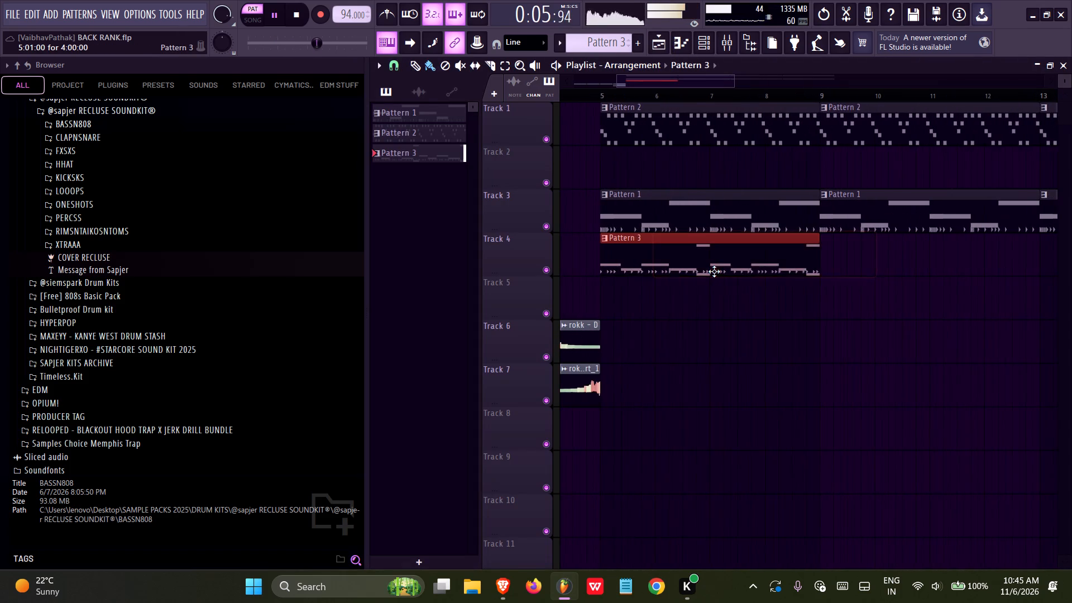
Duplicate the Pattern 3 clip three times along Track 4, filling bars 5 to 21, and save the project.
ctrl+scroll(725, 275, down, 8)
key(ctrl+b)
key(ctrl+b)
ctrl+scroll(736, 287, down, 6)
key(ctrl+b)
key(ctrl+s)
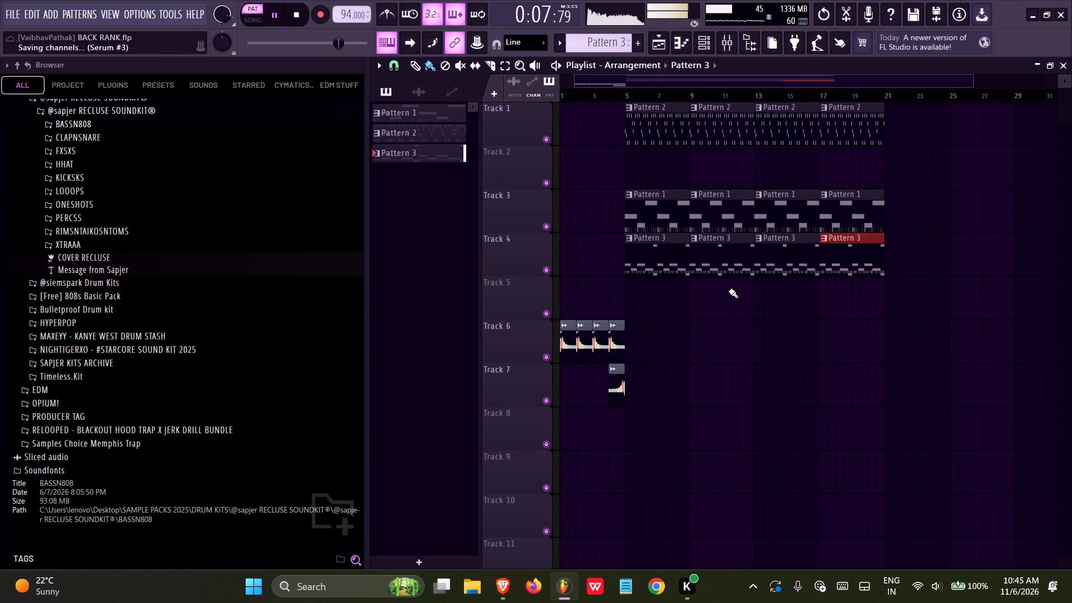
Delete the Pattern 1 and Pattern 2 clips between bars 5 and 13, and play the song from around bar 3.
right_drag(723, 147, 696, 213)
key(space)
drag(622, 100, 600, 95)
key(space)
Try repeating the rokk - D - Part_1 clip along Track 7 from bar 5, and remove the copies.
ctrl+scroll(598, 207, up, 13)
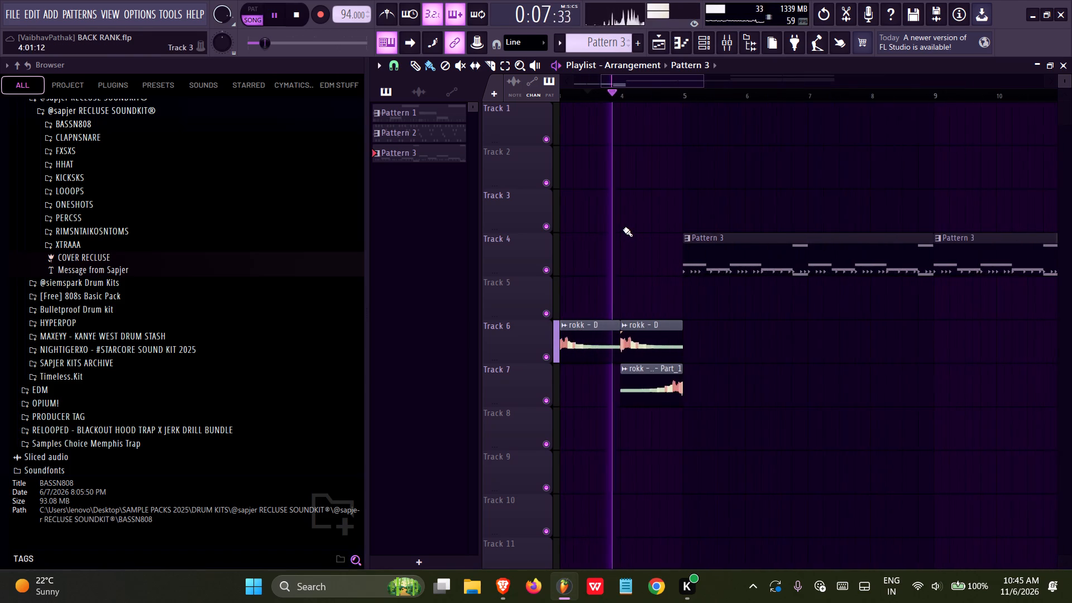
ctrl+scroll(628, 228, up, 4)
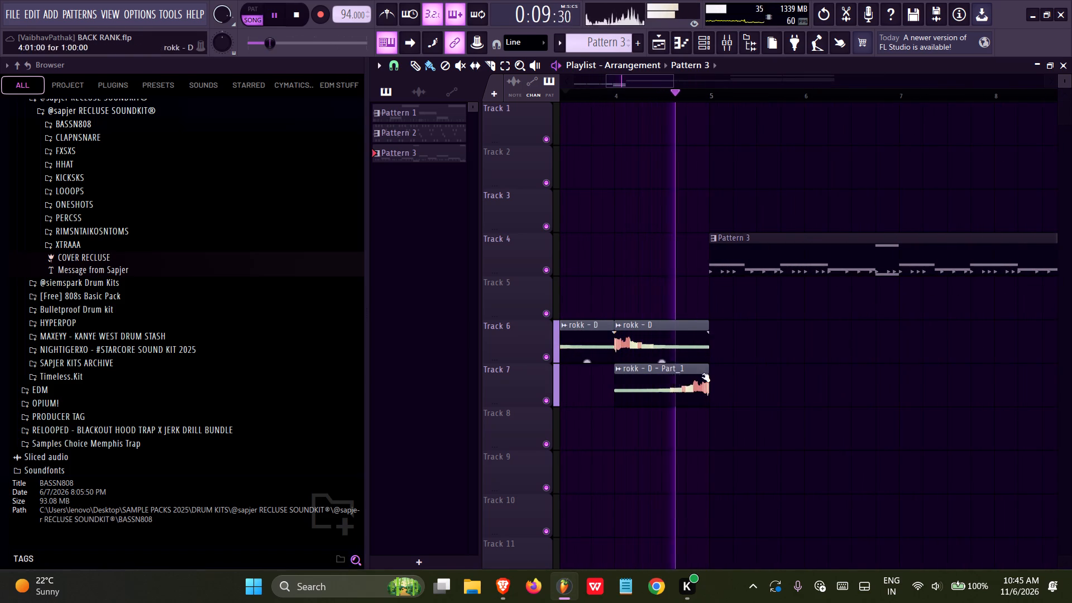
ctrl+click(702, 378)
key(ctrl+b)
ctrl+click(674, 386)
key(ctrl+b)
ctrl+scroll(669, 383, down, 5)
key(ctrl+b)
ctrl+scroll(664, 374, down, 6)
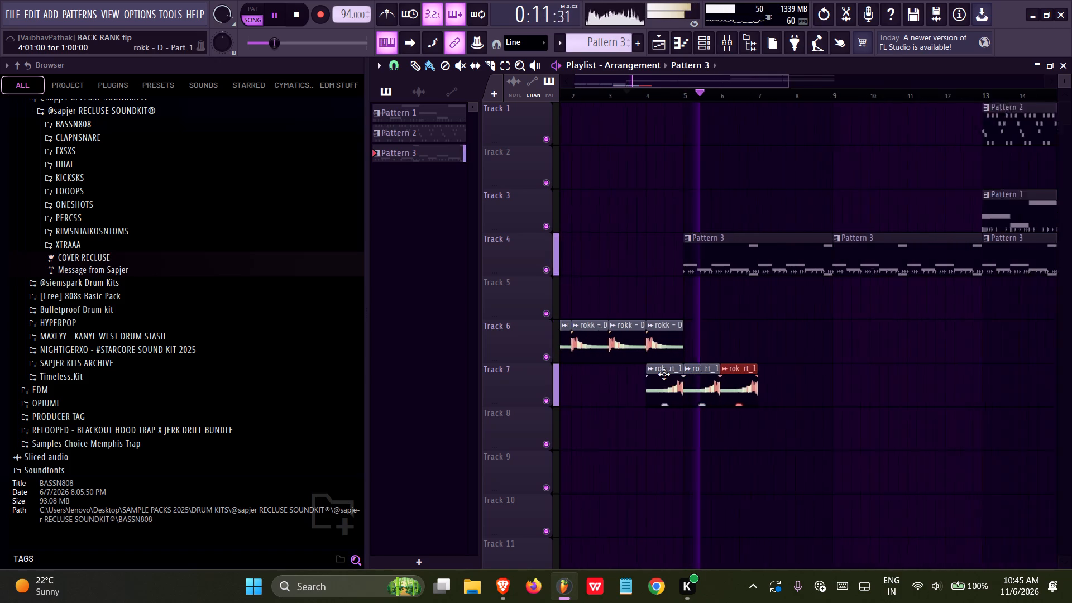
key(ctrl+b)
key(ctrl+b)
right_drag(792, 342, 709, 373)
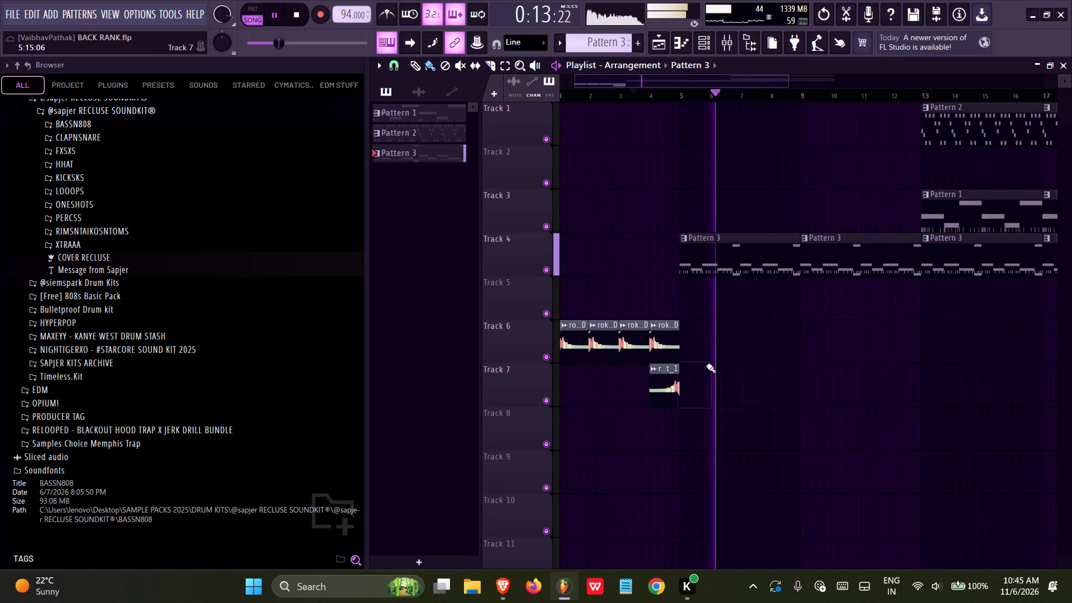
Save the project while listening to the arrangement from bar 6 onward.
scroll(690, 339, up, 5)
key(ctrl+s)
ctrl+scroll(676, 320, down, 6)
key(ctrl+s)
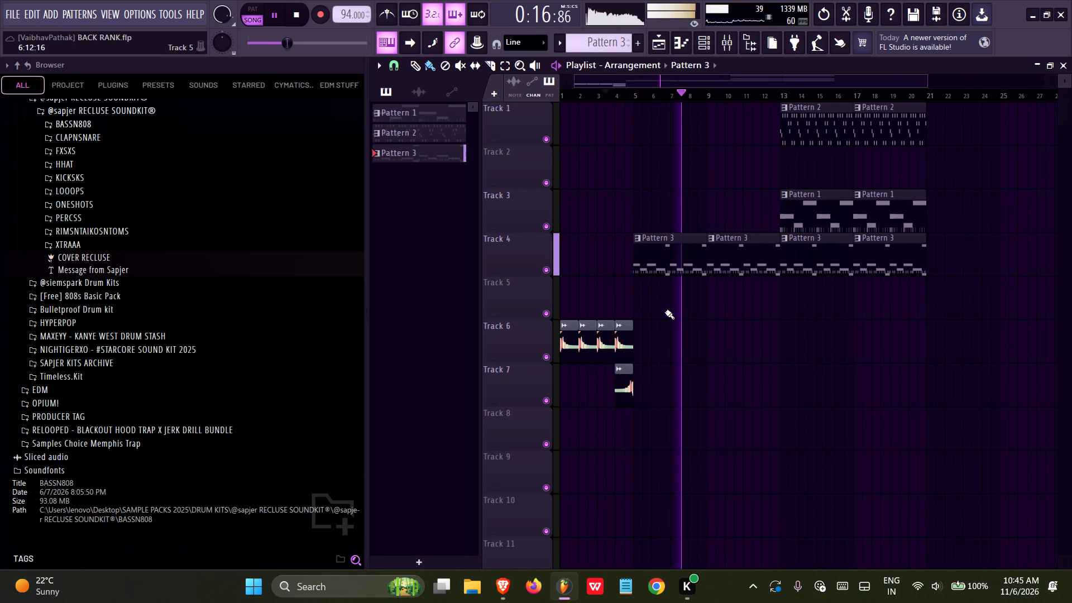
scroll(665, 312, up, 4)
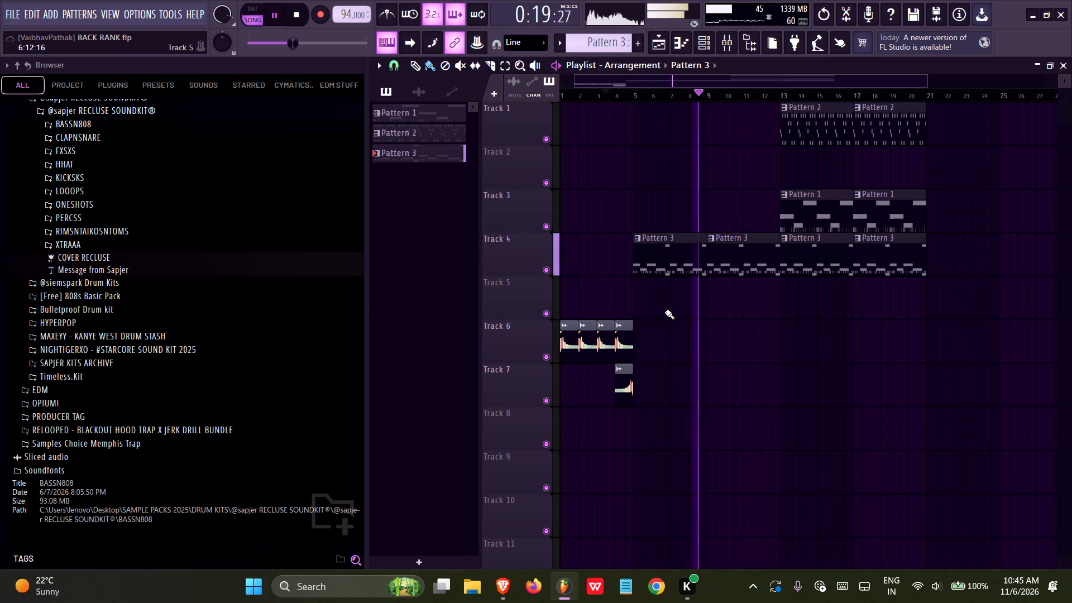
ctrl+scroll(665, 312, up, 6)
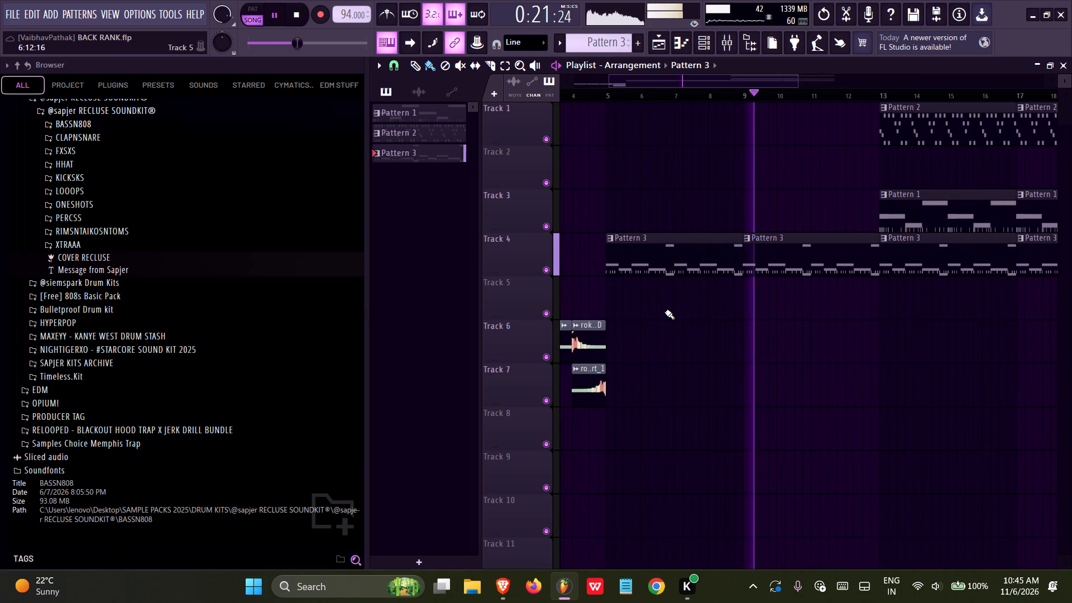
key(ctrl+s)
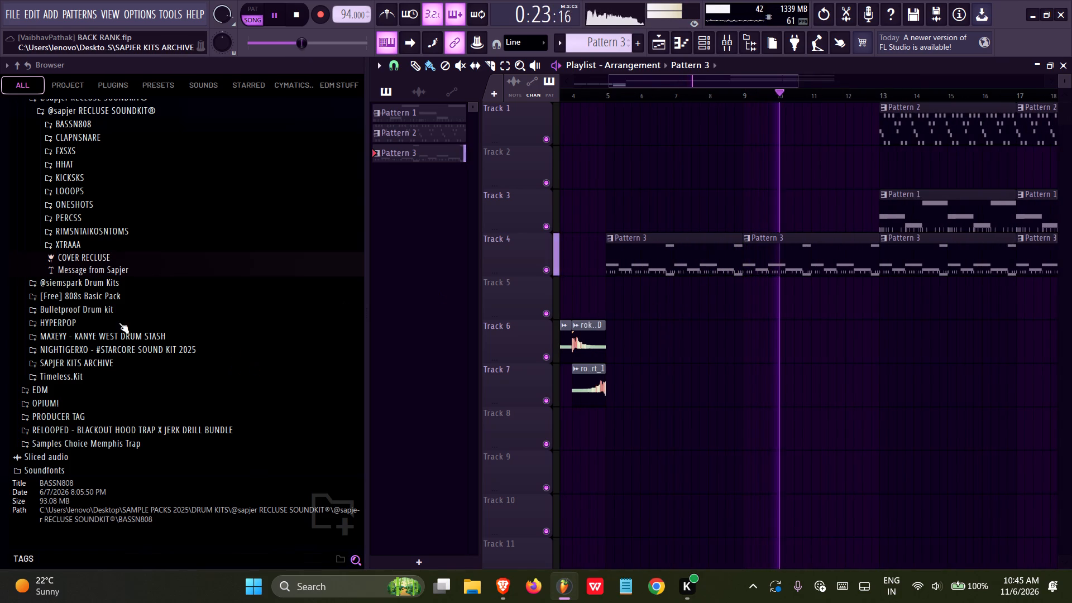
scroll(119, 323, up, 1)
click(88, 161)
scroll(88, 315, up, 3)
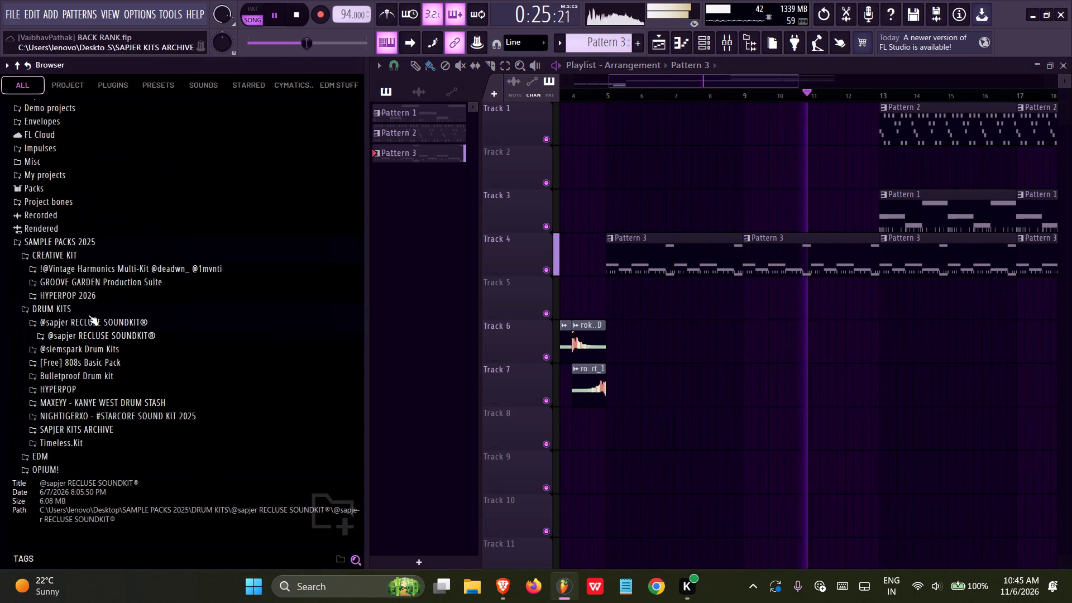
ctrl+scroll(567, 233, down, 4)
ctrl+scroll(724, 295, up, 10)
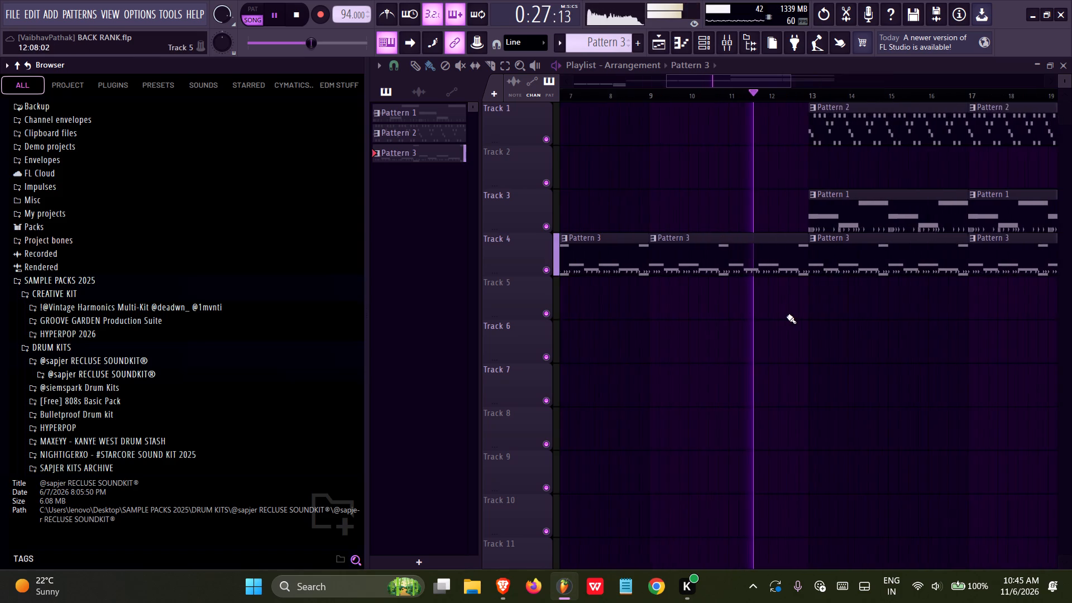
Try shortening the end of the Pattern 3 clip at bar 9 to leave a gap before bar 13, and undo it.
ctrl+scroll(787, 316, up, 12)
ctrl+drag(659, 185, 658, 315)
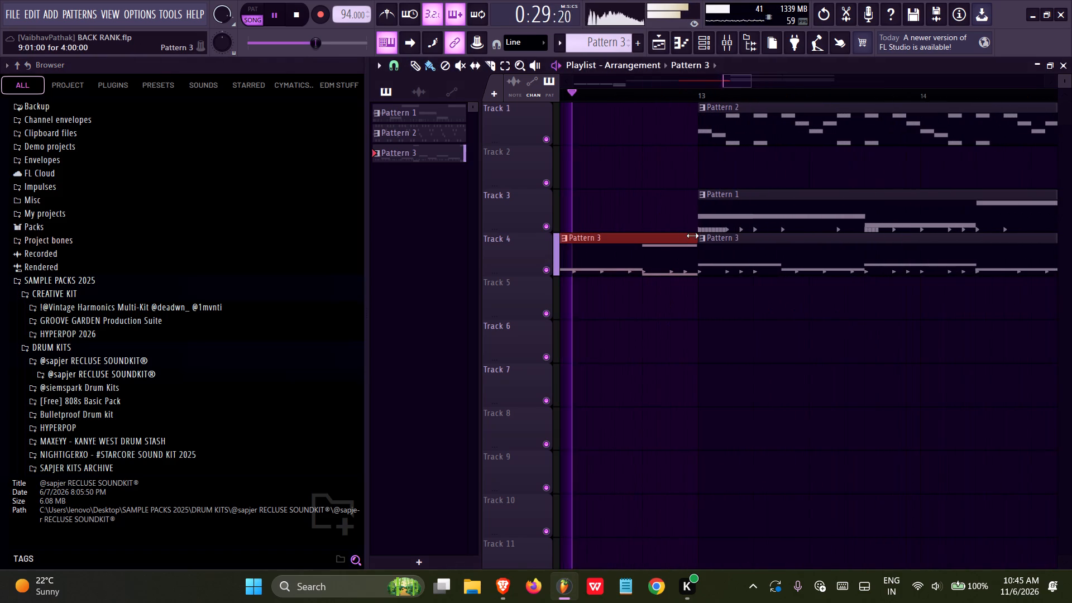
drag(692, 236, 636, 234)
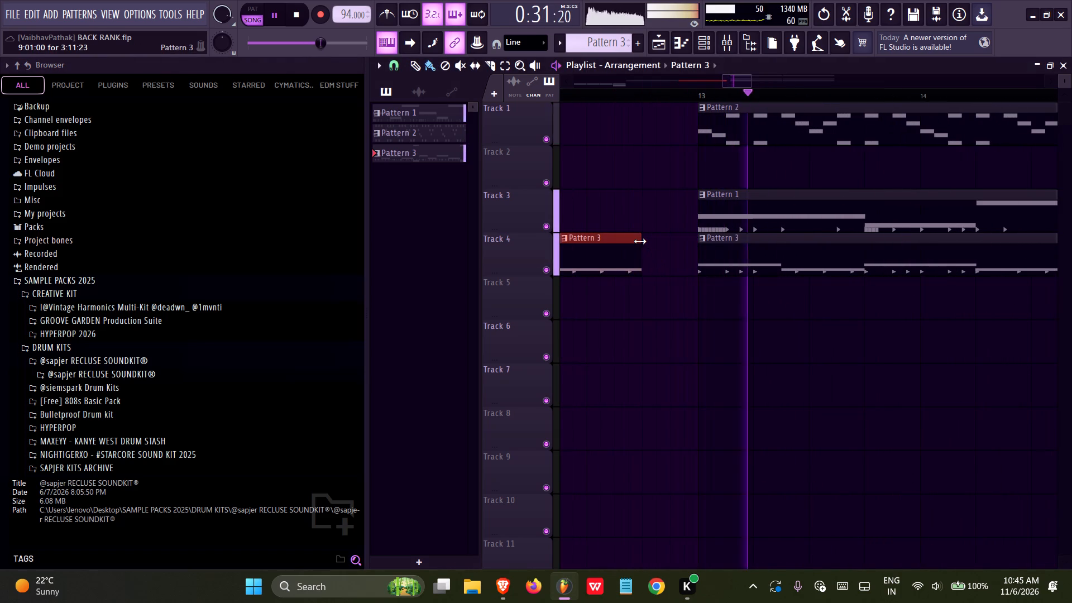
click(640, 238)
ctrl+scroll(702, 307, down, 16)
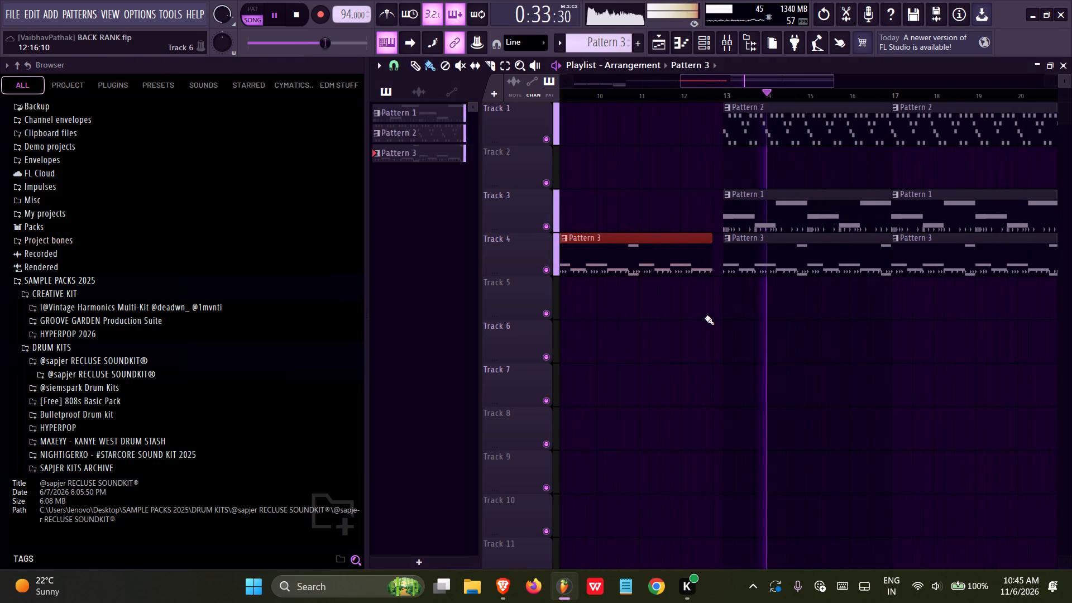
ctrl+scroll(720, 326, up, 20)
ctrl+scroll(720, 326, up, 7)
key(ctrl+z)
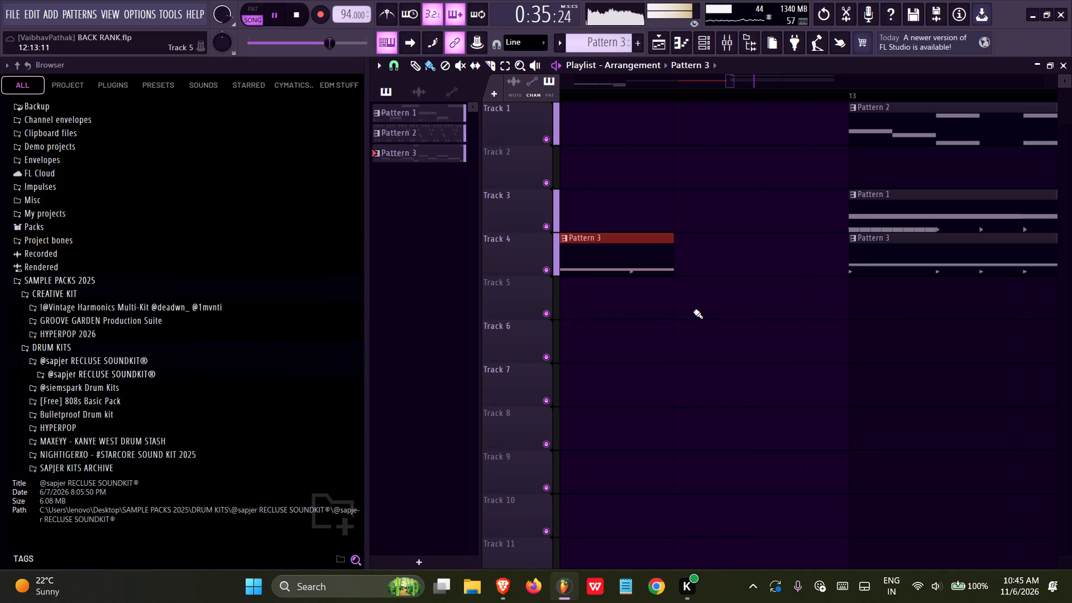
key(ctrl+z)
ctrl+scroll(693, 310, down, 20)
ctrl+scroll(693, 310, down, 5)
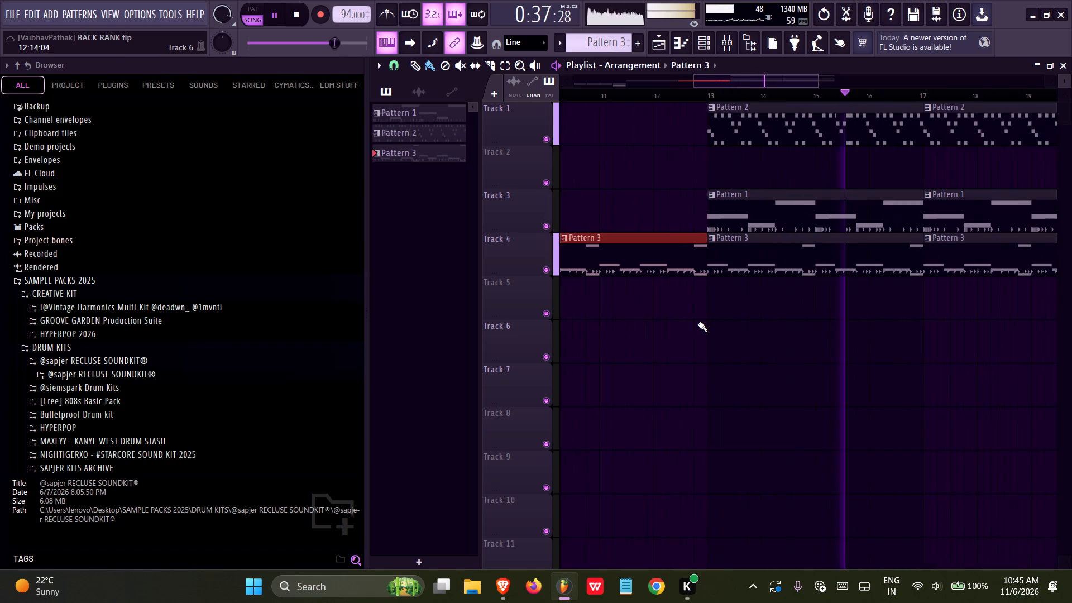
Save the project and stop playback.
key(ctrl+s)
key(space)
middle_drag(697, 322, 915, 344)
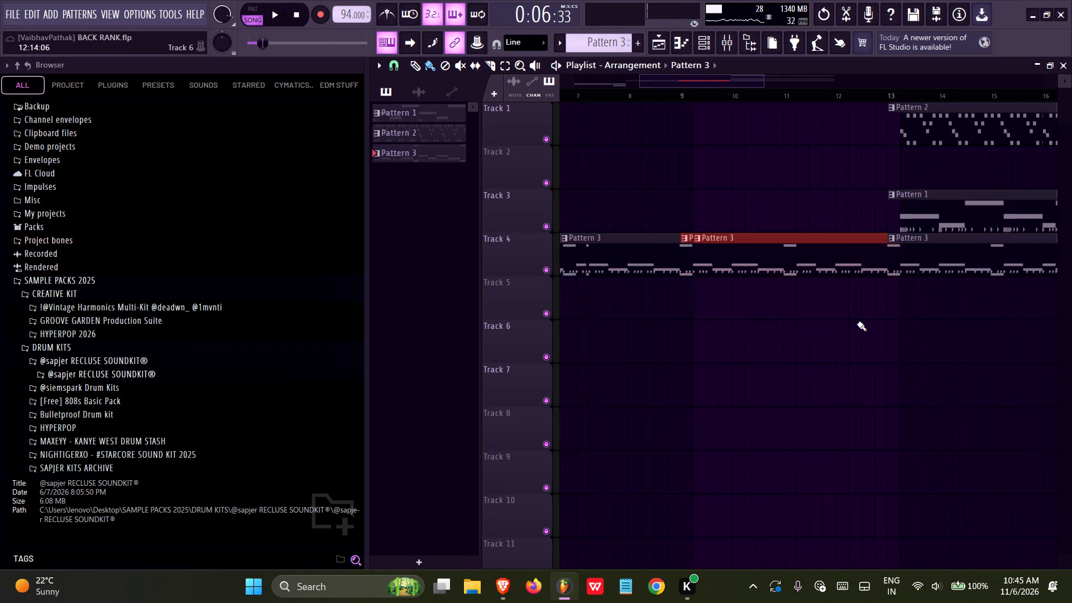
Play the arrangement, zoom out to see it from bar 1, and save the project.
key(space)
ctrl+scroll(893, 333, down, 6)
key(ctrl+s)
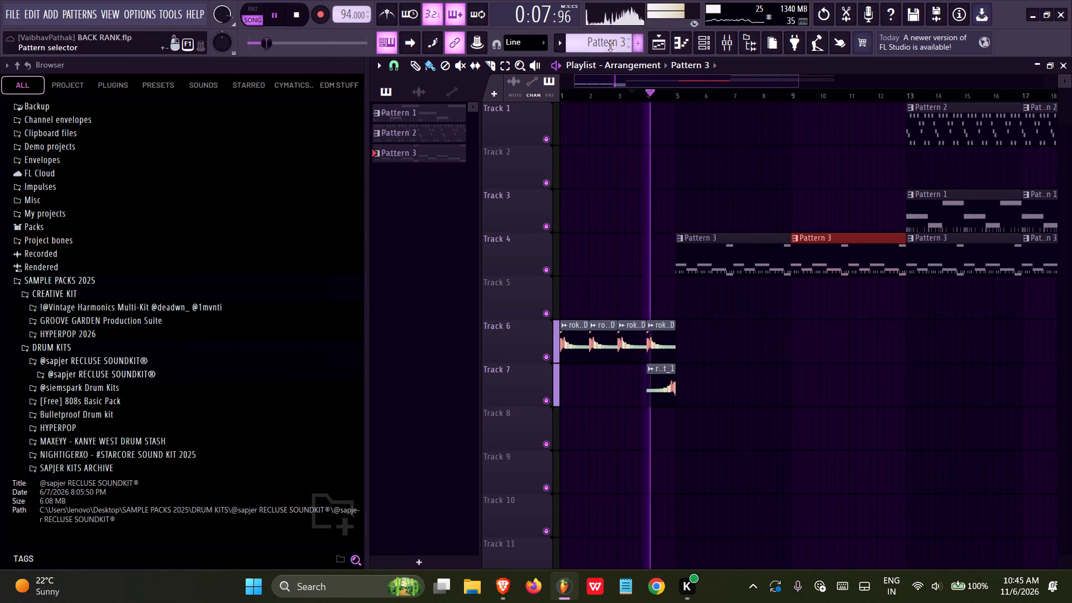
Switch to the empty Pattern 4, stop playback and add a new Serum instrument channel.
scroll(607, 46, up, 1)
click(705, 40)
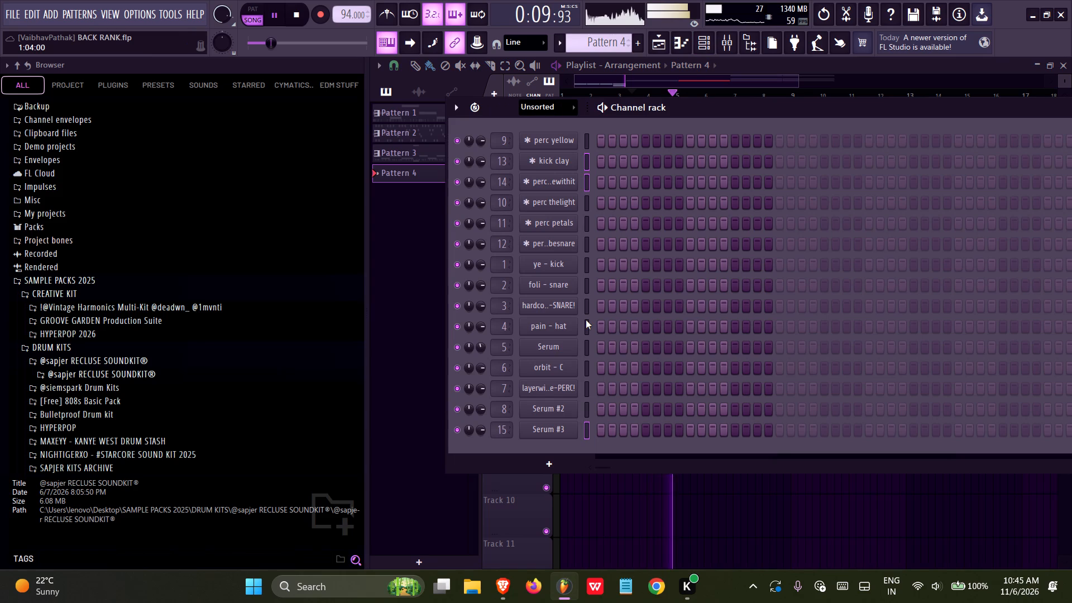
key(space)
click(557, 458)
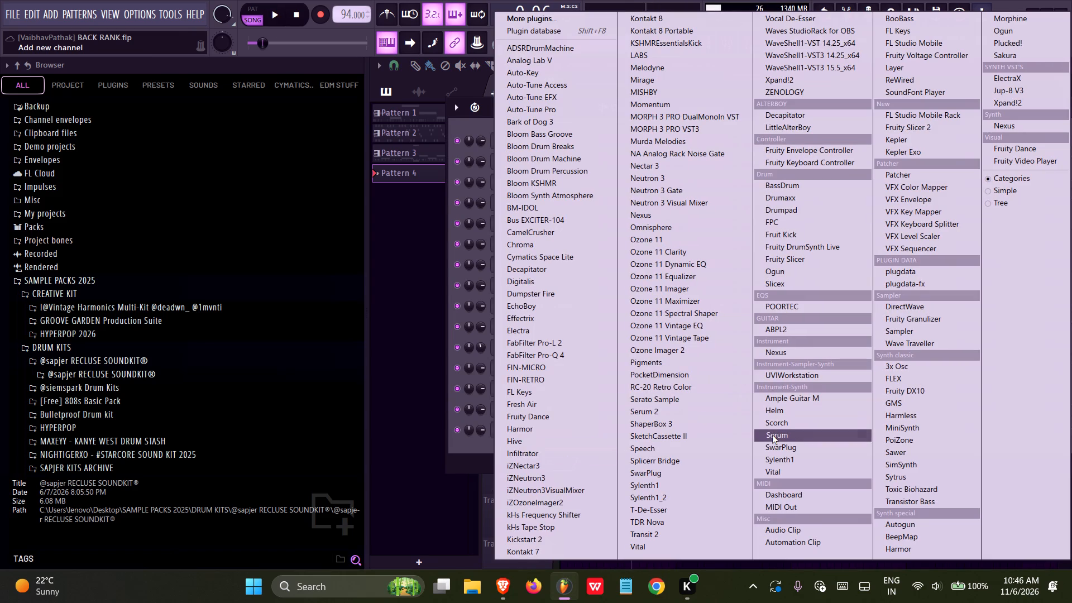
click(772, 435)
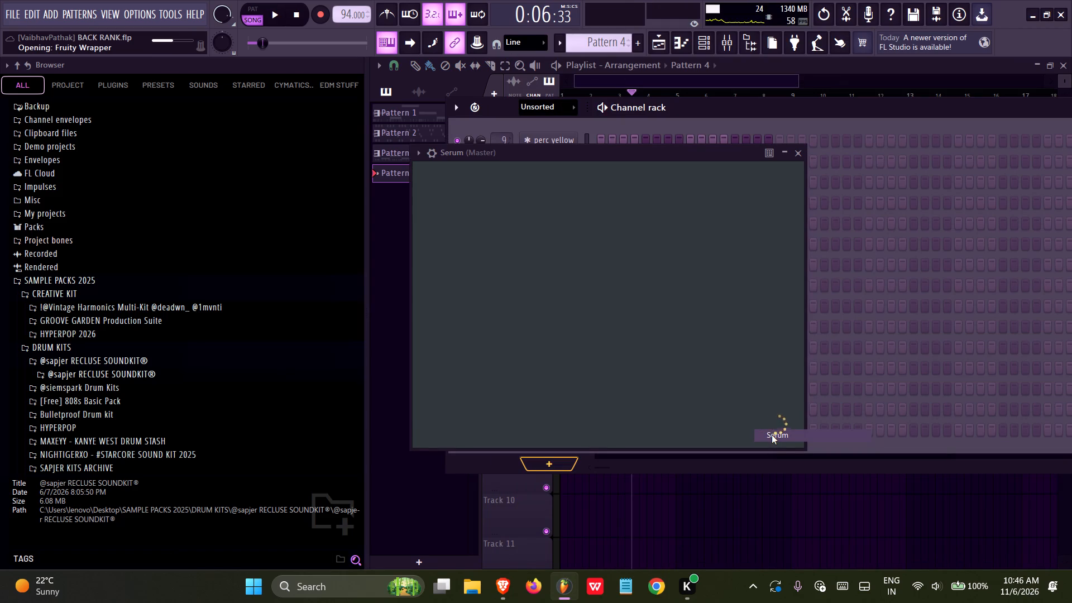
Load LD - TACHIBANAAAA from the ! ghoul x plankton - split bank in Serum #4 and audition it and the following lead presets on D#.
click(700, 166)
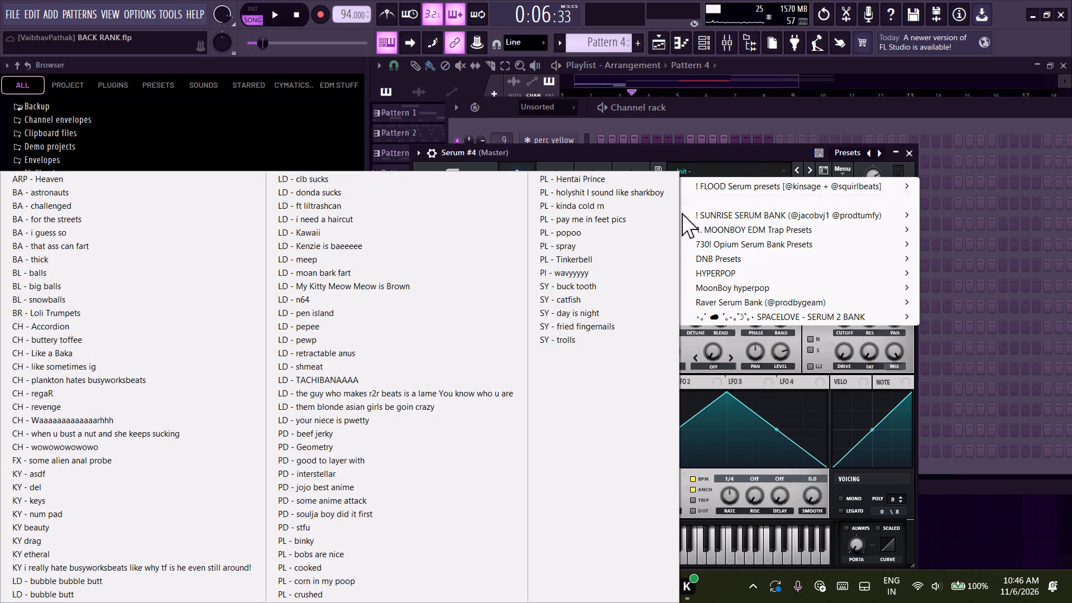
click(322, 380)
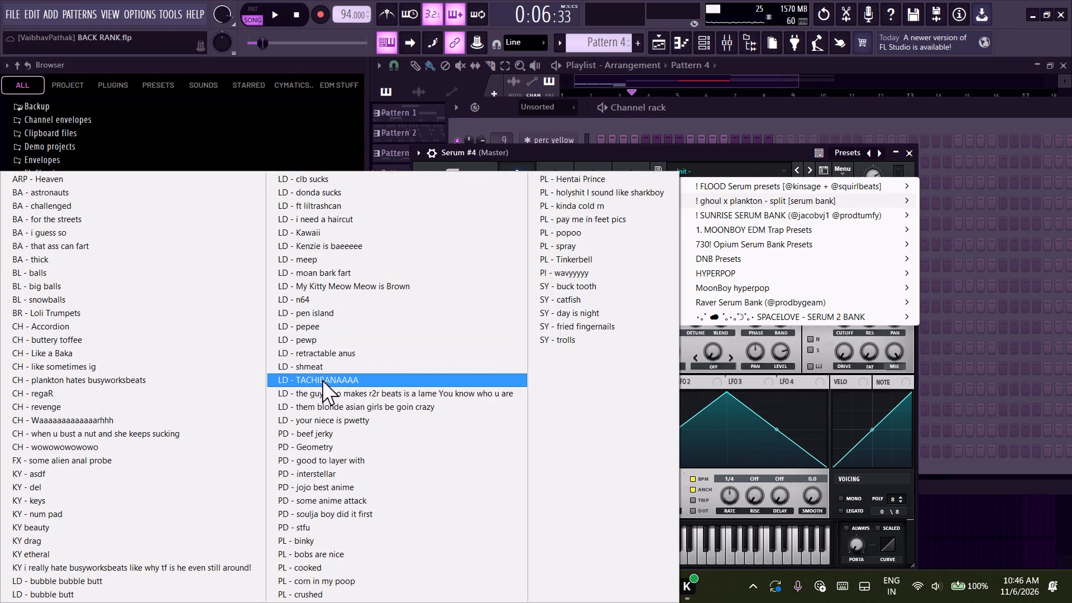
key(d)
key(d)
click(812, 169)
text(dd)
click(812, 169)
key(d)
key(d)
key(d)
key(d)
key(d)
key(d)
key(d)
key(d)
key(d)
key(d)
key(d)
key(d)
key(d)
key(d)
key(d)
key(d)
key(d)
key(d)
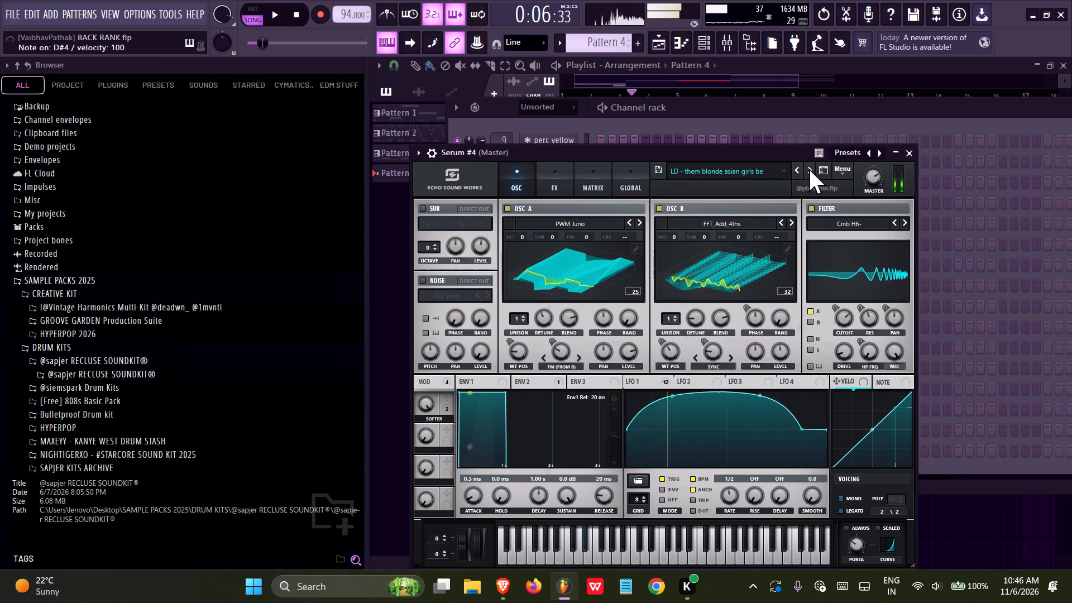
Continue auditioning the following Serum #4 presets, settle on PD - Geometry and close the synth.
click(810, 171)
text(dd)
click(810, 171)
key(d)
key(d)
click(810, 171)
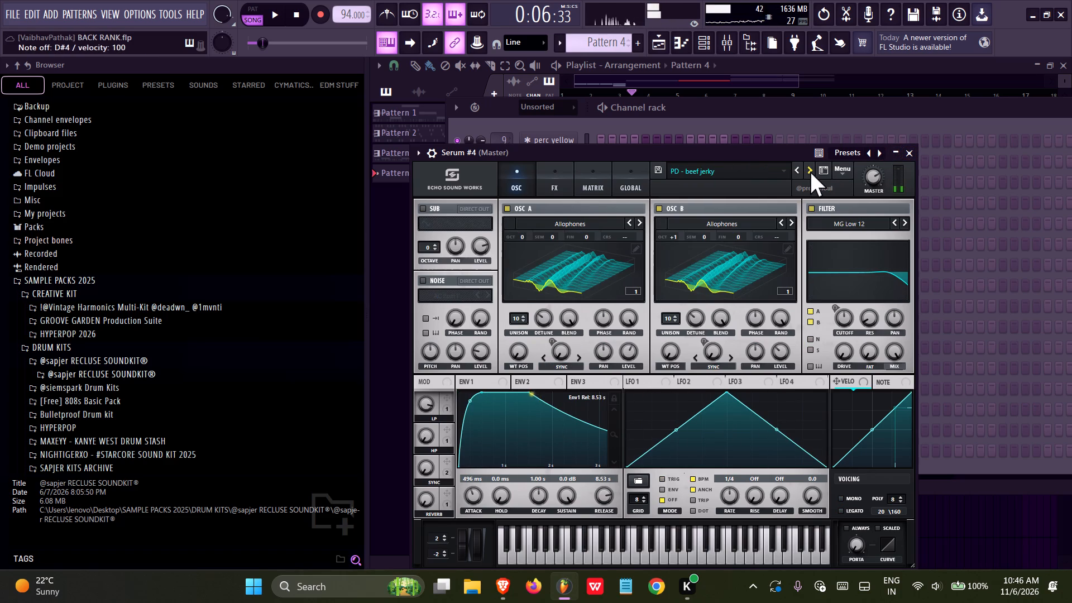
key(d)
key(d)
key(d)
key(d)
key(d)
key(d)
key(d)
key(d)
key(d)
key(d)
key(d)
key(d)
key(d)
key(d)
key(d)
click(915, 148)
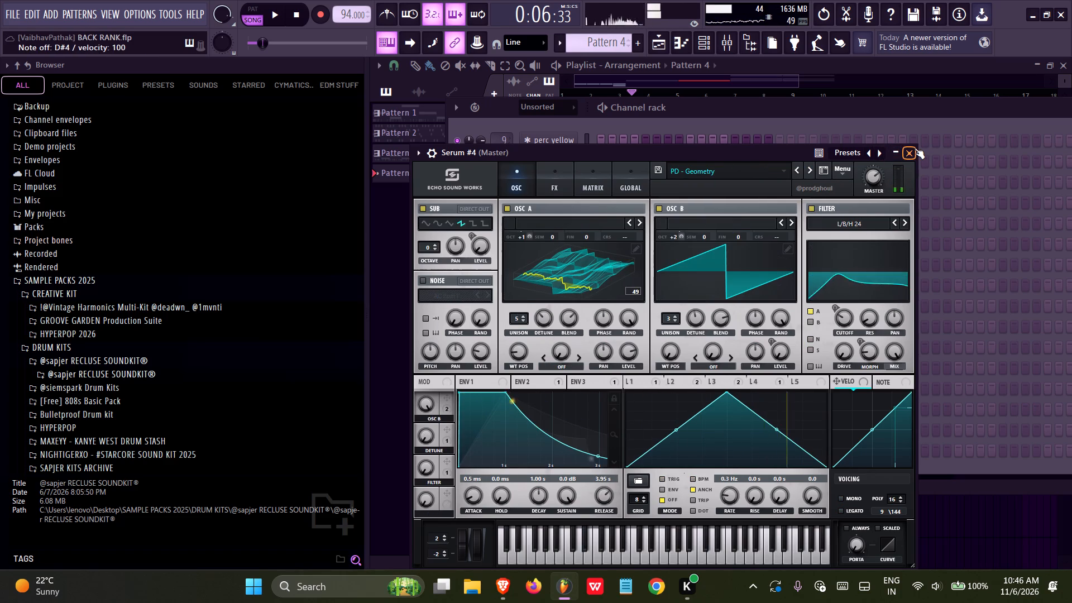
In Serum #4's piano roll, draw a one-bar D#4 note at bar 1 and audition it in pattern mode.
right_click(534, 453)
click(600, 376)
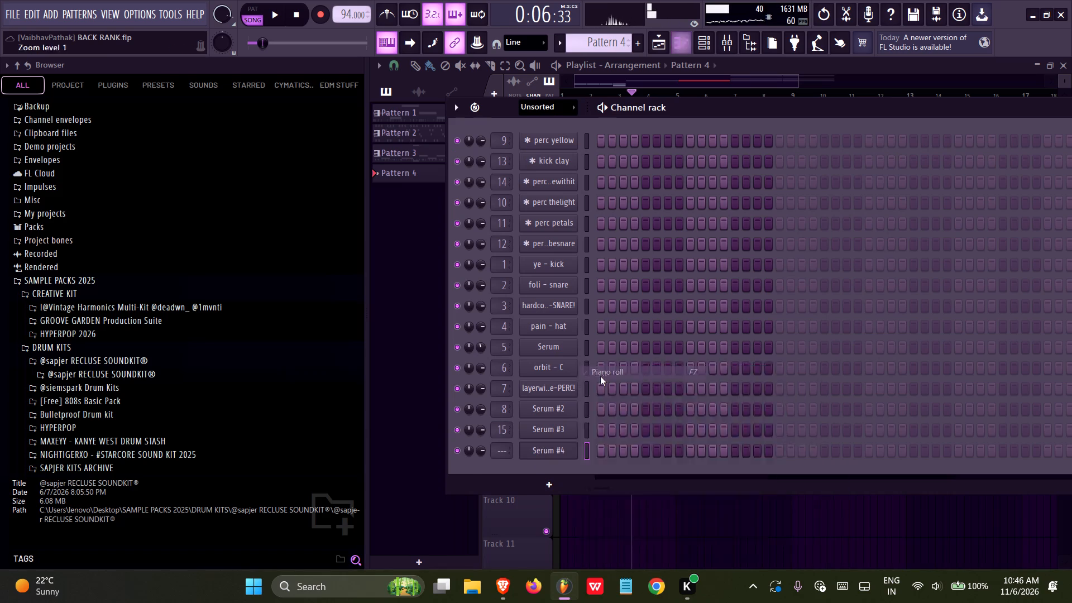
right_drag(728, 93, 359, 95)
drag(458, 290, 337, 441)
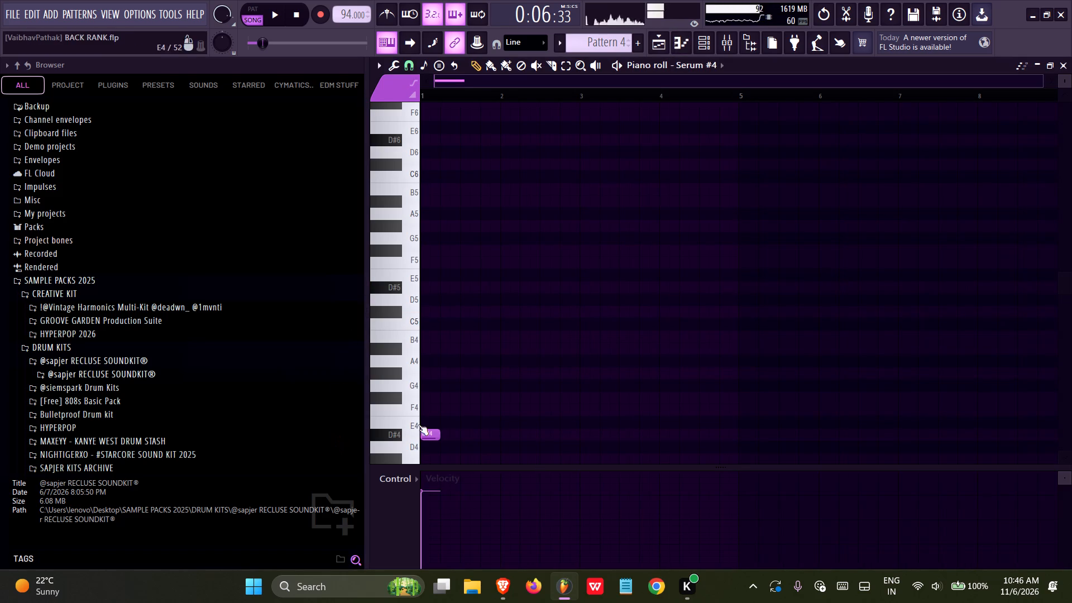
drag(437, 437, 506, 441)
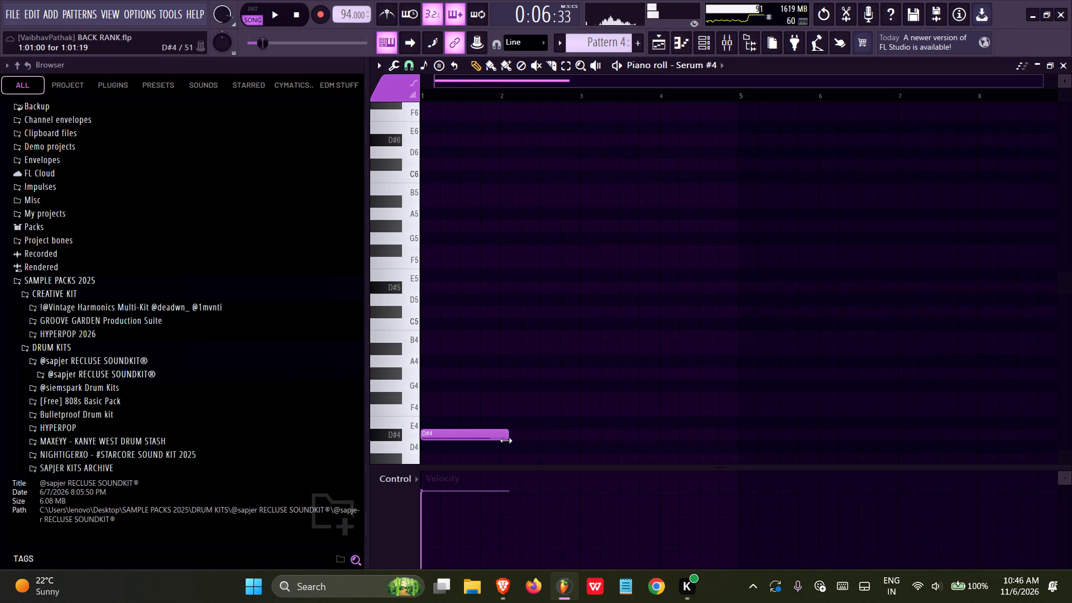
drag(506, 441, 492, 435)
ctrl+scroll(496, 438, up, 9)
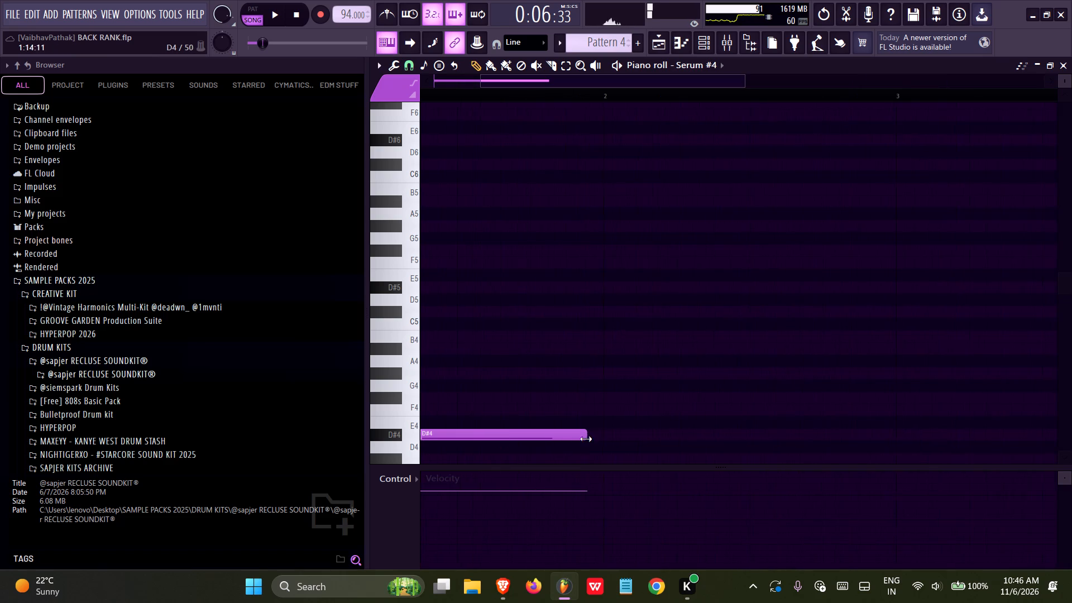
drag(585, 436, 601, 439)
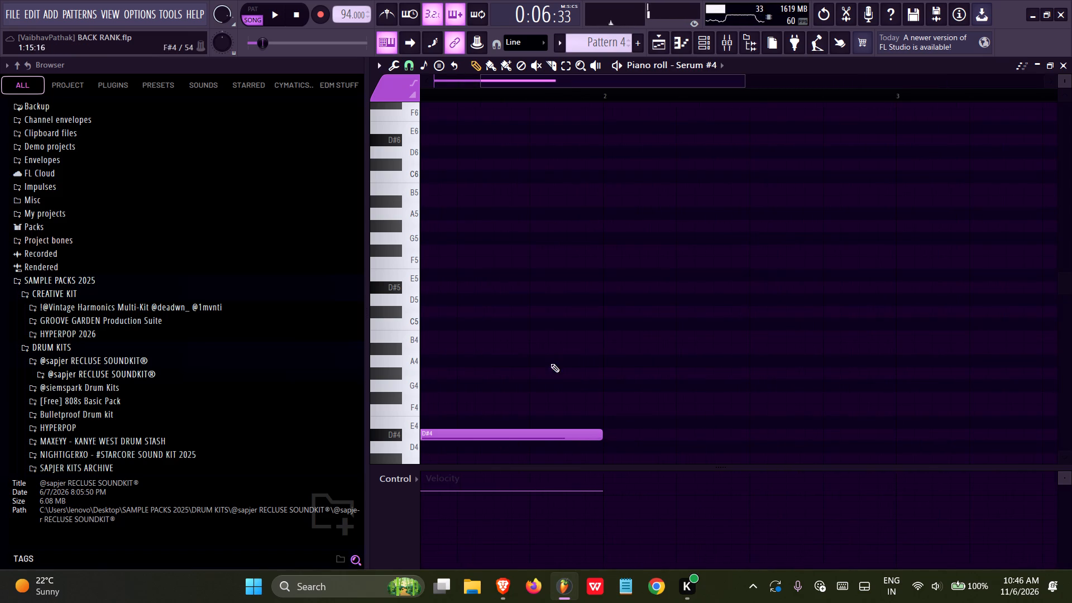
click(255, 11)
click(272, 18)
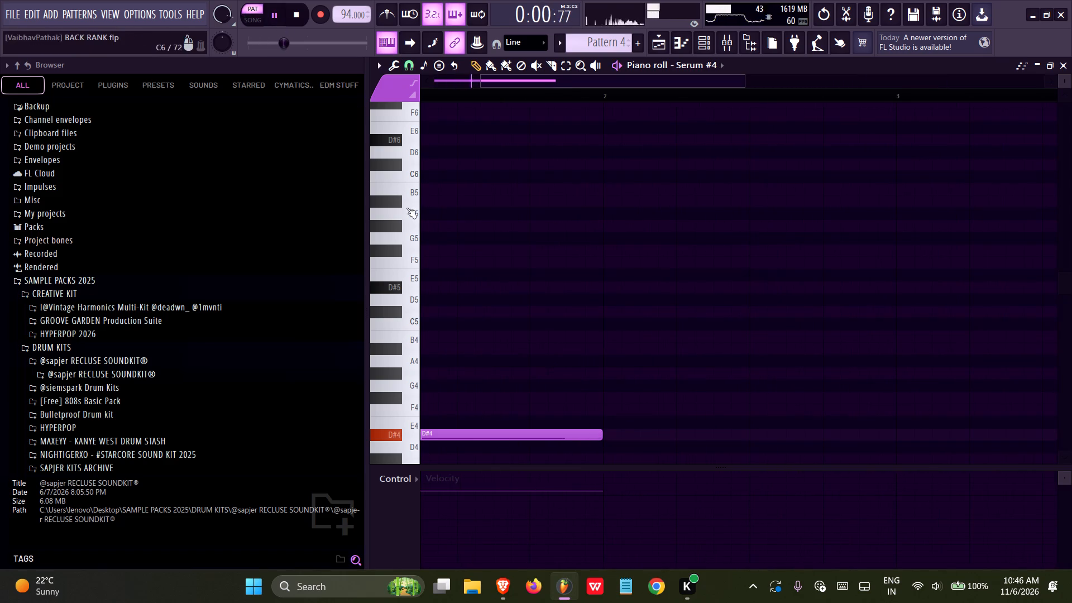
key(space)
Stack one-bar D#5, F#5 and B5 notes above the D#4 at bar 1 to form a chord.
drag(434, 291, 217, 286)
drag(426, 249, 359, 248)
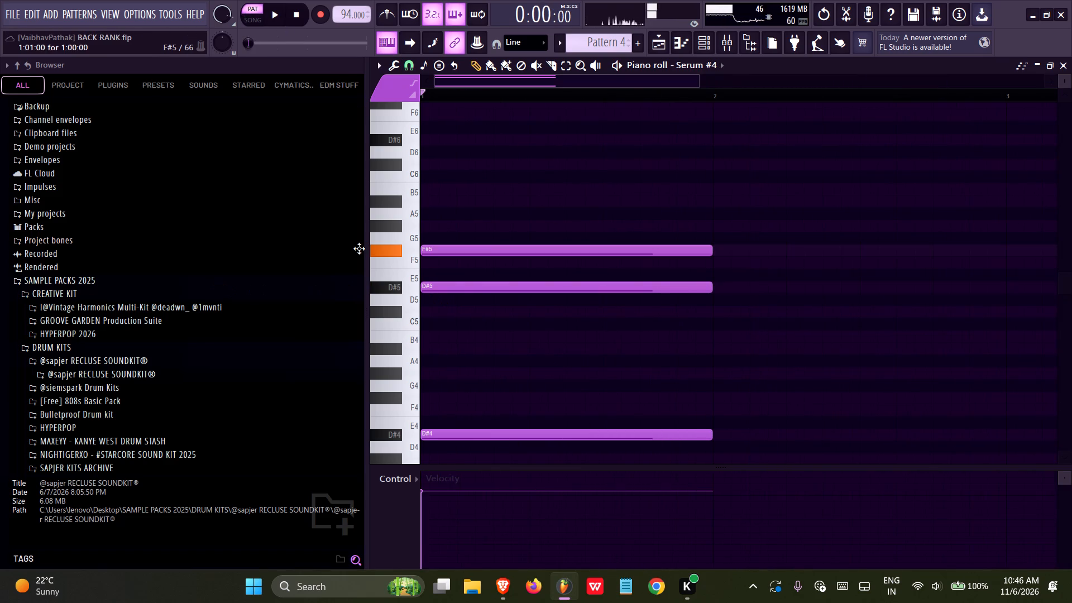
drag(359, 248, 358, 248)
drag(430, 188, 365, 185)
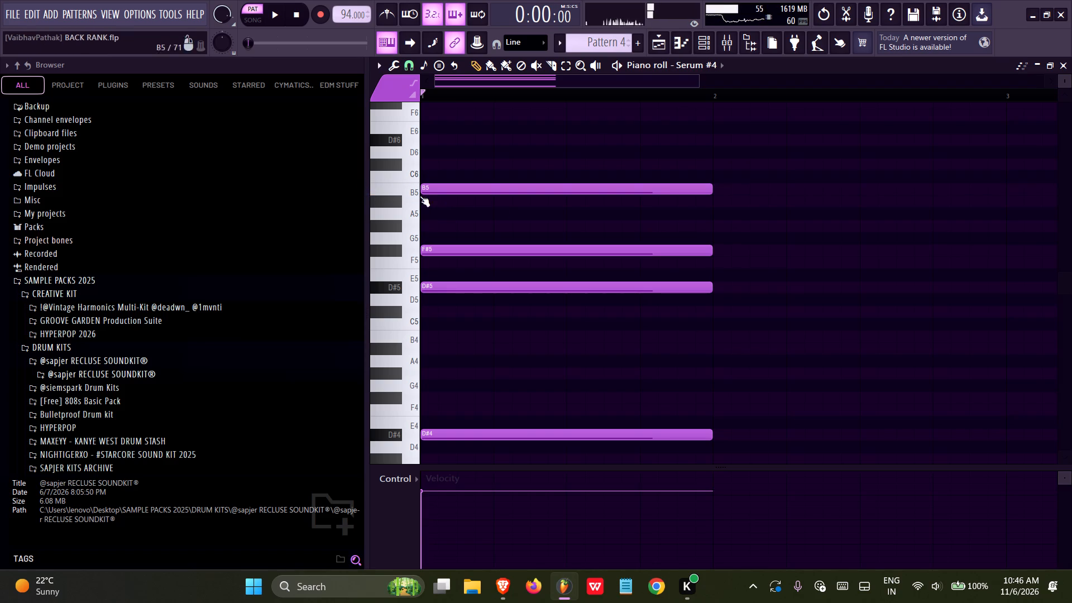
Select all four chord notes and lengthen them to two bars, ending at bar 3.
ctrl+drag(602, 144, 612, 382)
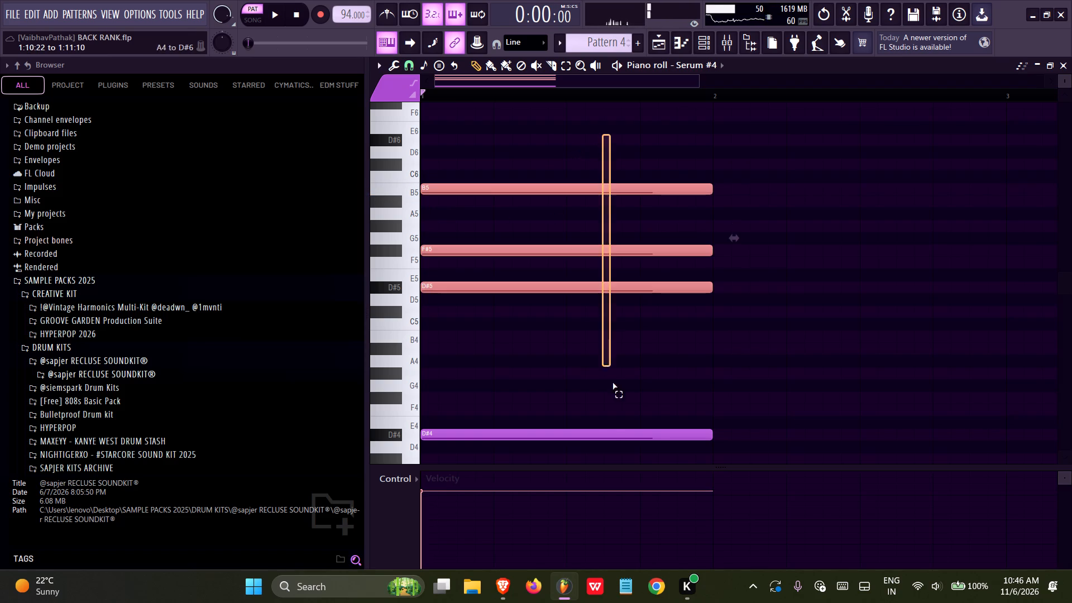
ctrl+drag(612, 382, 607, 429)
ctrl+scroll(590, 310, down, 5)
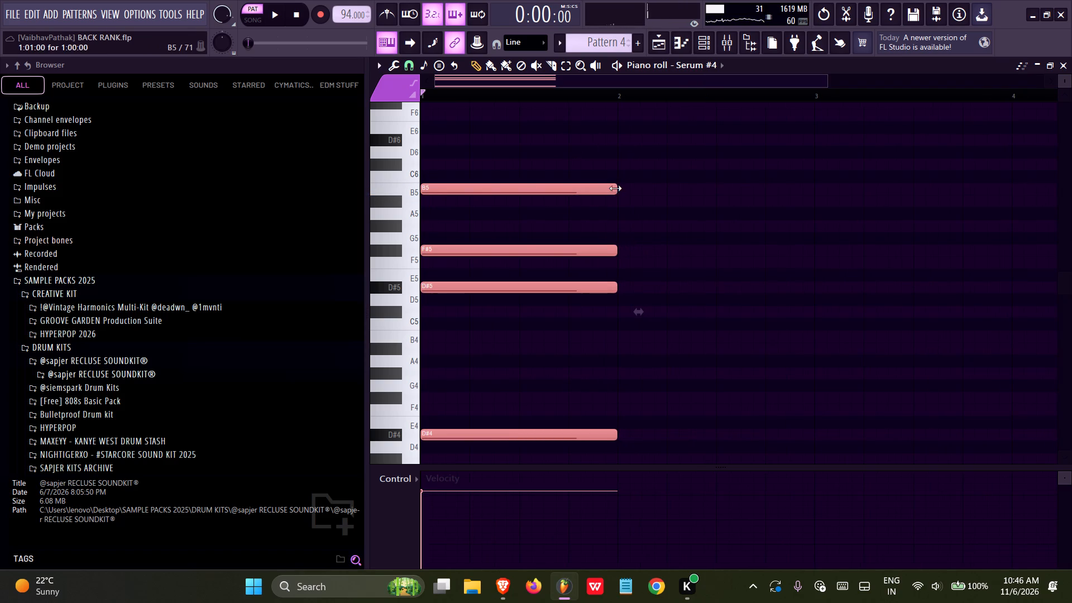
drag(615, 188, 813, 198)
ctrl+scroll(815, 198, up, 8)
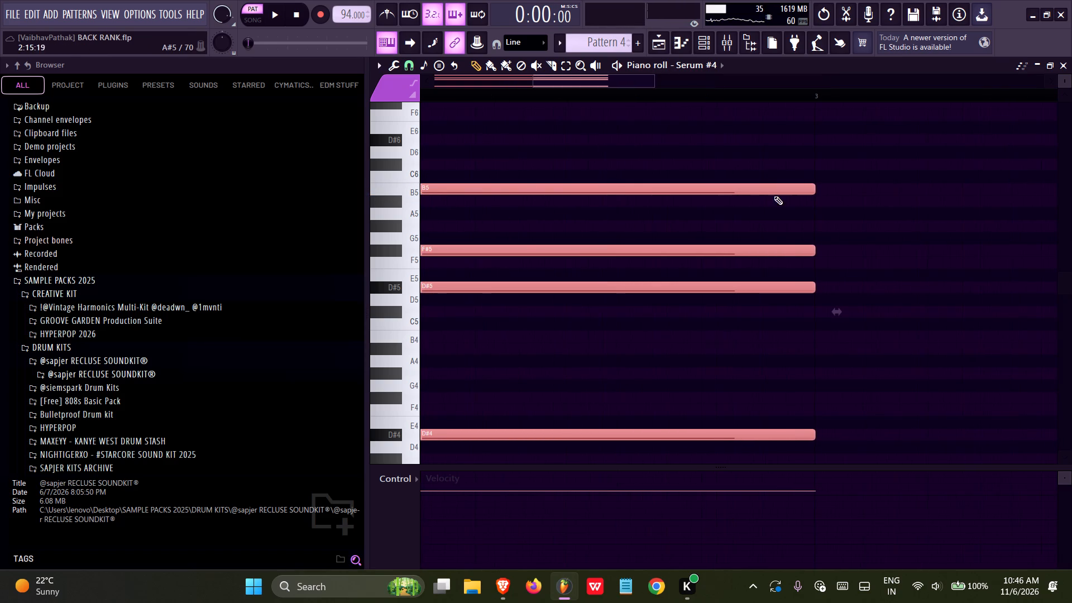
Duplicate the chord at bar 3 and transpose the copy up seven semitones to A#4, A#5, C#6 and F#6.
ctrl+scroll(625, 200, down, 13)
key(ctrl+b)
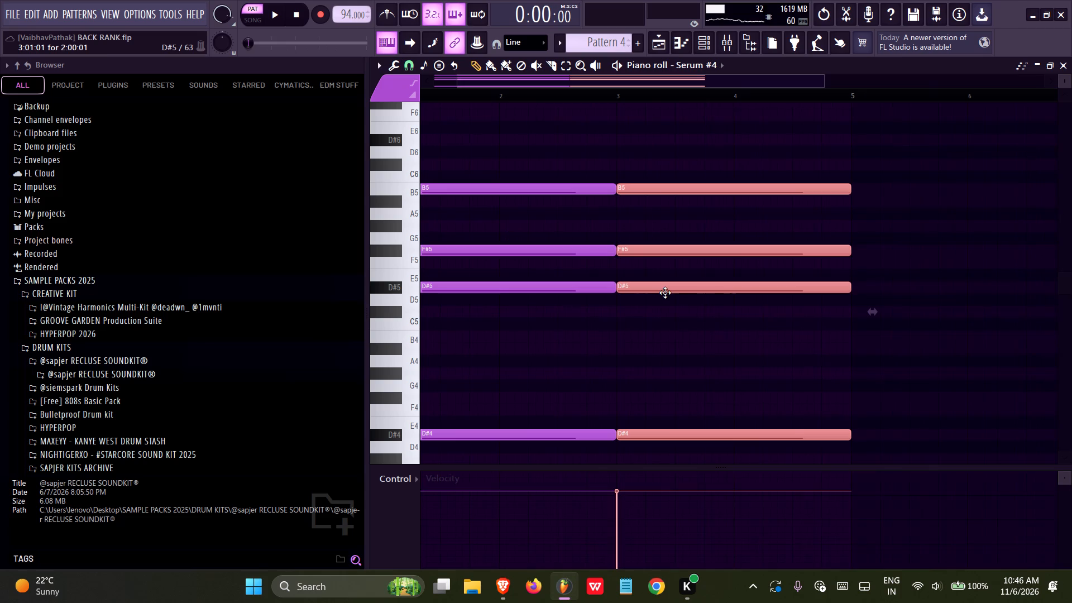
key(shift+Up)
key(shift+Up)
key(shift+Up)
key(shift+Up)
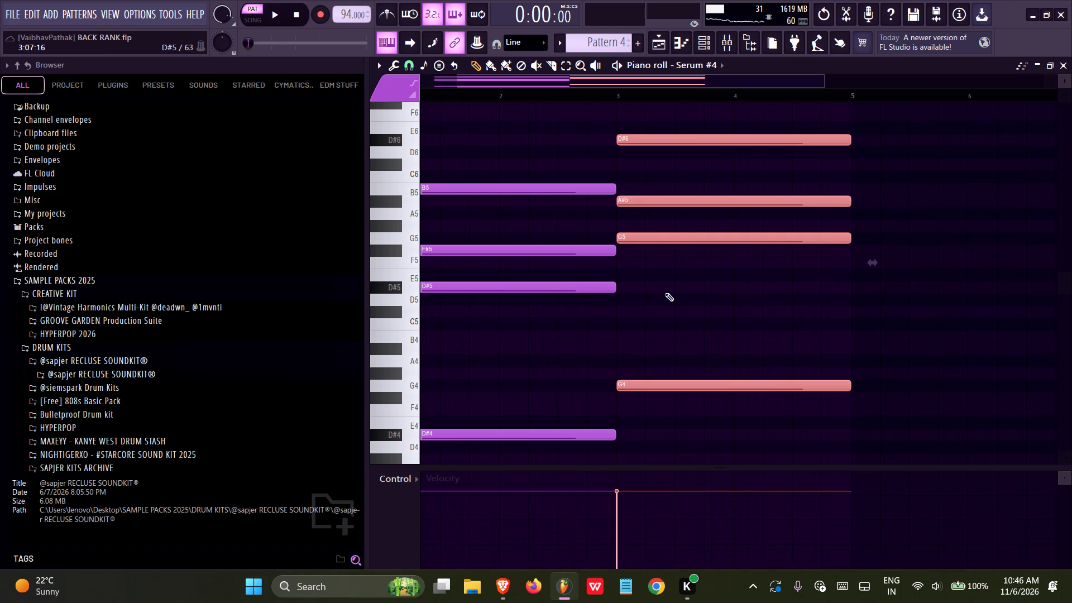
key(shift+Up)
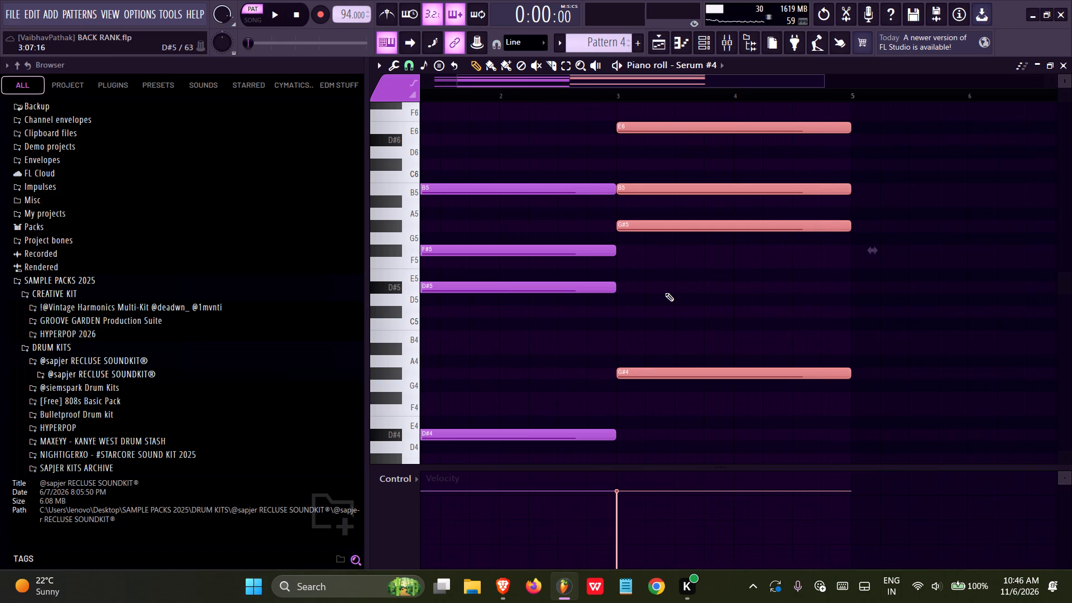
ctrl+scroll(669, 298, down, 6)
right_click(572, 158)
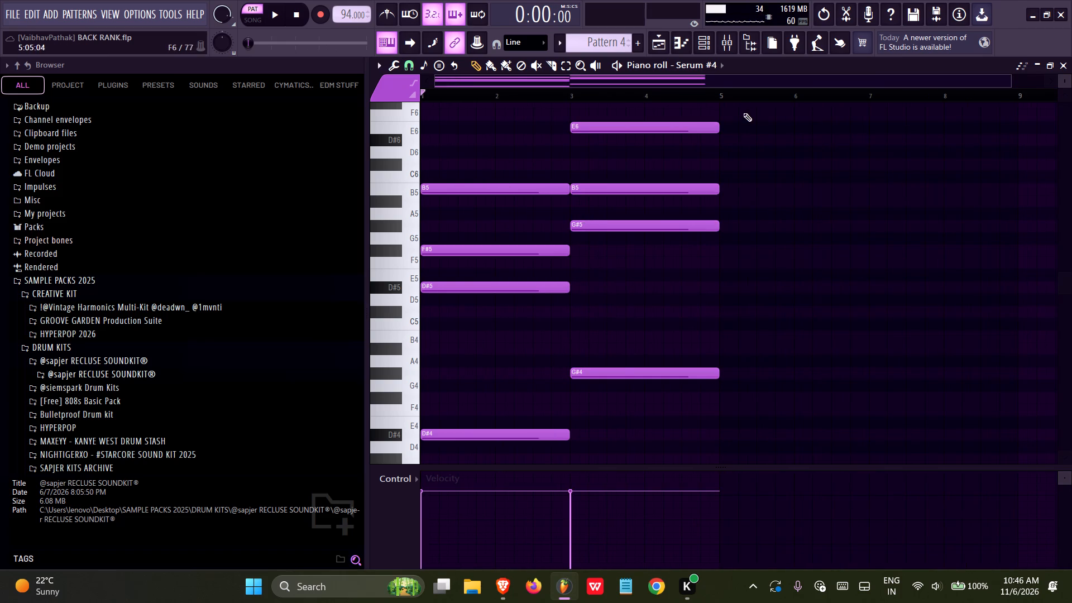
ctrl+drag(743, 104, 619, 381)
key(shift+Up)
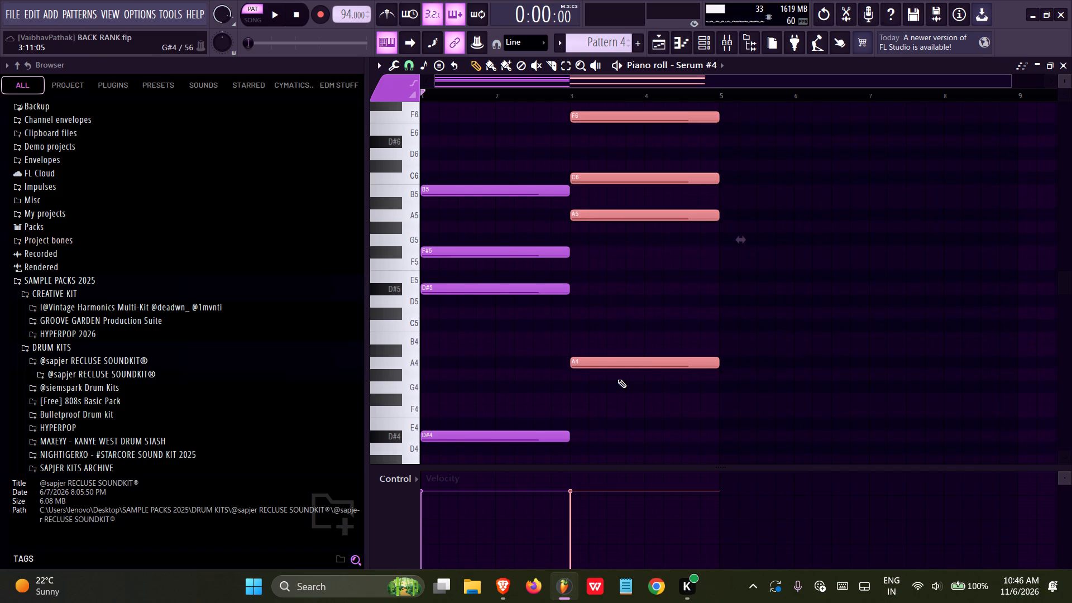
key(shift+Up)
right_click(597, 299)
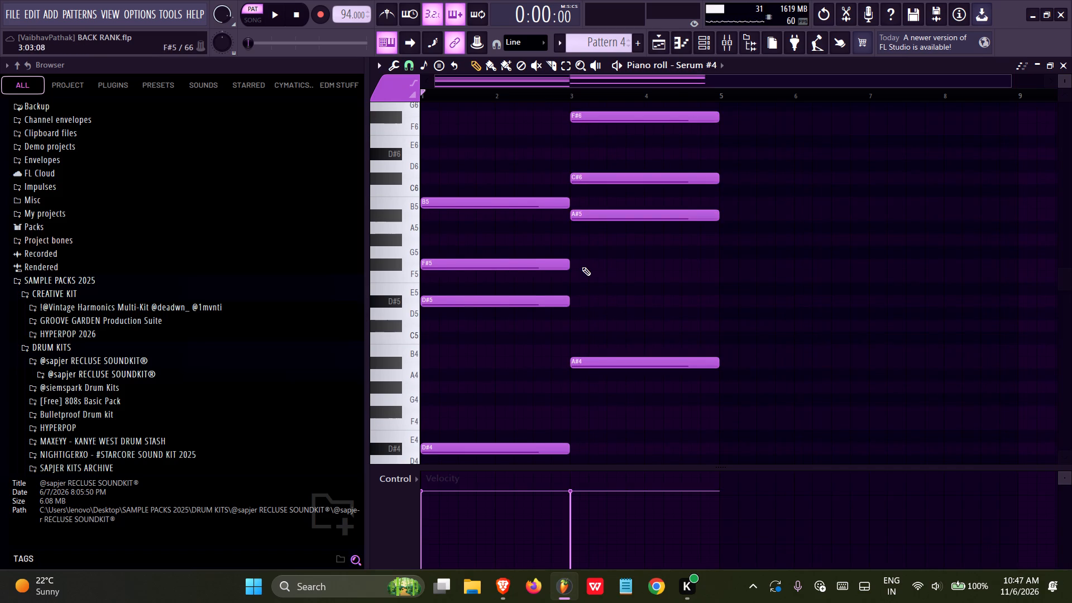
Add a two-bar D#6 note on top of the first chord and play the pattern.
middle_drag(626, 286, 802, 317)
drag(438, 181, 329, 180)
key(space)
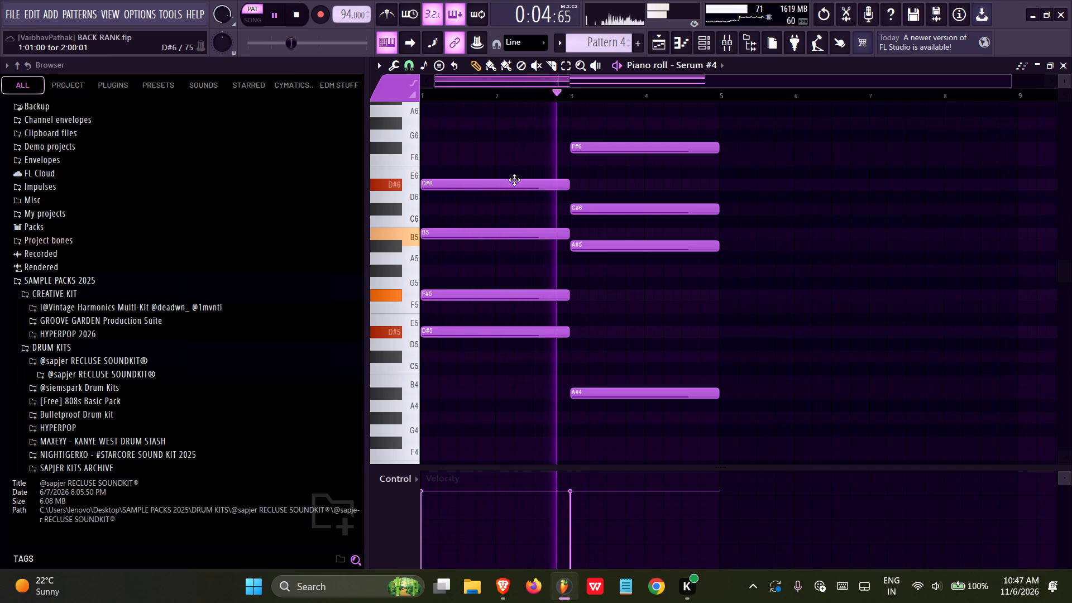
Stop playback, return to the playlist arrangement and save the project.
click(706, 44)
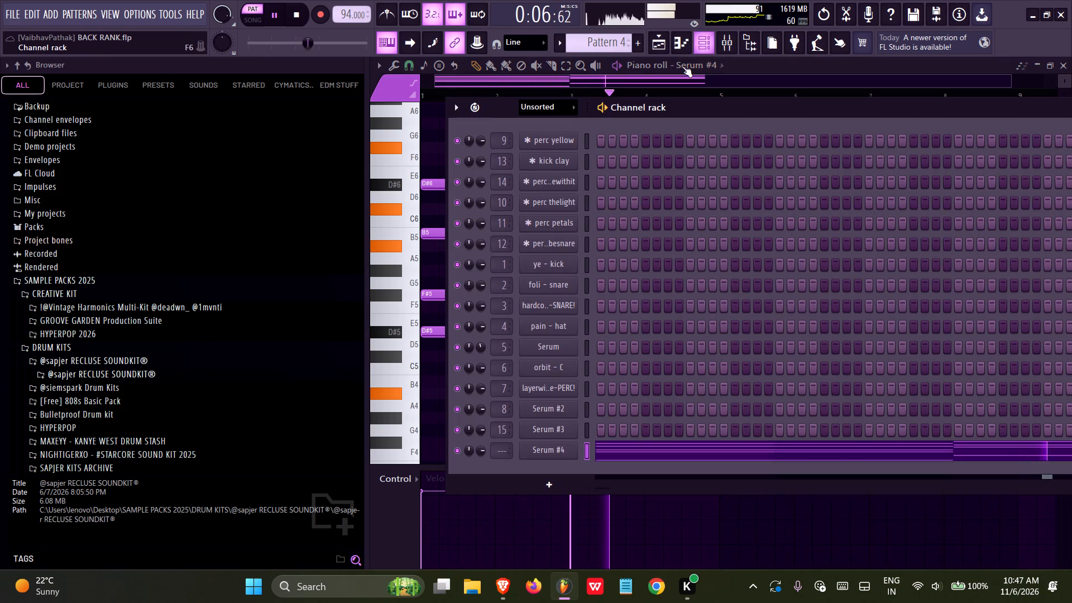
key(ctrl+s)
right_click(442, 132)
key(space)
key(ctrl+s)
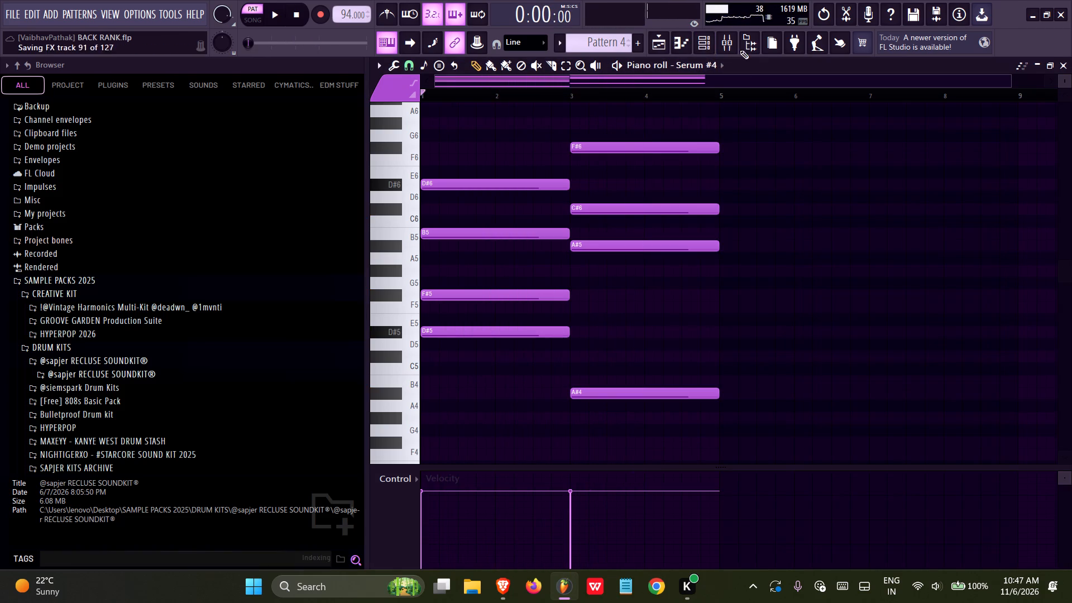
click(661, 45)
ctrl+scroll(721, 208, down, 6)
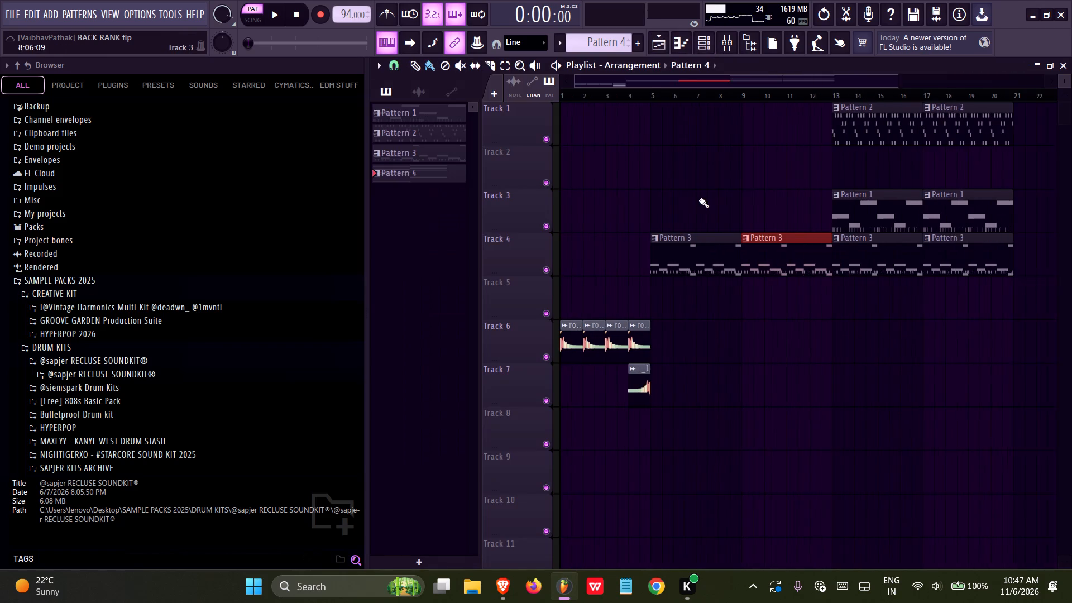
key(ctrl+s)
Rename Pattern 3 as DRUM A from its clip on Track 4.
right_click(693, 181)
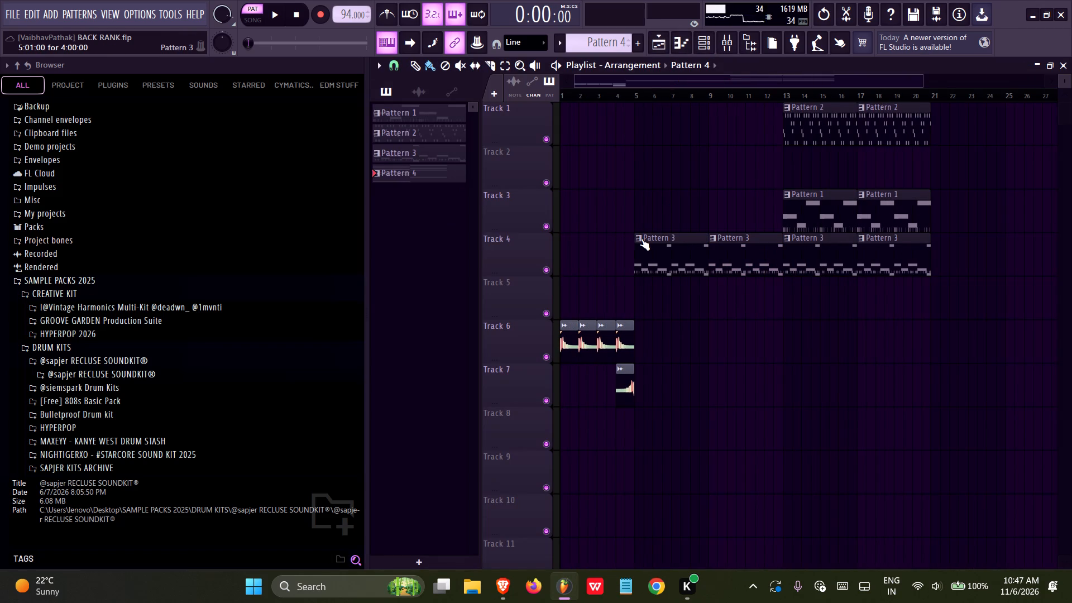
click(641, 238)
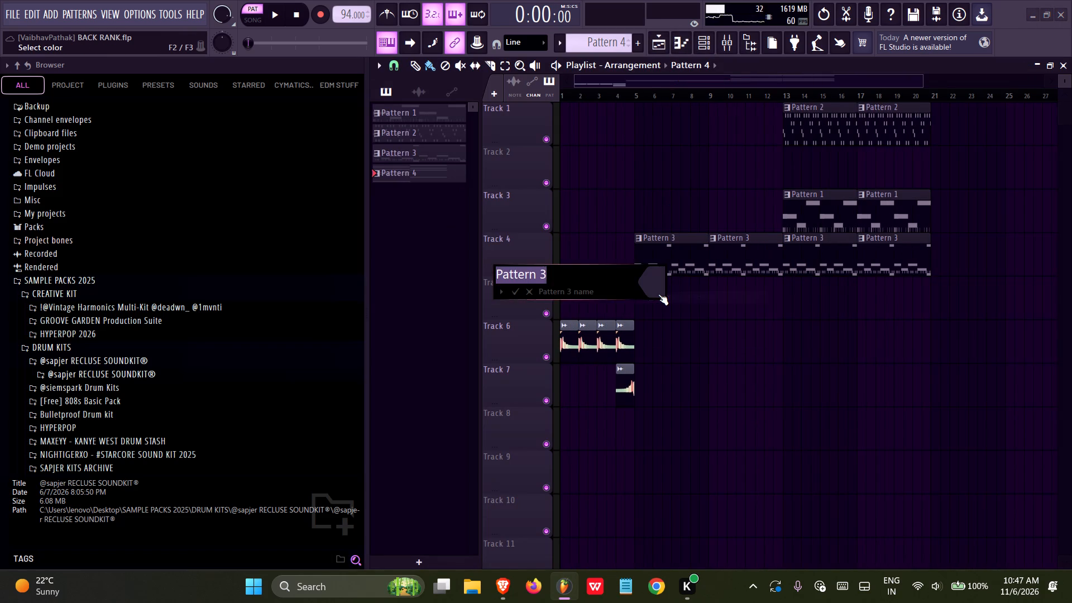
text(DRUM A)
key(Return)
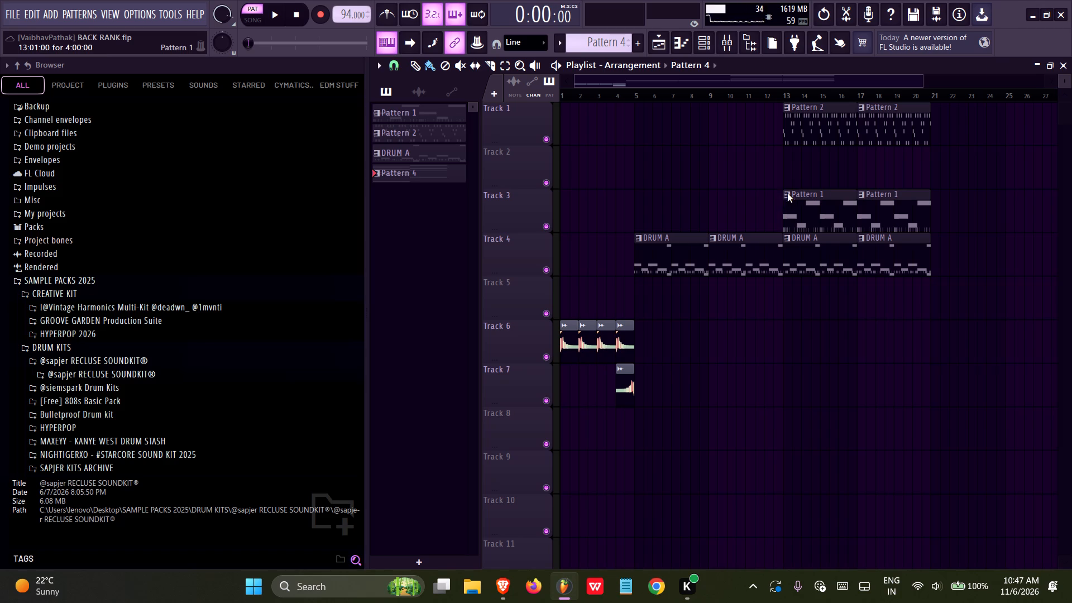
Rename Pattern 1 as DRUM B from its clip on Track 3.
click(787, 193)
click(803, 258)
text(DRUM B)
key(Return)
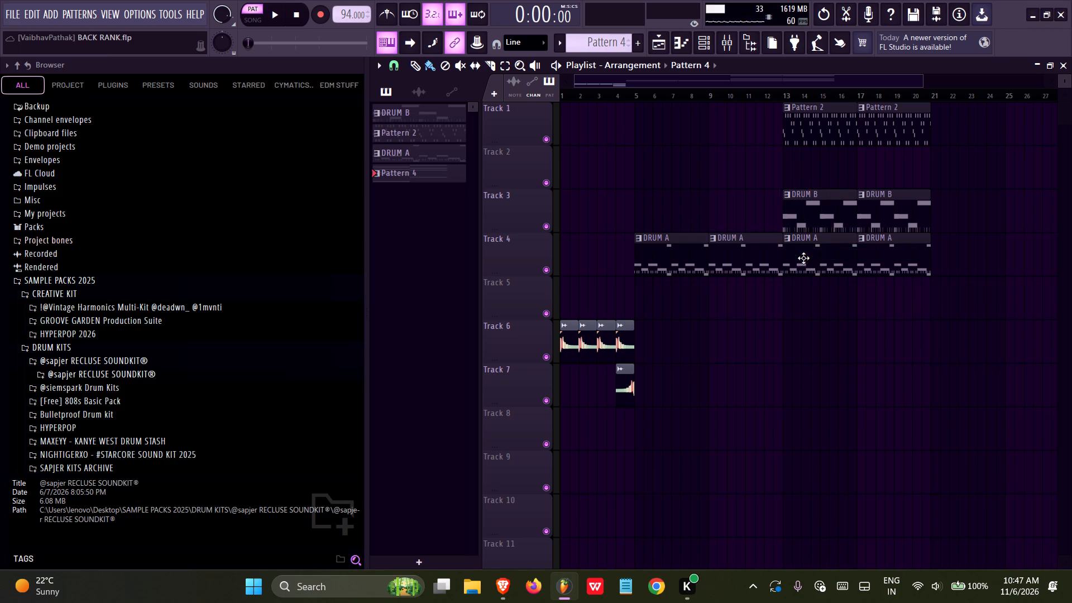
Delete the DRUM A clips at bars 13 and 17 on Track 4 and start playback of Pattern 4.
right_click(830, 253)
right_click(887, 253)
key(space)
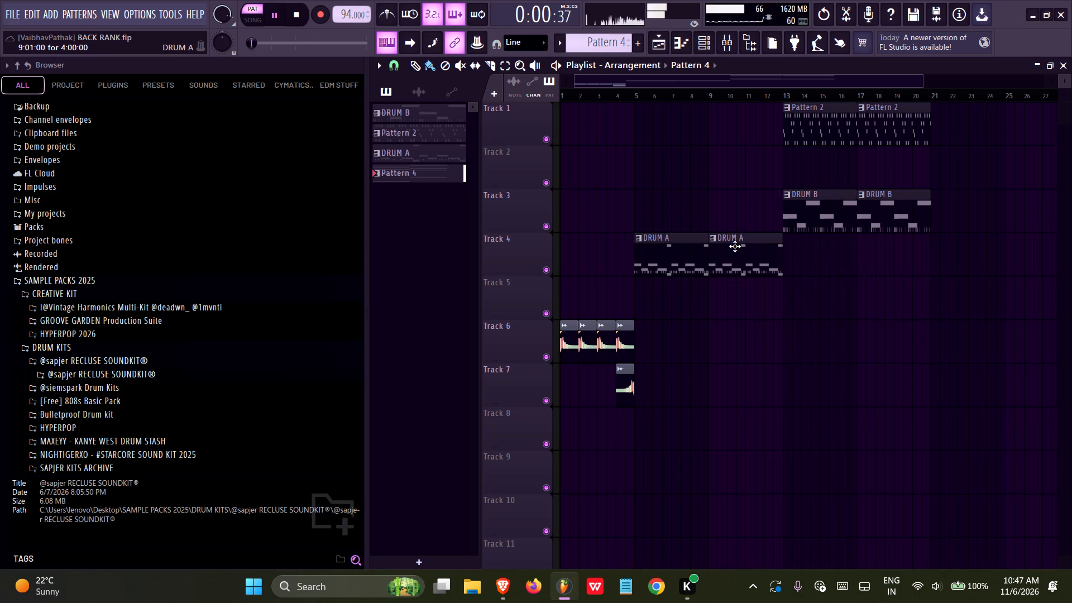
Stop playback and place a Pattern 4 clip at bar 1 on Track 2.
key(space)
key(space)
key(space)
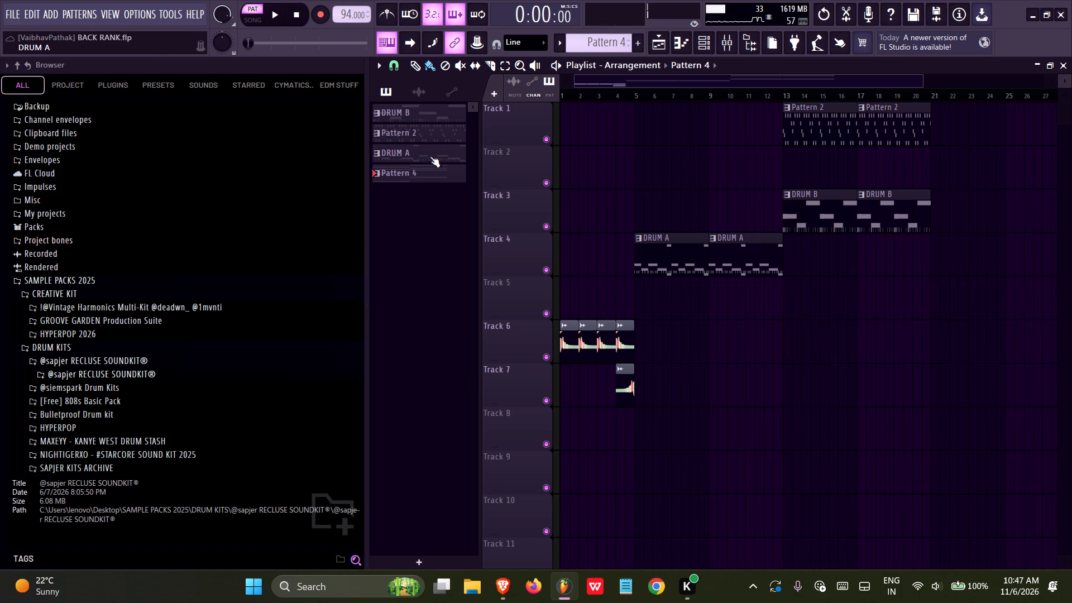
drag(420, 168, 601, 188)
drag(618, 175, 504, 175)
In Pattern 4's Serum #4 notes, extend the four notes of the last chord to end at bar 5.
double_click(592, 170)
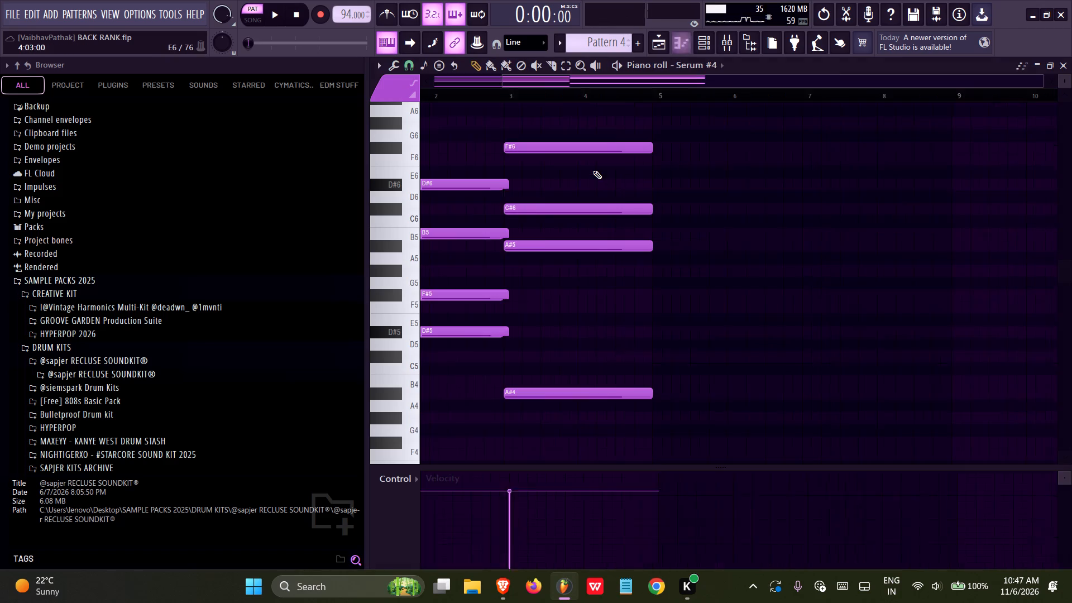
ctrl+scroll(636, 204, up, 11)
ctrl+drag(677, 121, 565, 398)
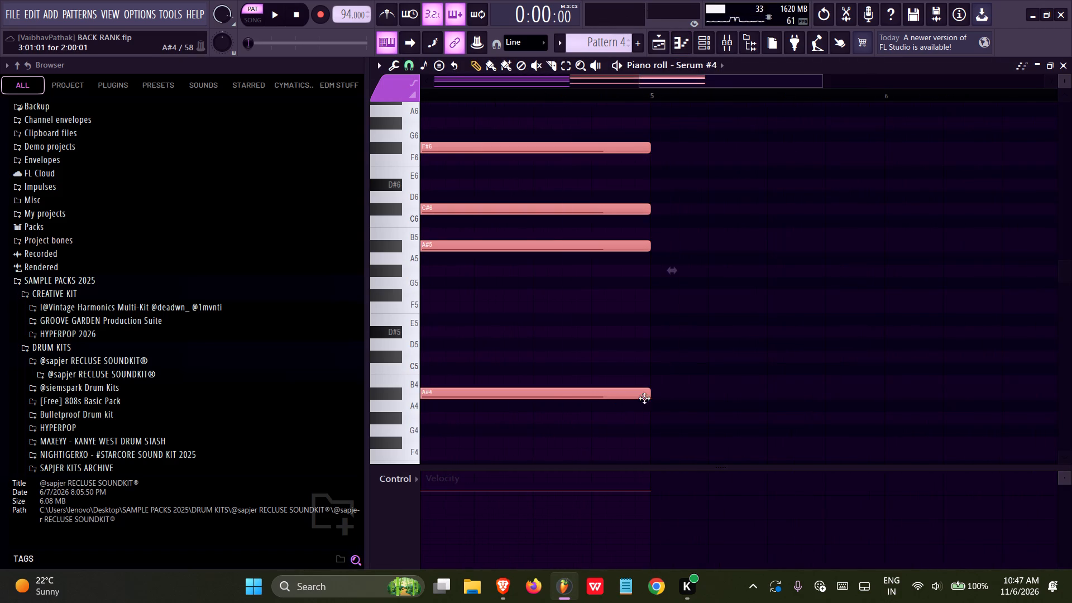
click(650, 395)
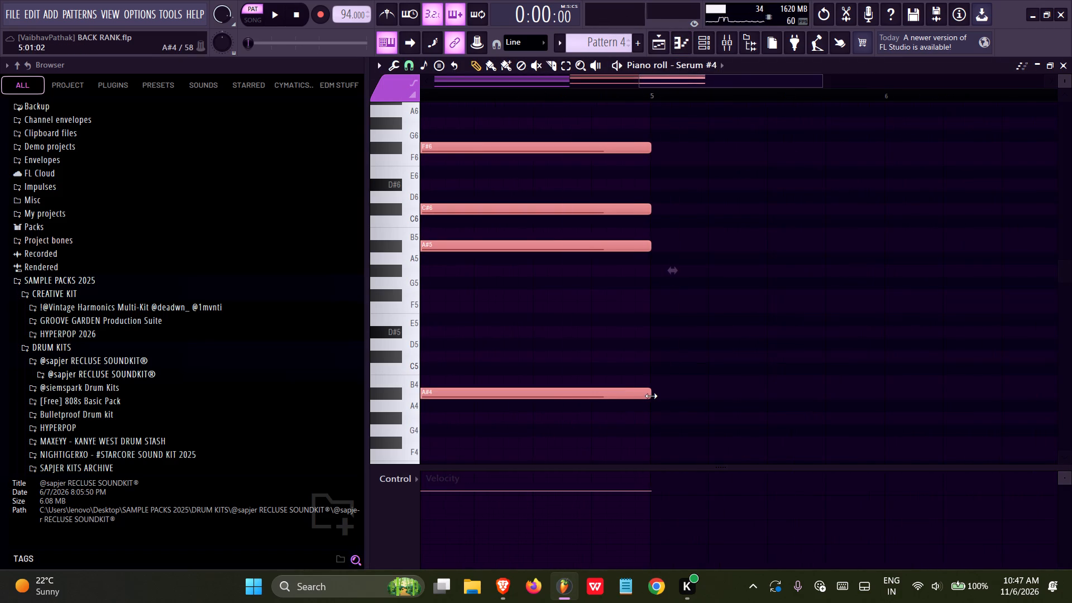
Consolidate Track 2 to a 16-bit WAV audio clip and delete the leftover muted Pattern 4 clip on Track 3.
click(657, 41)
right_click(501, 173)
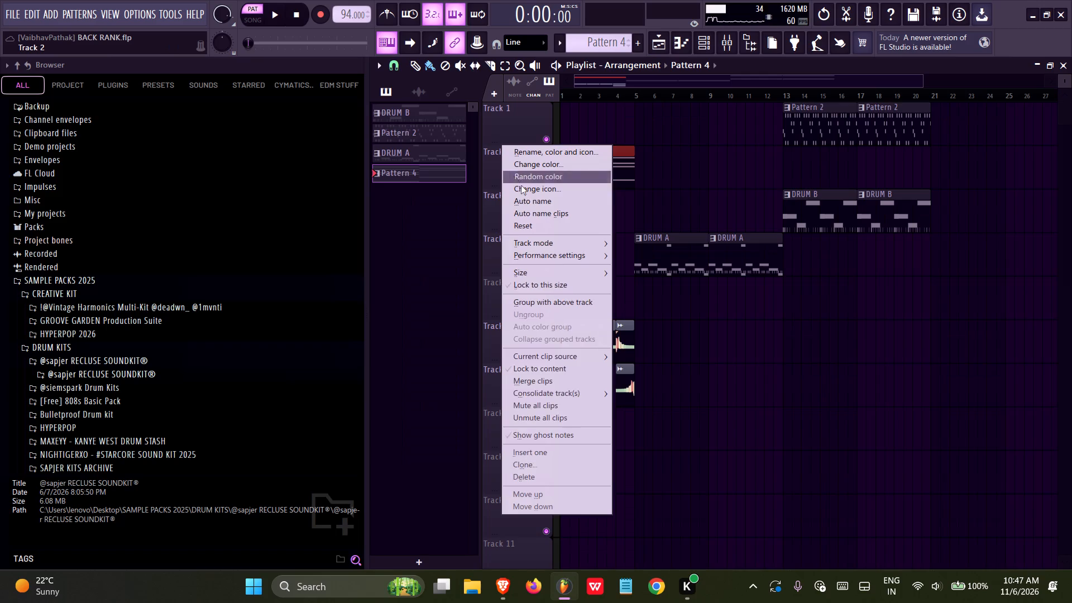
click(551, 396)
click(623, 405)
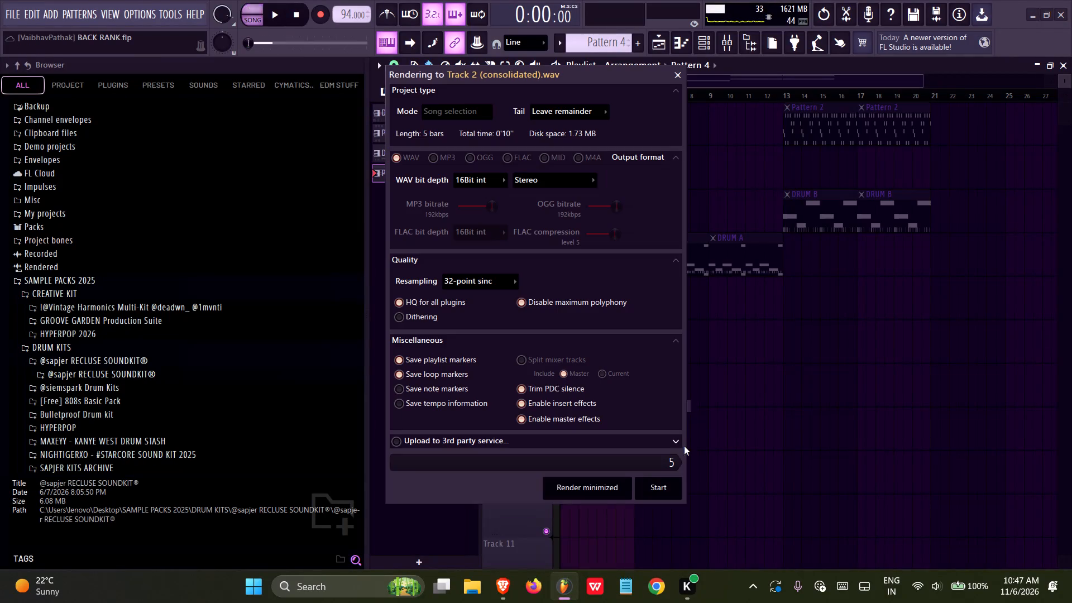
click(665, 481)
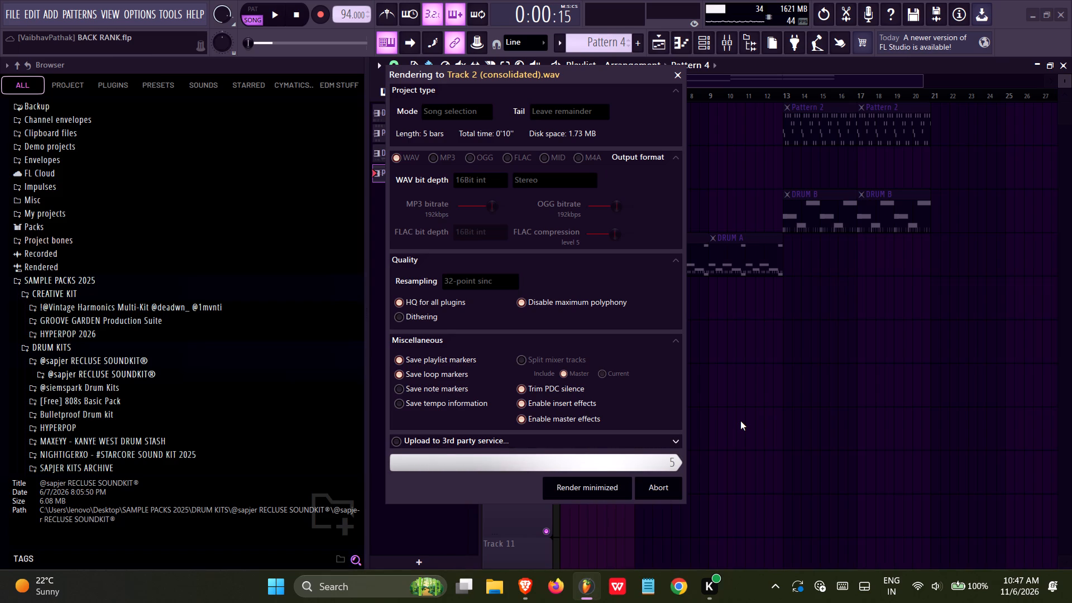
right_click(672, 515)
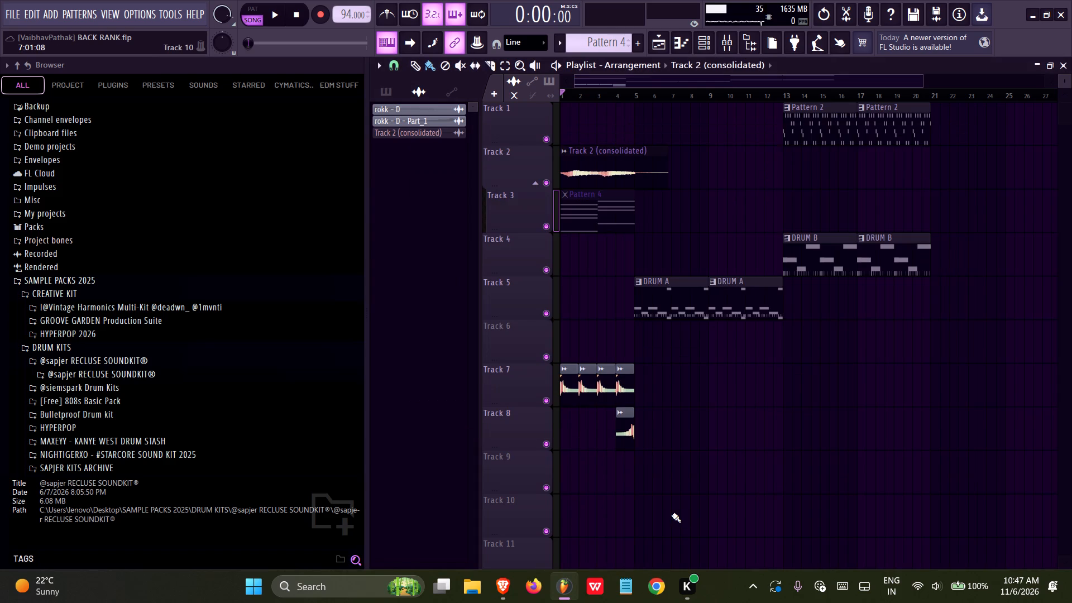
right_click(582, 210)
Trim the end of the Track 2 (consolidated) clip back to bar 5 during playback.
key(space)
ctrl+scroll(605, 207, up, 16)
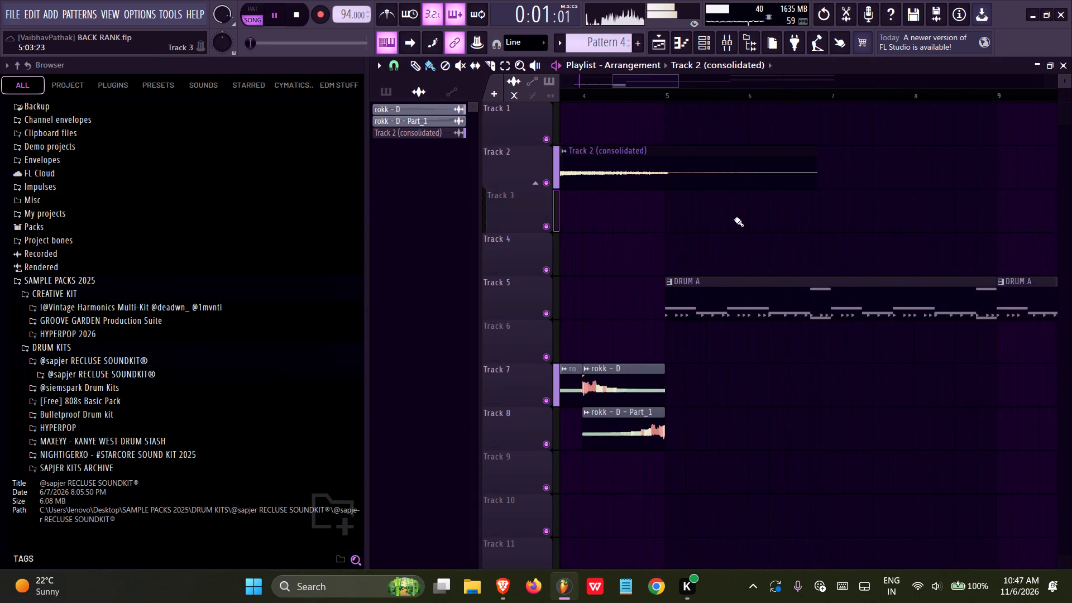
drag(839, 150, 668, 159)
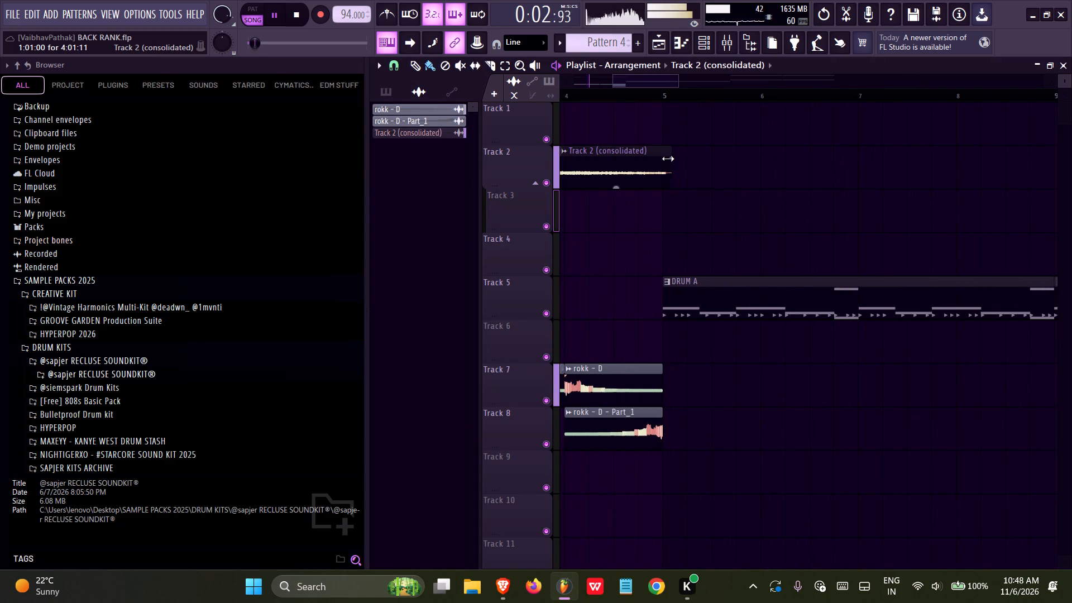
drag(668, 159, 659, 154)
ctrl+scroll(660, 160, up, 20)
ctrl+scroll(660, 160, up, 3)
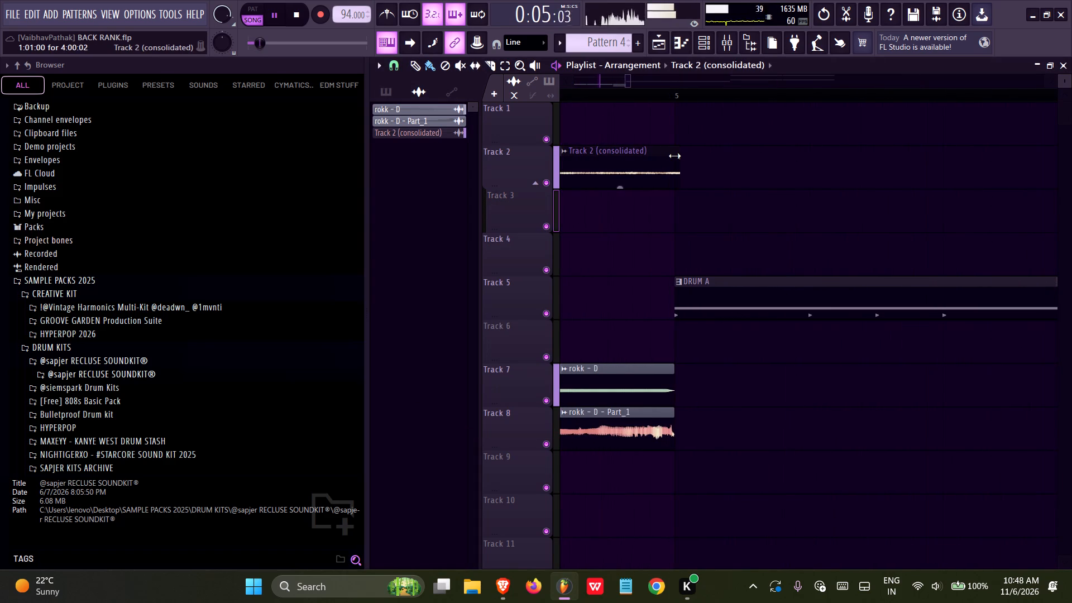
drag(674, 154, 669, 152)
ctrl+click(661, 157)
ctrl+scroll(694, 224, down, 9)
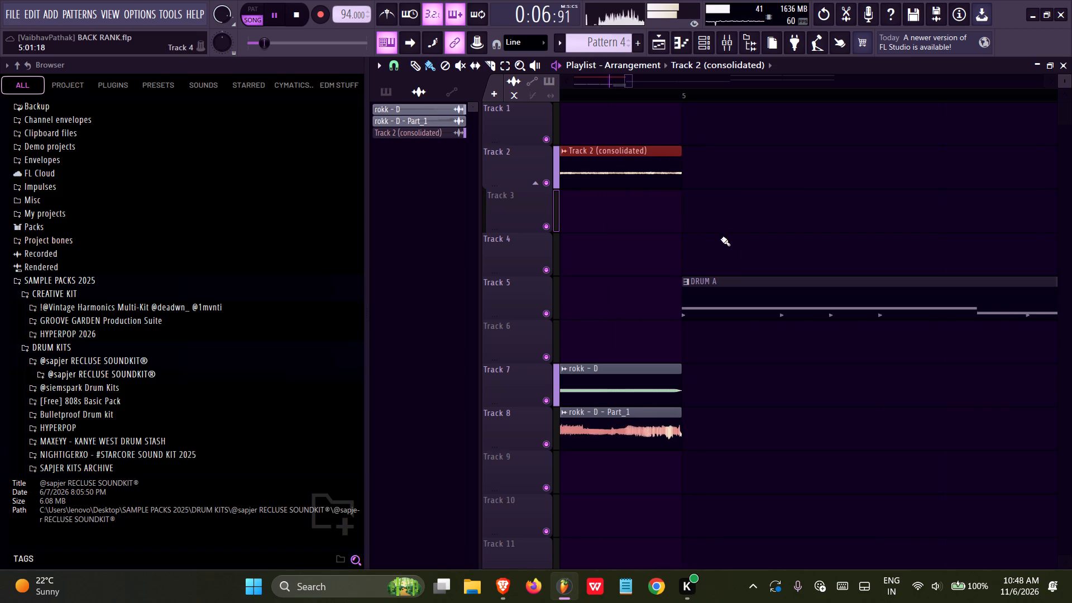
Stop playback and make the trimmed Track 2 (consolidated) clip unique as a sample.
key(space)
click(563, 152)
click(676, 175)
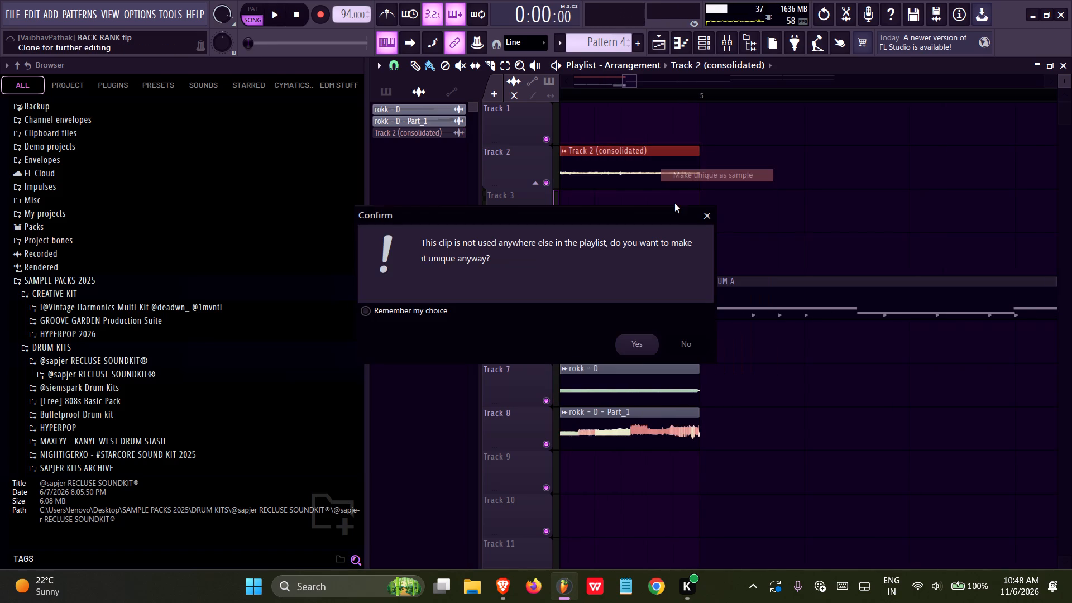
click(644, 331)
click(641, 342)
click(616, 176)
Duplicate the unique consolidated clip to bar 5 on Track 2, delete its original at bar 1 and start playback.
ctrl+scroll(620, 183, down, 9)
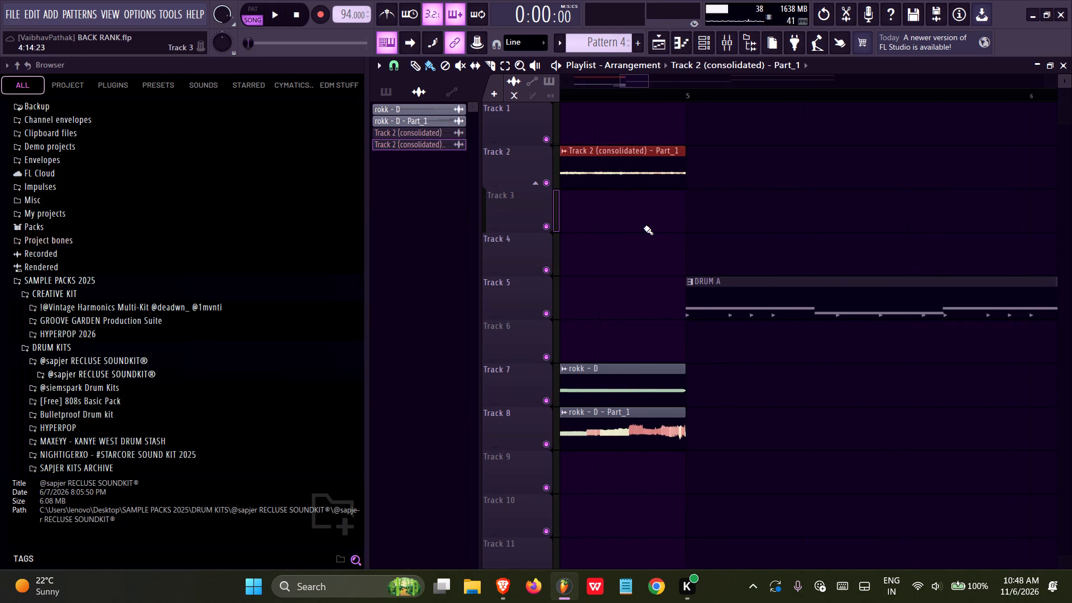
ctrl+scroll(644, 227, down, 8)
key(ctrl+b)
right_click(639, 159)
key(space)
ctrl+scroll(620, 175, down, 11)
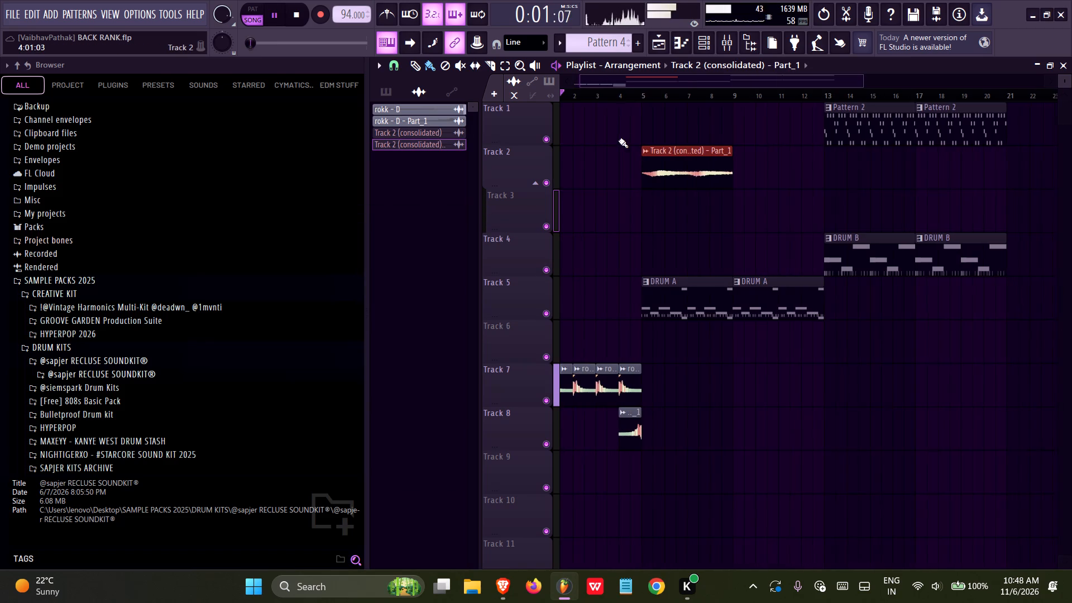
Play from bar 4 and delete the rokk - D clip at bar 4 on Track 7.
click(618, 97)
ctrl+scroll(620, 250, up, 5)
right_drag(634, 313, 638, 372)
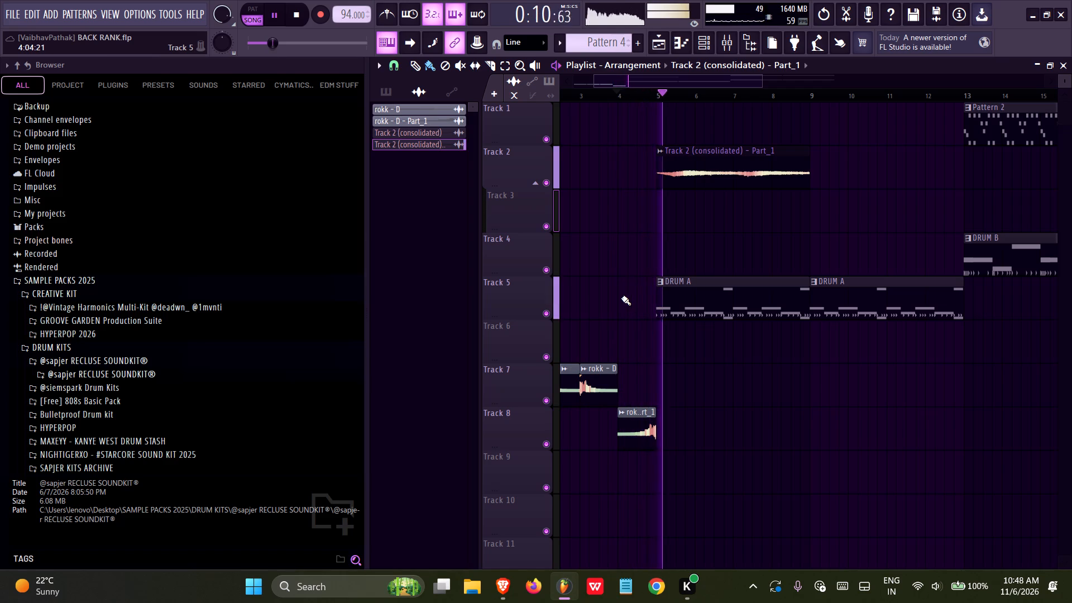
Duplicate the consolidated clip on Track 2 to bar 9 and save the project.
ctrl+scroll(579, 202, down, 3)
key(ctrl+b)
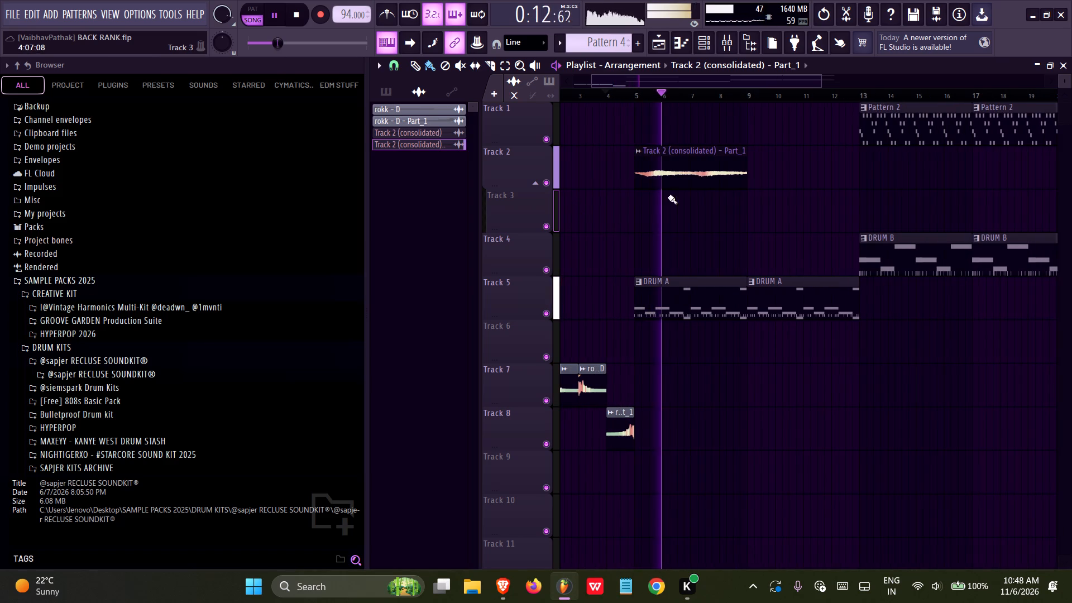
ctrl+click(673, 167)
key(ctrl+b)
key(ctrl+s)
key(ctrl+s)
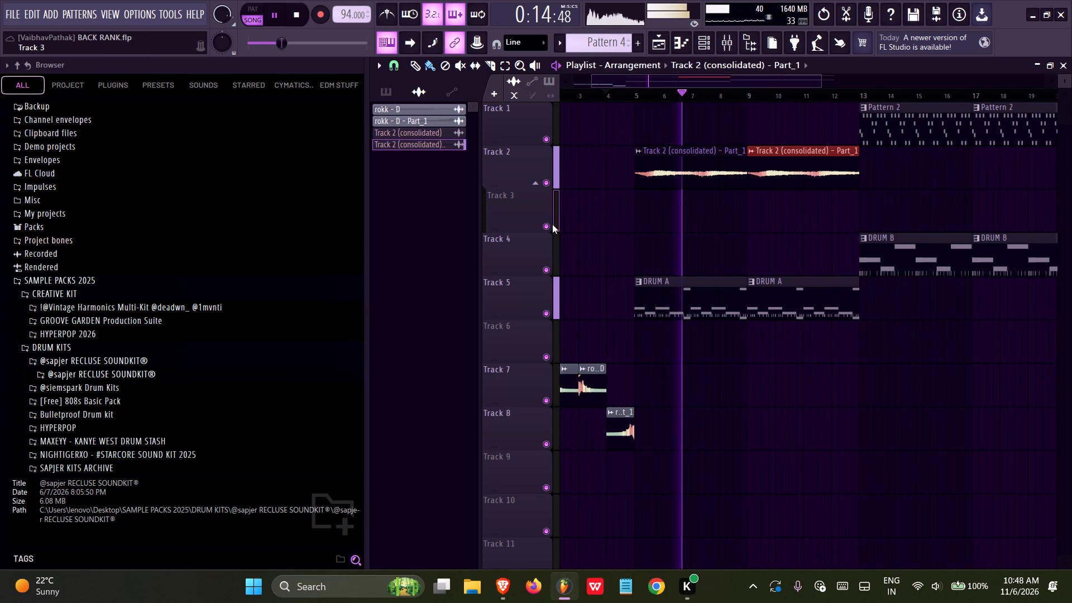
Browse the Vintage Harmonics Multi-Kit's Vocal Chops & Phrases folder and audition its samples, including Button and Talisman.
click(59, 310)
key(ctrl+s)
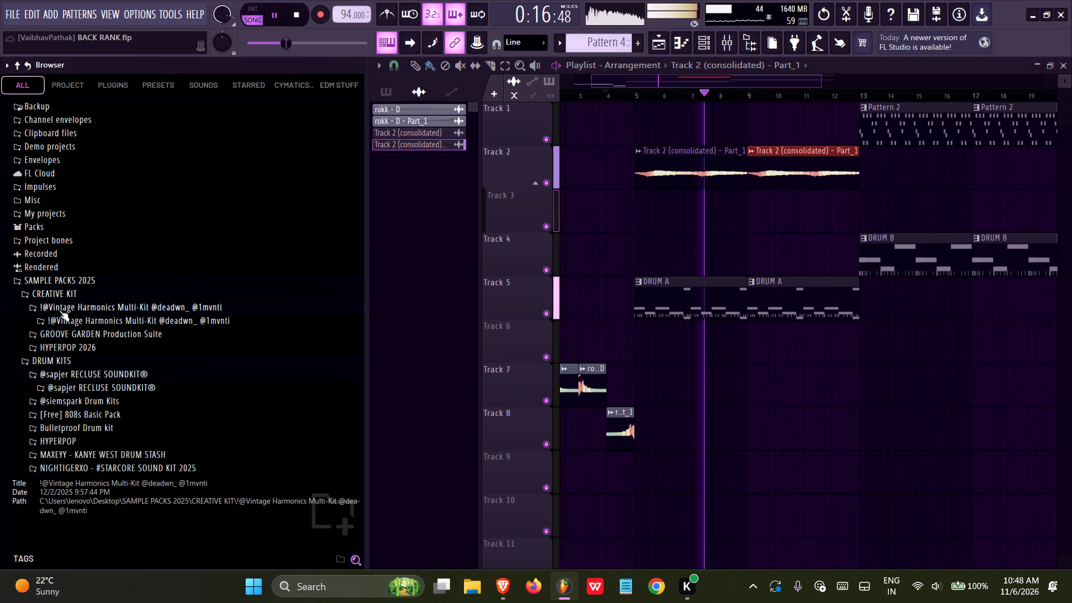
click(64, 323)
scroll(87, 363, down, 3)
click(102, 259)
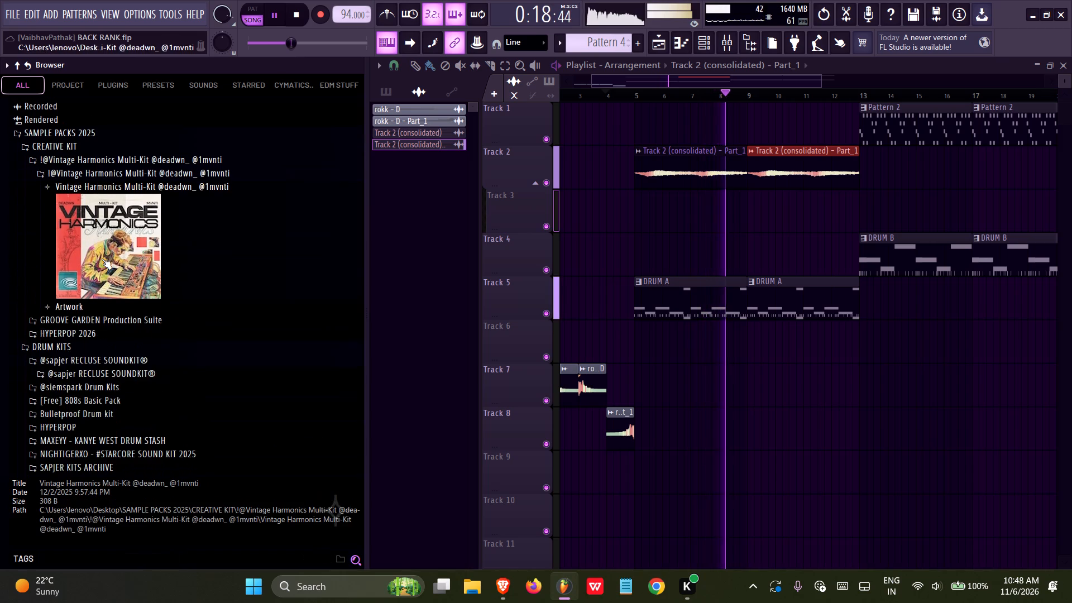
scroll(102, 260, down, 1)
click(101, 298)
key(space)
click(101, 327)
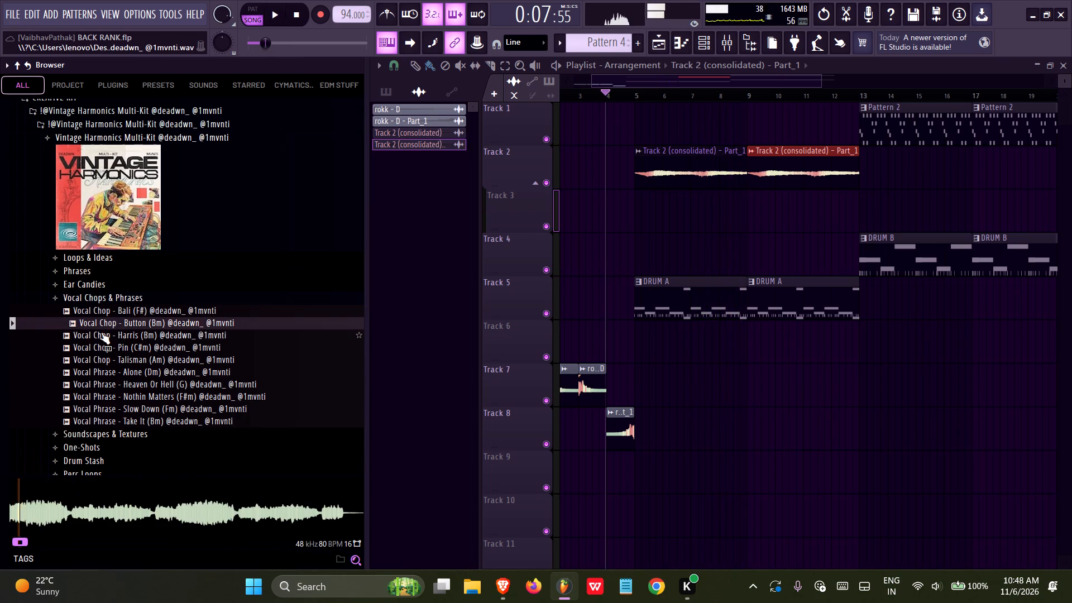
click(102, 336)
click(102, 343)
click(104, 361)
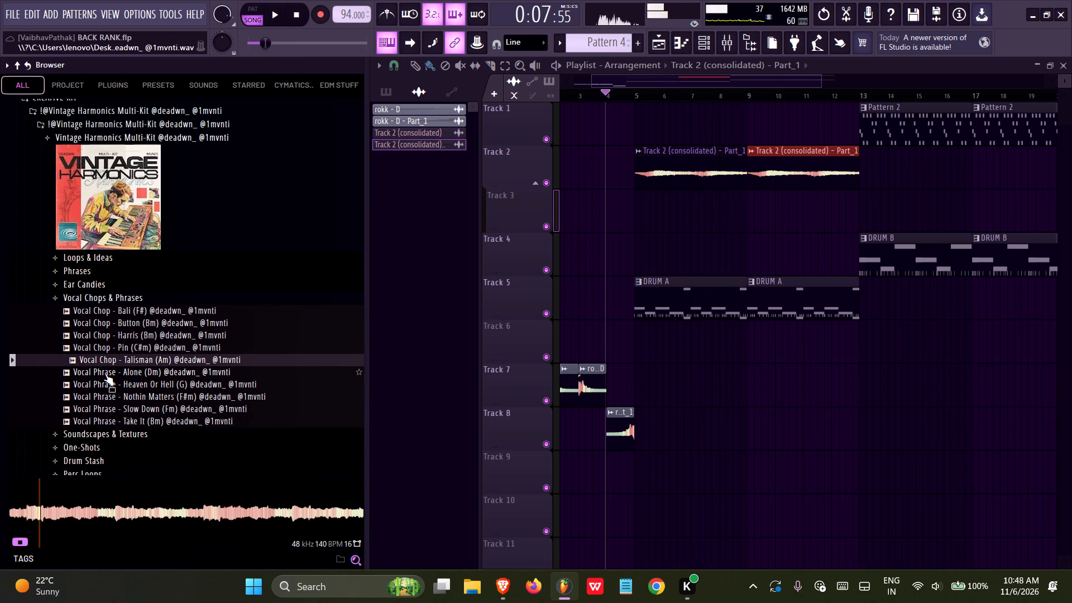
click(105, 374)
click(110, 365)
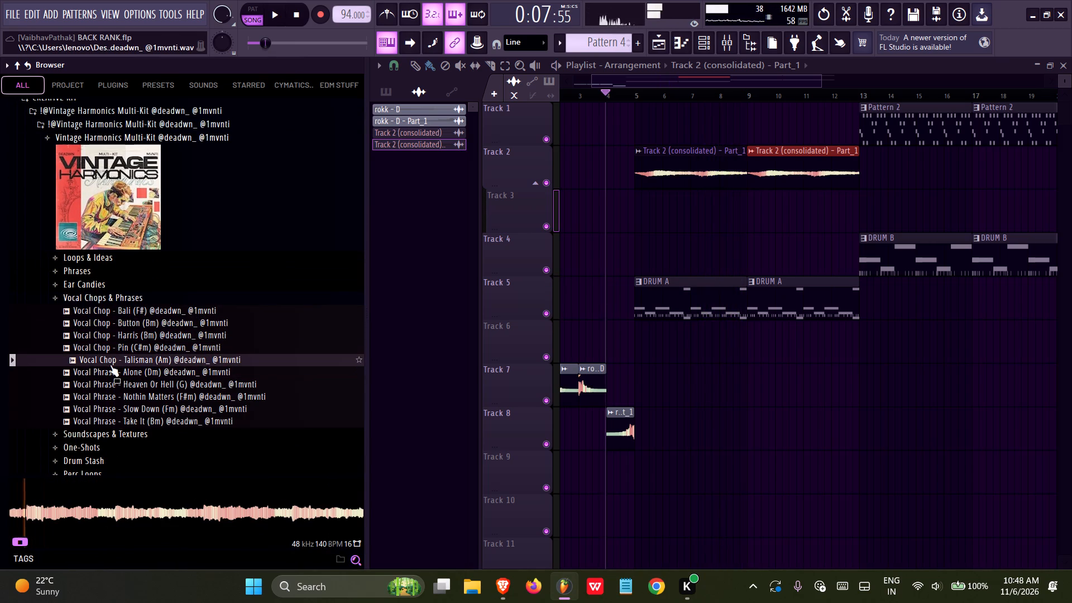
Delete the consolidated clip at bar 5 on Track 2.
right_click(662, 187)
Place the Vocal Chop - Talisman (Am) sample at bar 5 on Track 3 and fit its length to four bars.
drag(173, 358, 173, 358)
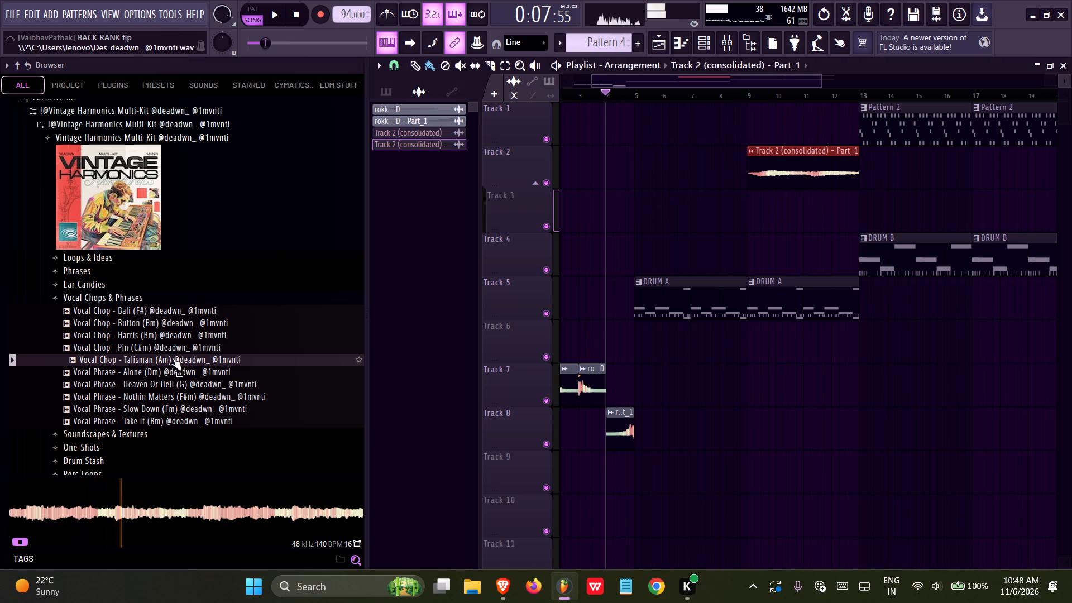
drag(173, 358, 635, 219)
ctrl+scroll(635, 253, up, 9)
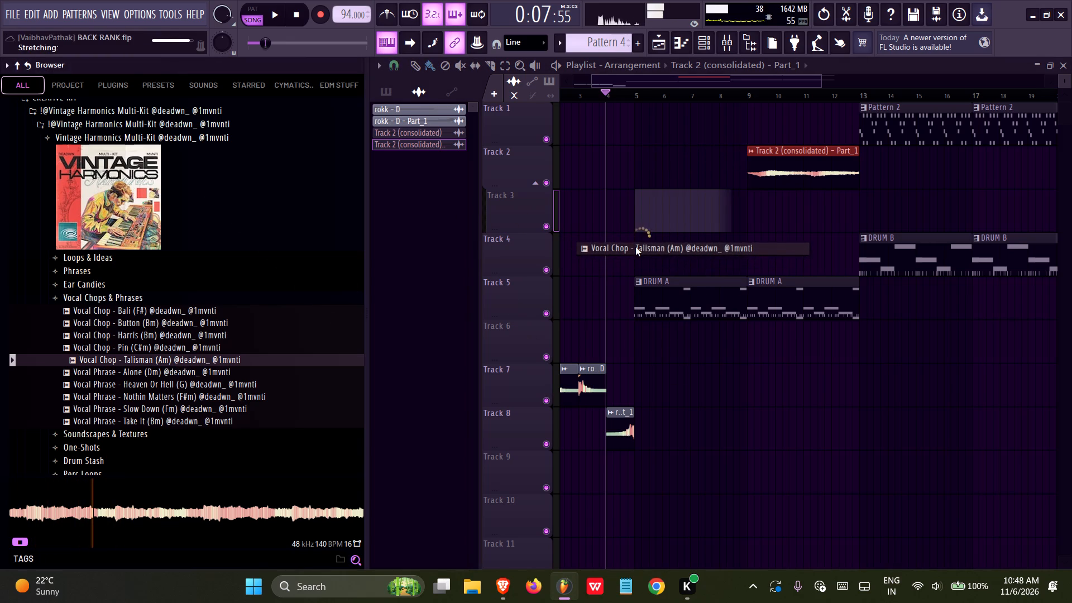
ctrl+scroll(635, 247, up, 20)
ctrl+scroll(635, 247, up, 6)
drag(836, 211, 824, 206)
Open DRUM A's Serum #3 notes, audition keys from A#4 to D#5 for a pitch reference, and return to the playlist.
double_click(839, 309)
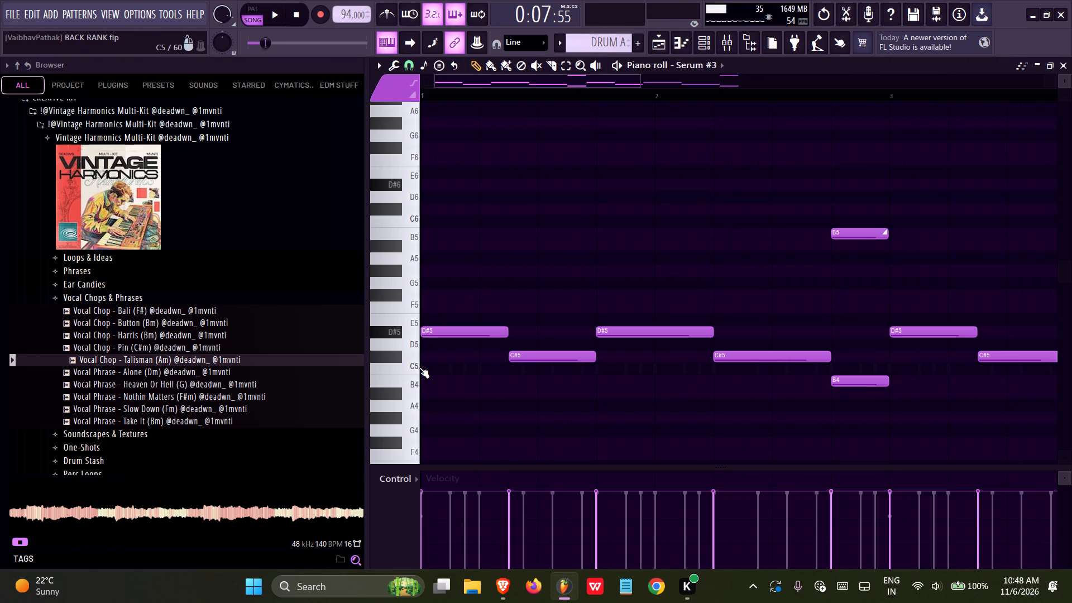
click(396, 390)
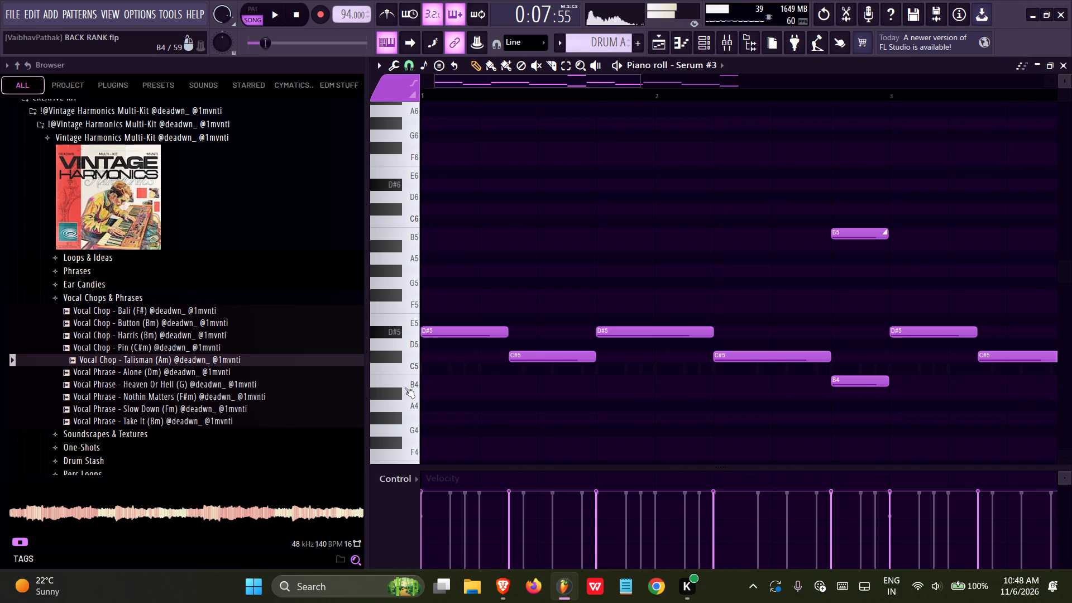
click(409, 386)
click(410, 368)
click(394, 360)
click(396, 393)
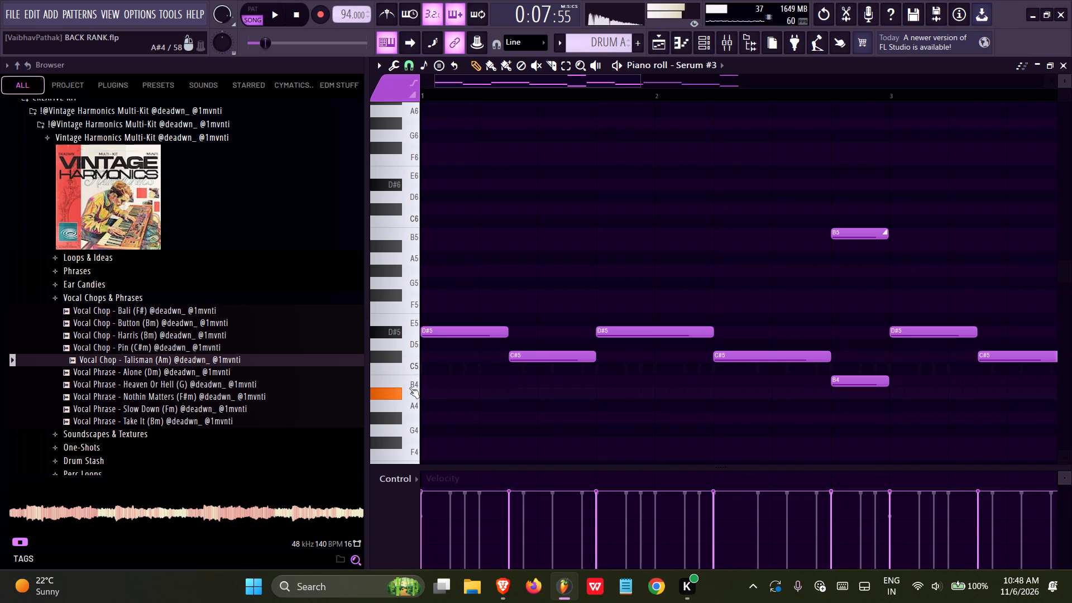
click(410, 385)
click(410, 370)
click(394, 357)
click(405, 344)
click(398, 333)
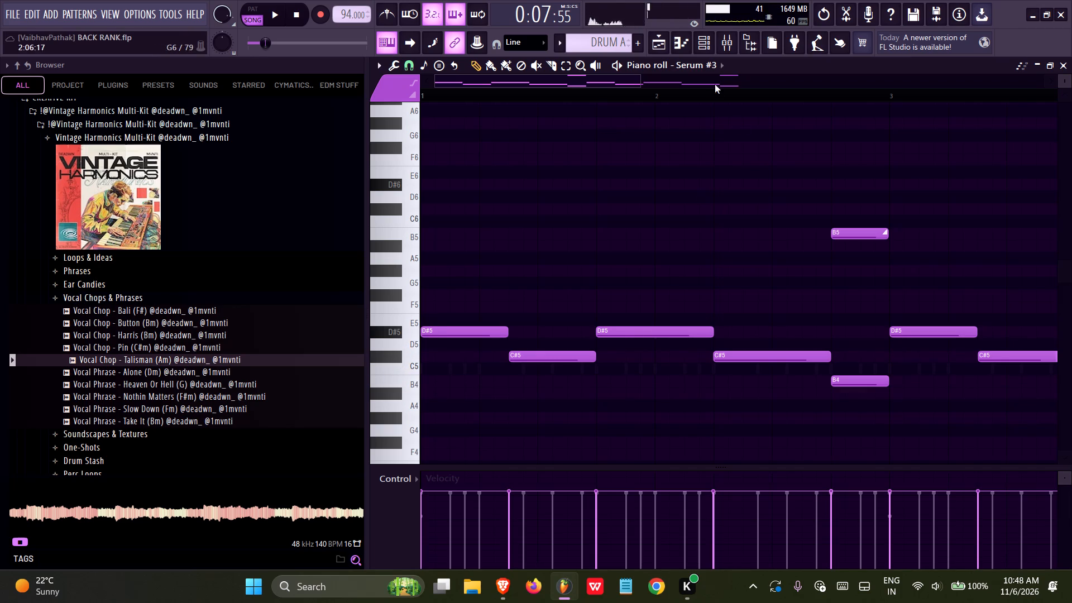
click(659, 39)
Raise the Talisman vocal chop's time-stretching pitch and set its stretch mode to e3 generic.
double_click(810, 204)
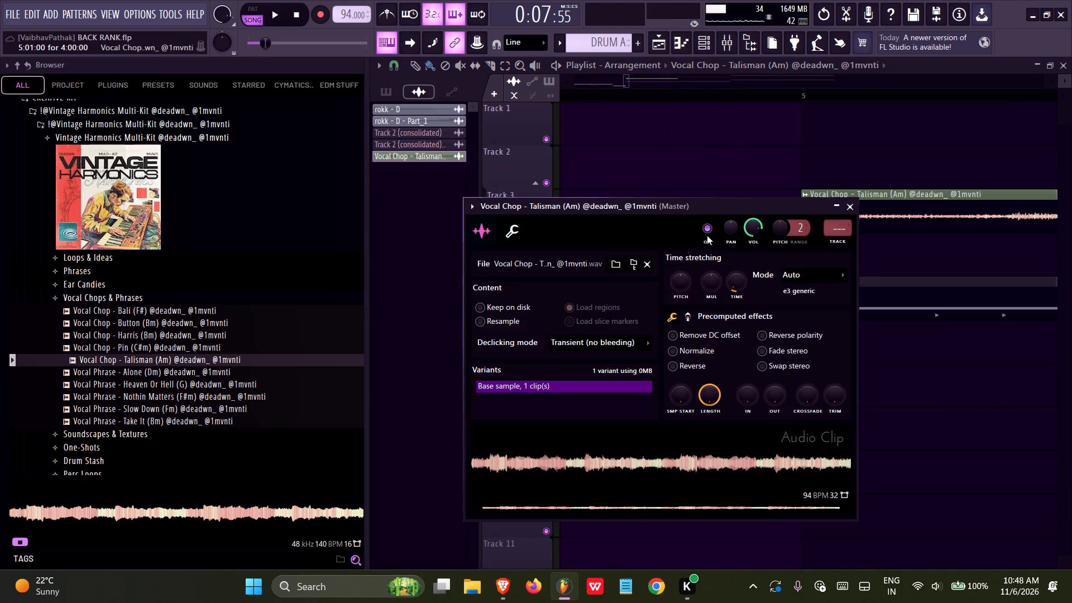
drag(683, 282, 695, 149)
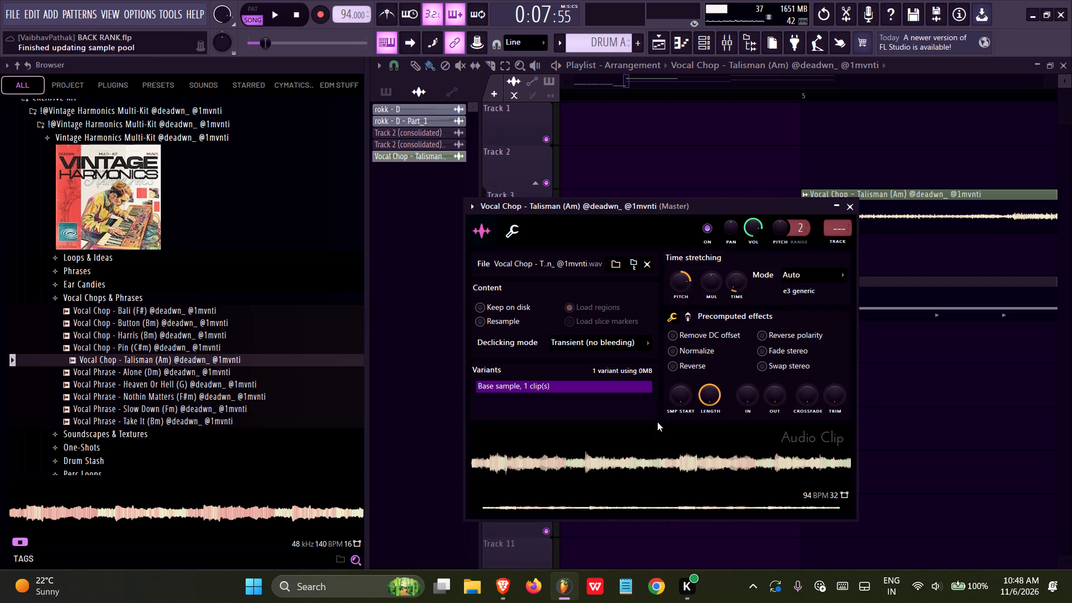
click(661, 451)
click(798, 279)
click(793, 344)
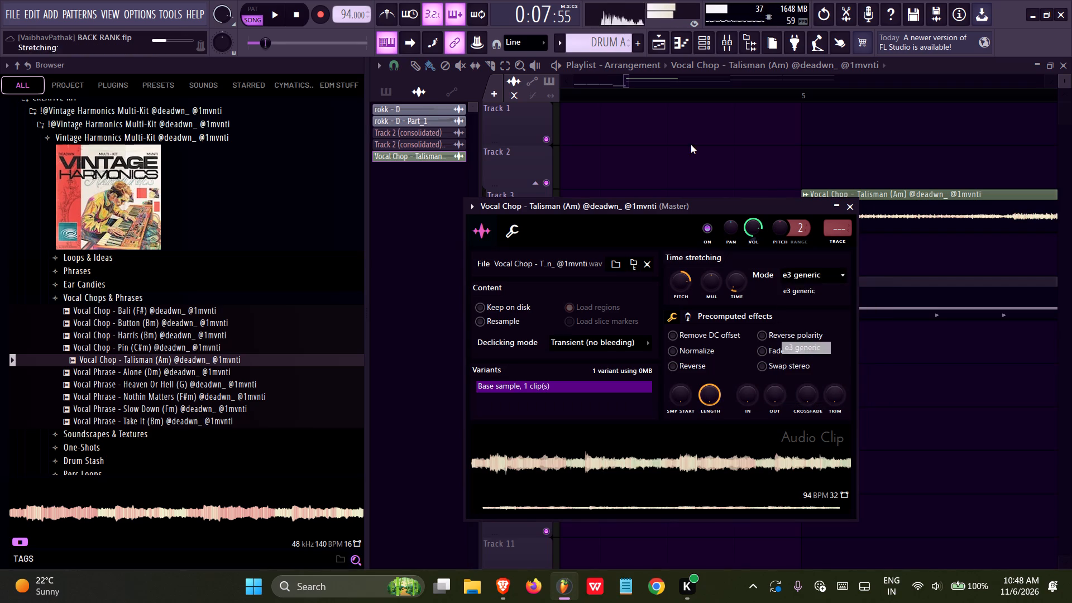
Play the arrangement from just before bar 5 and delete the remaining consolidated clip at bar 9 on Track 2.
click(637, 98)
key(space)
ctrl+scroll(604, 179, down, 20)
ctrl+scroll(604, 179, down, 7)
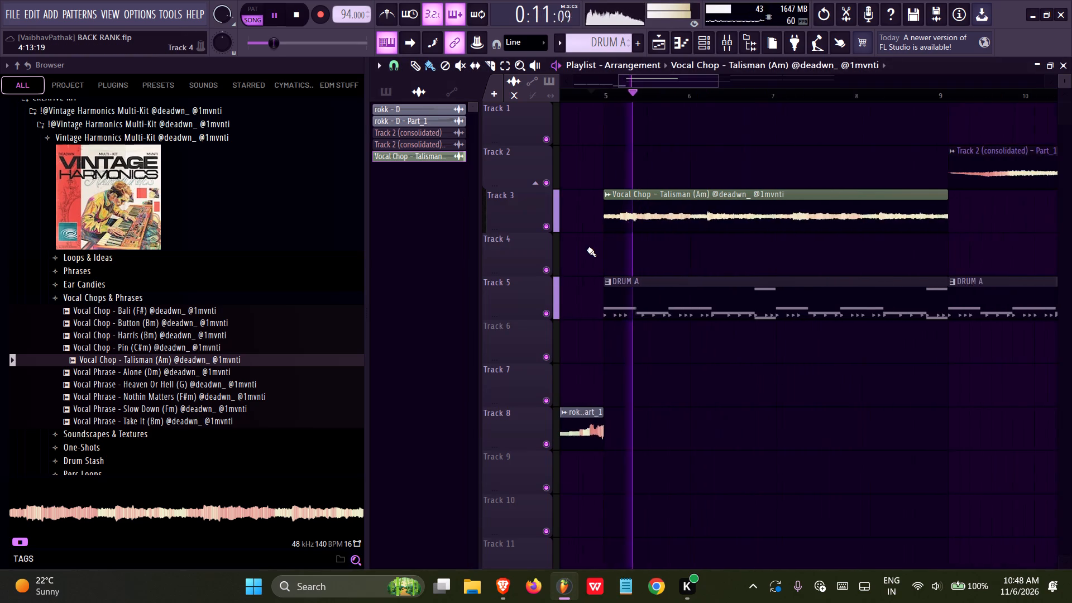
ctrl+scroll(587, 249, down, 2)
ctrl+scroll(706, 212, down, 5)
right_click(783, 167)
Duplicate the Talisman vocal chop clip on Track 3 to bar 9 and save the project.
ctrl+drag(722, 189, 683, 221)
key(ctrl+b)
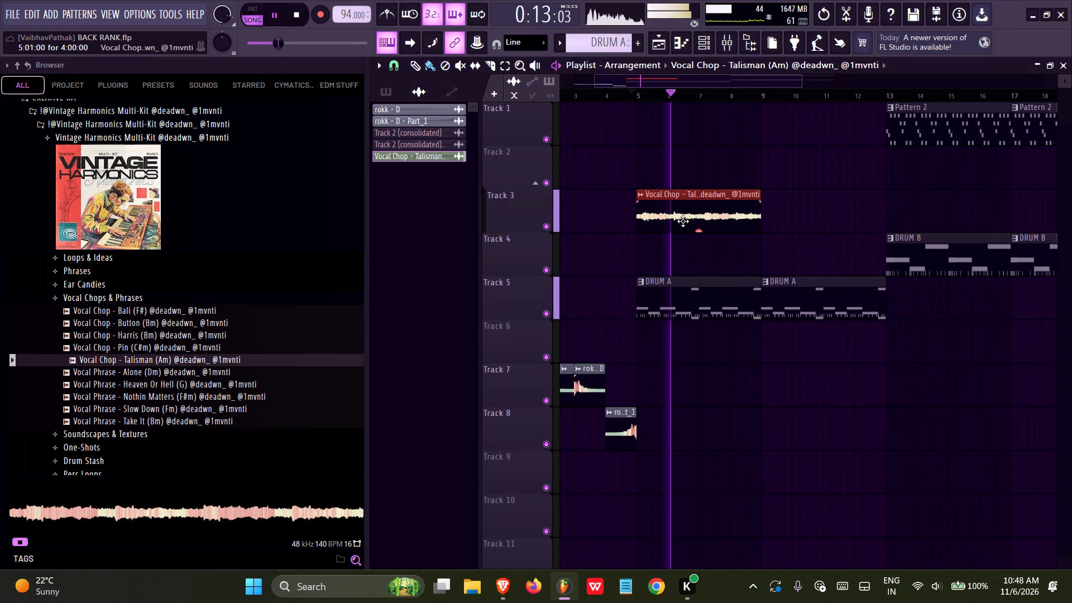
key(ctrl+s)
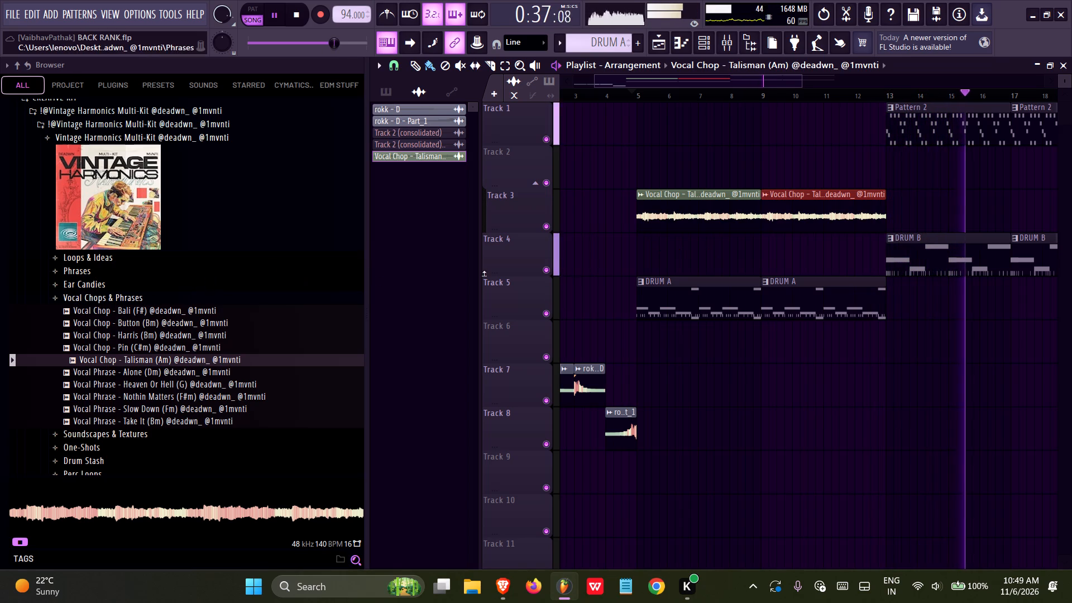
Delete the DRUM A clip at bar 5 on Track 5 and play the arrangement from just before bar 5.
key(space)
drag(628, 94, 375, 99)
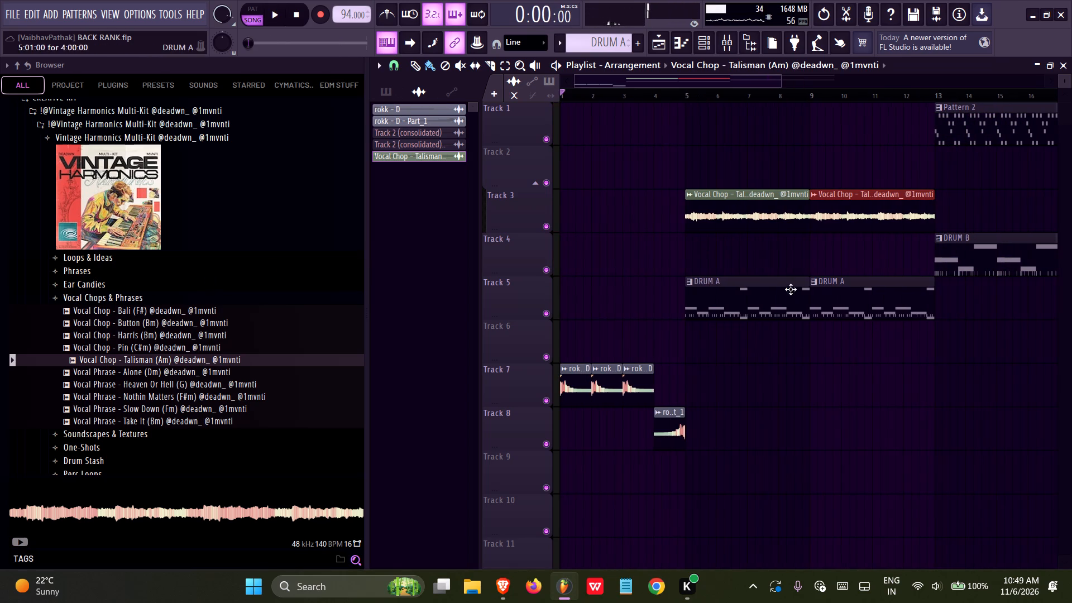
right_drag(787, 282, 769, 304)
key(space)
click(672, 104)
right_click(690, 116)
click(665, 98)
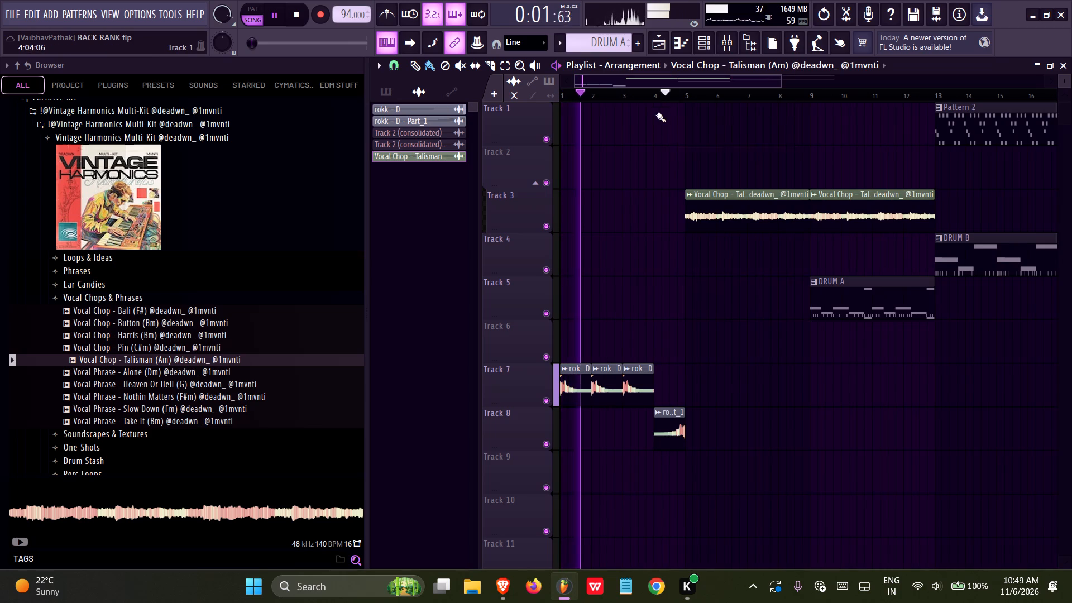
ctrl+scroll(683, 258, up, 5)
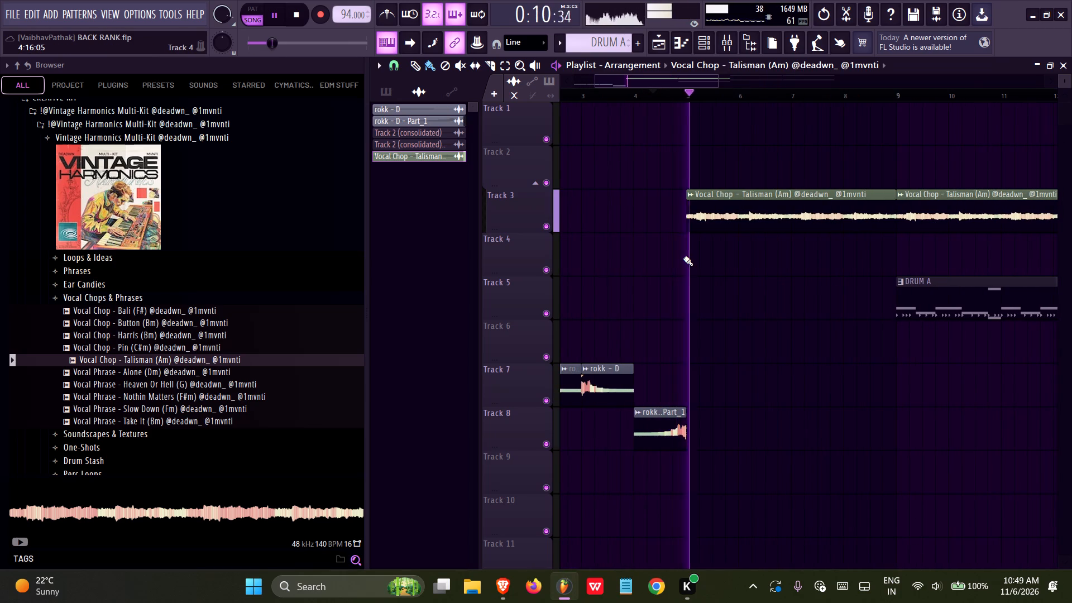
Move the Pattern 2 and DRUM B clips from bar 13 to start at bar 17, stop playback and save the project.
ctrl+scroll(683, 258, down, 9)
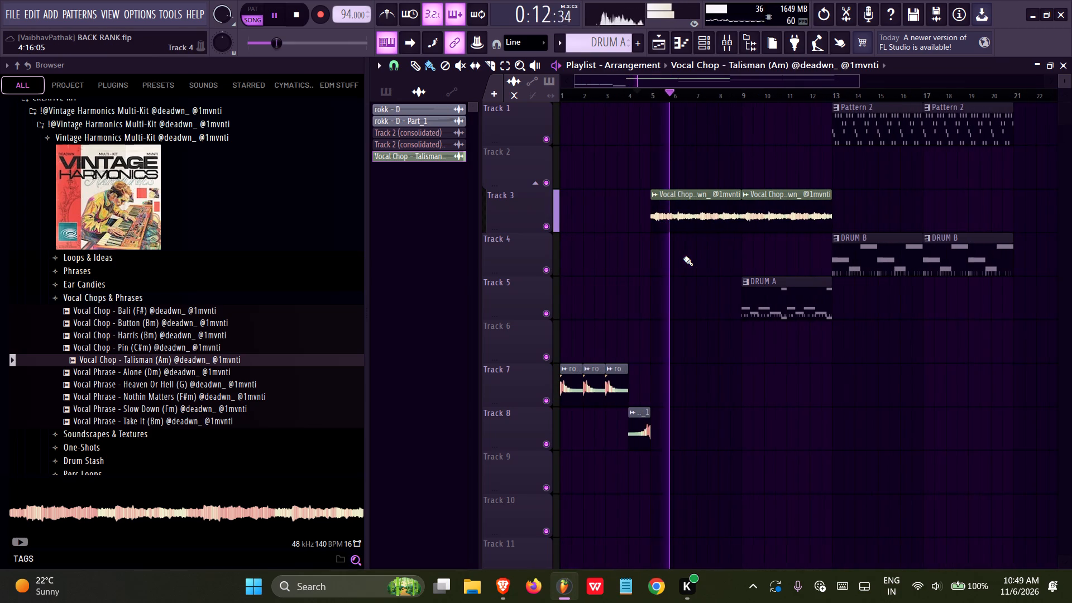
ctrl+drag(1048, 118, 853, 253)
drag(855, 254, 947, 250)
ctrl+scroll(774, 257, up, 6)
ctrl+scroll(685, 276, down, 4)
ctrl+scroll(917, 320, up, 20)
ctrl+scroll(917, 320, up, 7)
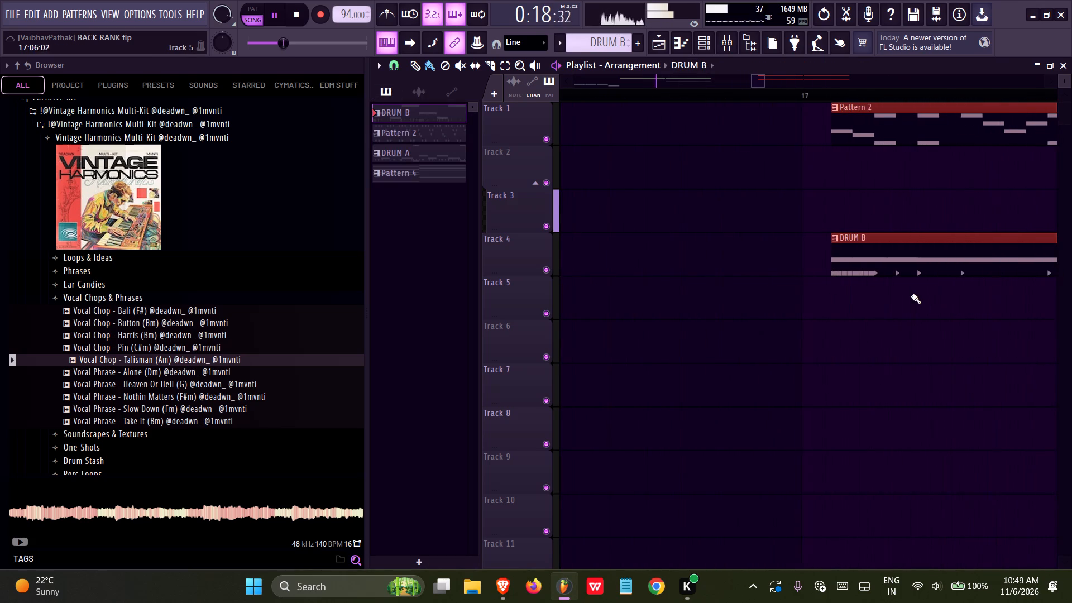
ctrl+scroll(911, 296, up, 1)
drag(873, 271, 829, 264)
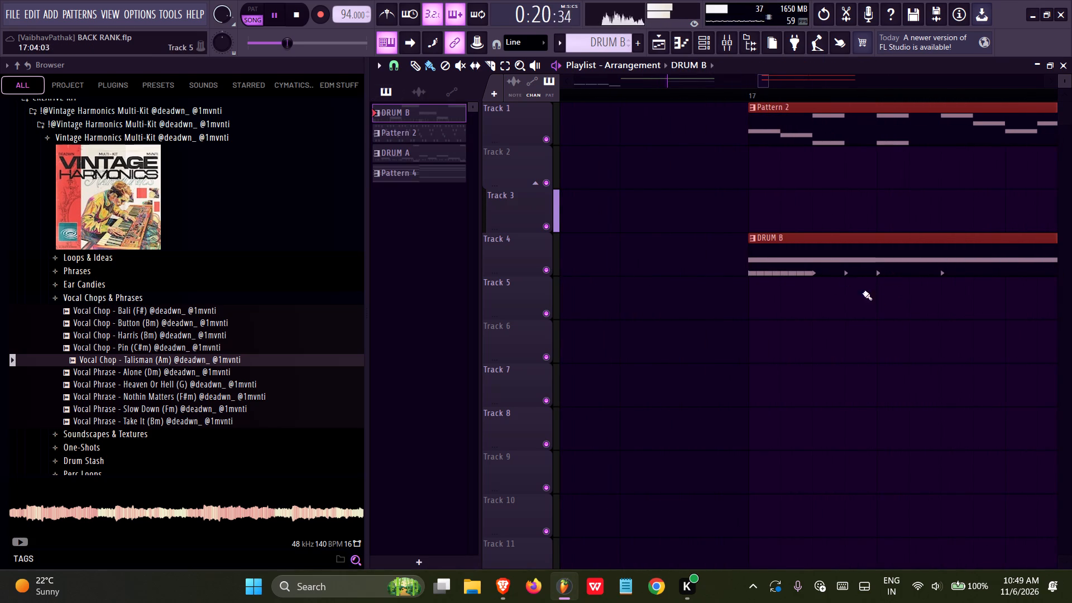
ctrl+scroll(883, 308, down, 20)
ctrl+scroll(883, 308, down, 4)
ctrl+scroll(759, 212, down, 2)
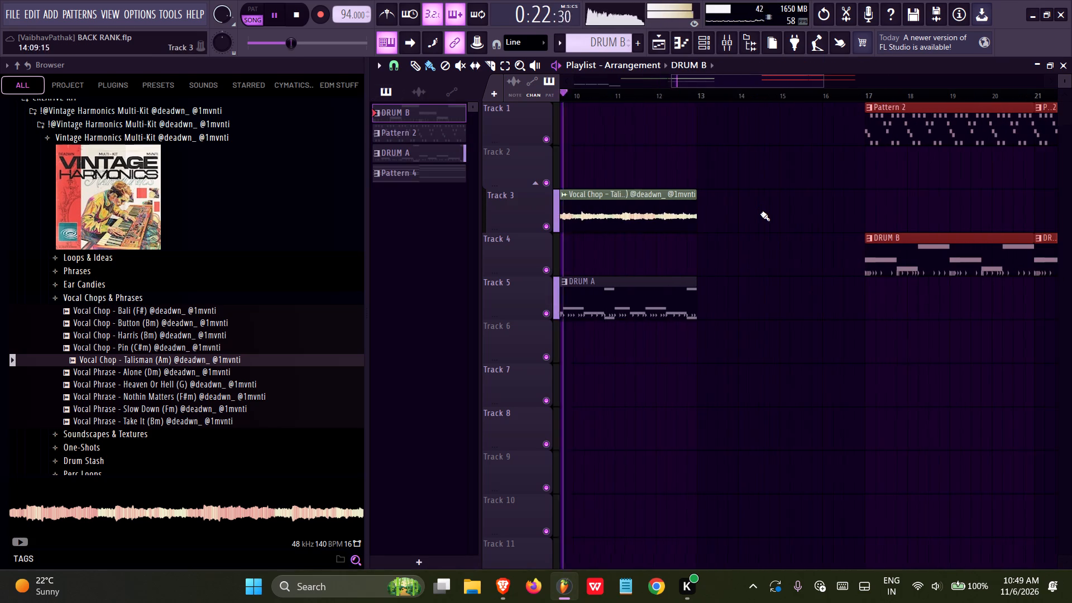
ctrl+scroll(760, 213, down, 2)
key(space)
key(ctrl+s)
Audition vocal phrases, including Nothin Matters, and samples from the Phrases folder such as Graveyard and Sons Of Anarchy.
click(183, 382)
click(165, 394)
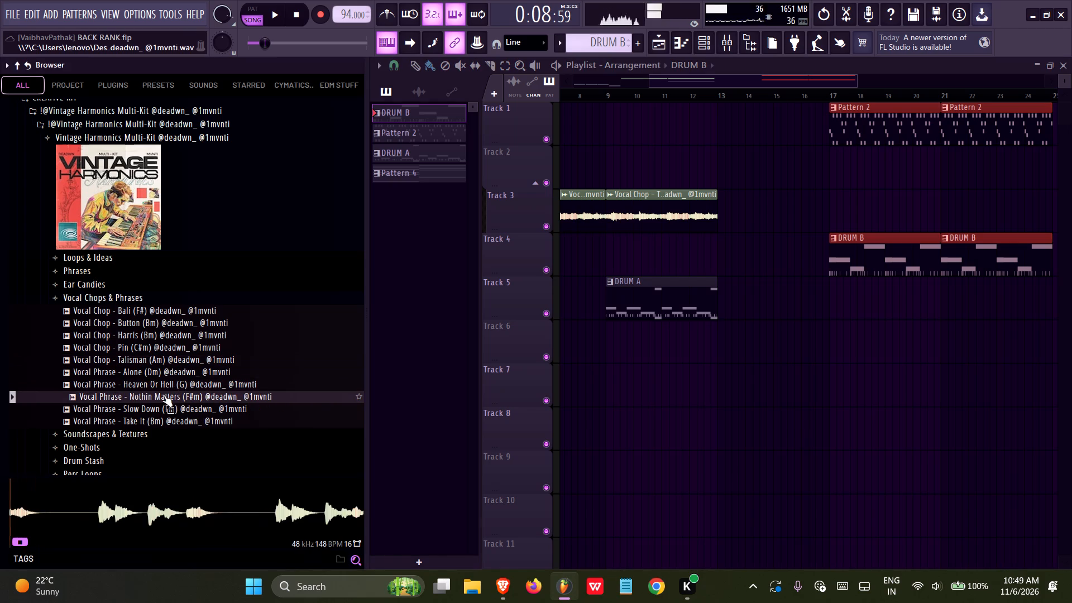
click(146, 406)
click(137, 418)
click(95, 299)
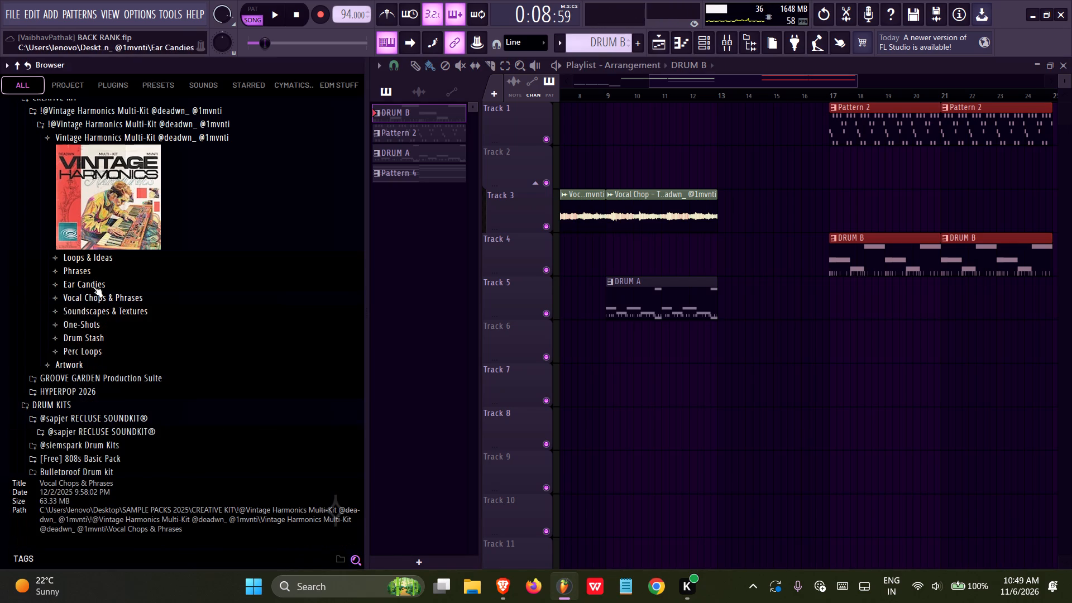
click(90, 271)
click(98, 335)
click(98, 346)
click(101, 368)
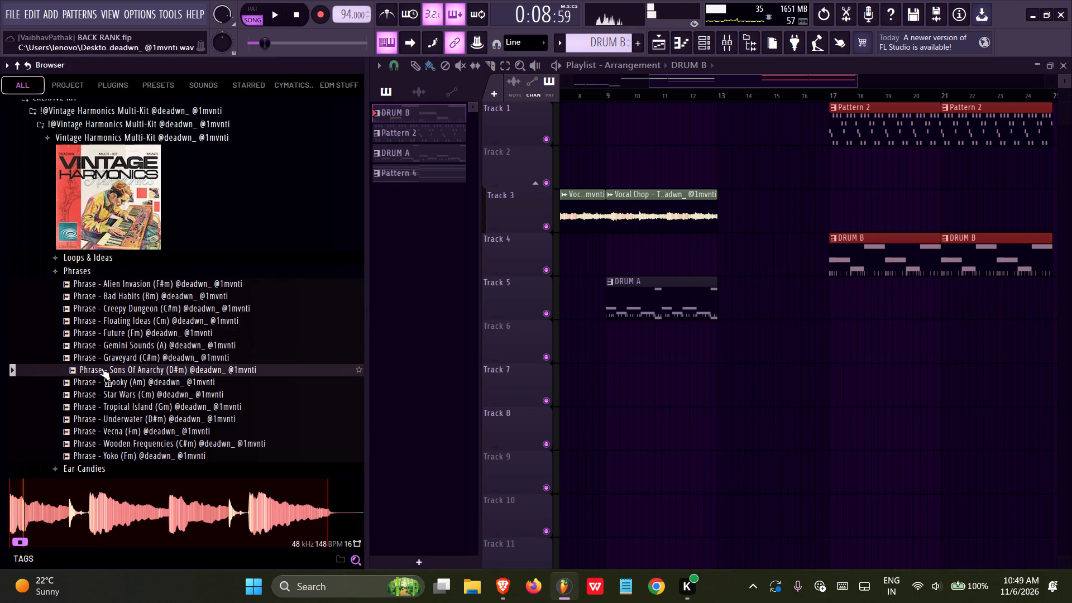
click(104, 359)
click(104, 372)
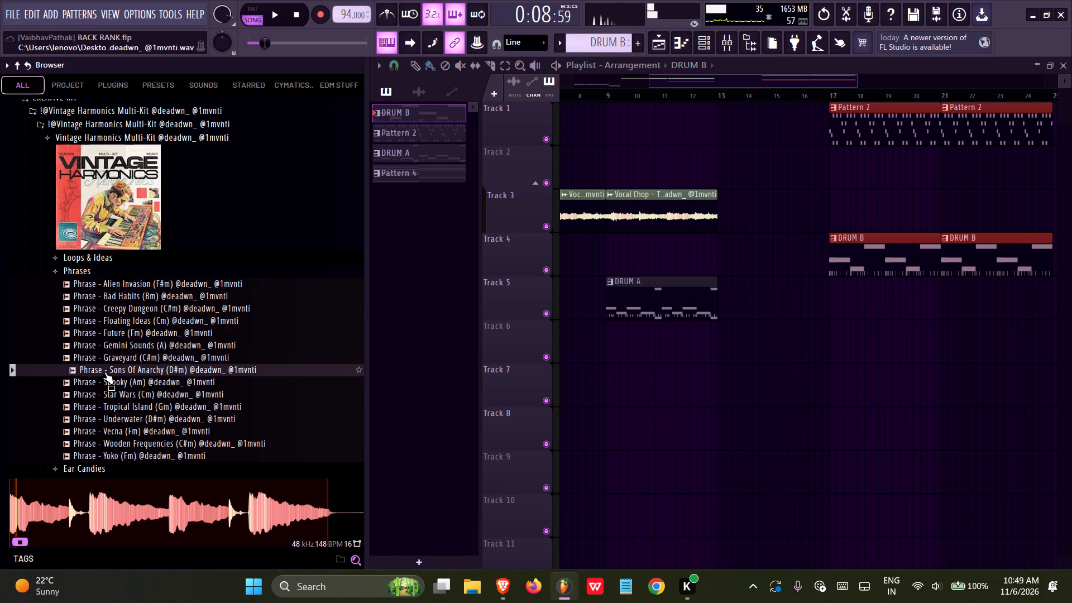
click(104, 373)
Replace the Talisman vocal chop clips on Track 3 with Phrase - Sons Of Anarchy (D#m), aligned to start at bar 5.
right_drag(654, 213, 568, 198)
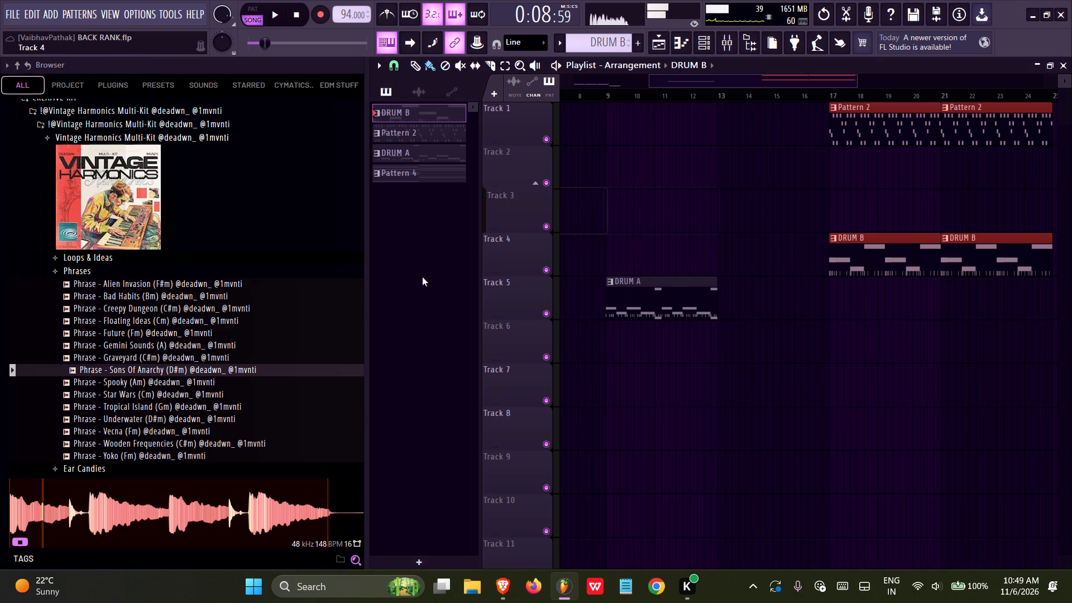
drag(207, 374, 591, 231)
middle_drag(594, 239, 706, 245)
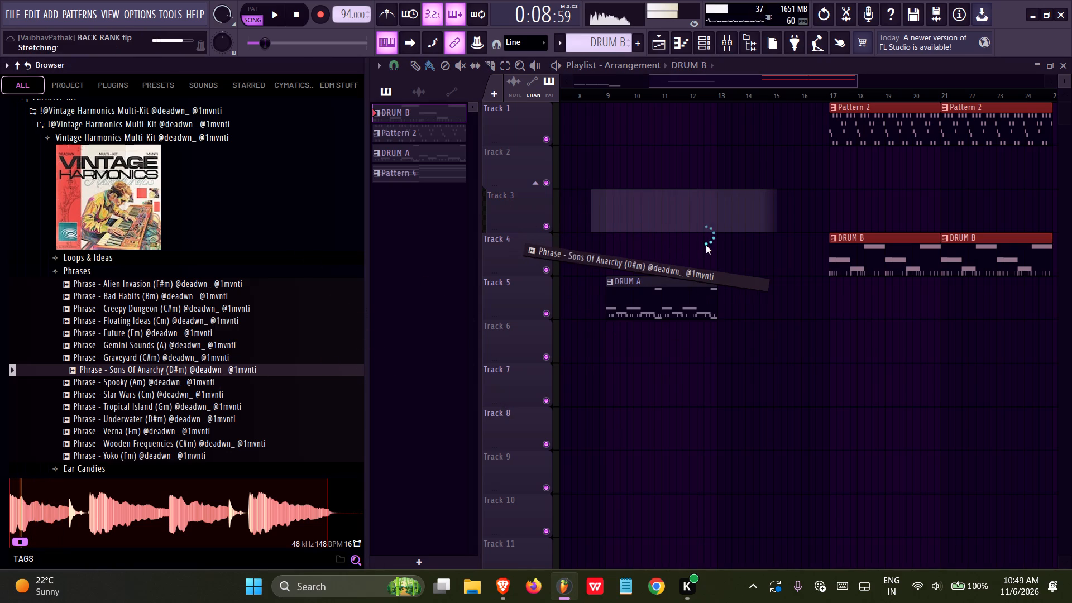
middle_drag(706, 245, 724, 245)
drag(758, 205, 669, 205)
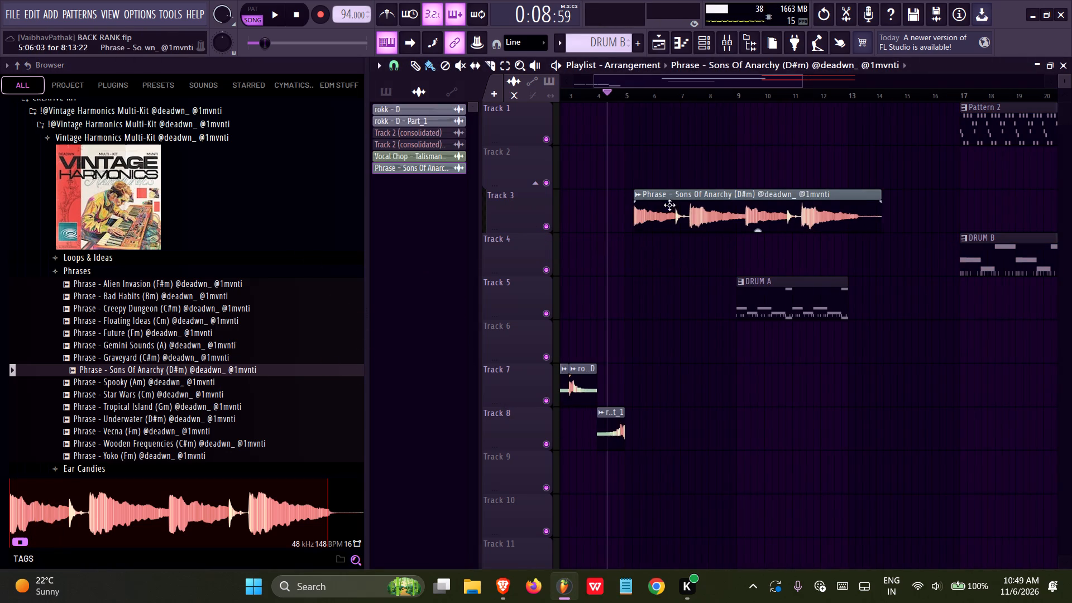
drag(669, 205, 661, 199)
ctrl+scroll(631, 243, up, 20)
ctrl+scroll(631, 243, up, 3)
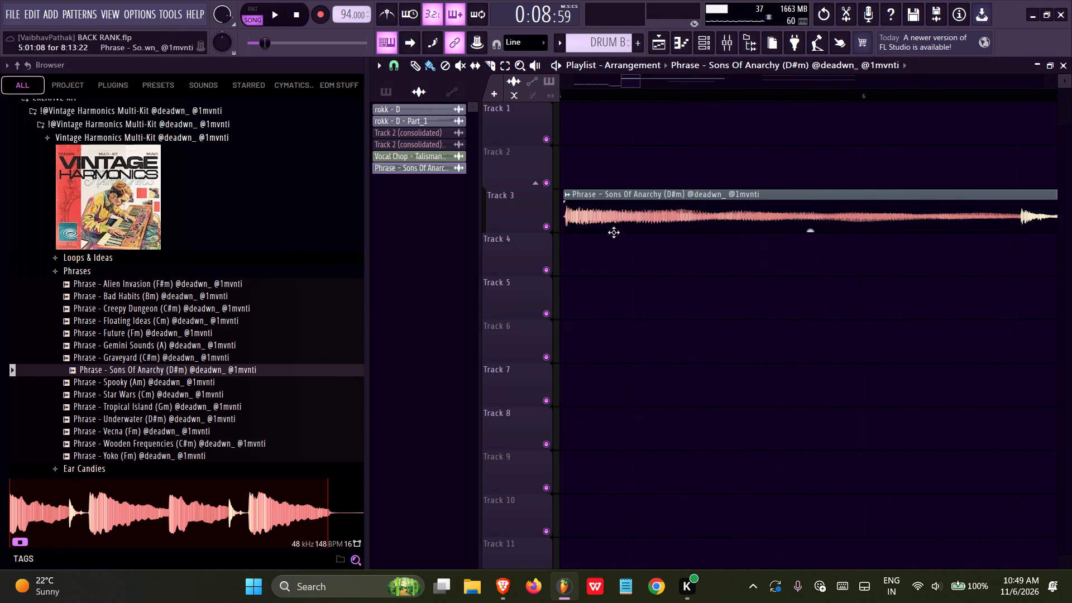
middle_drag(645, 262, 674, 266)
ctrl+scroll(674, 258, up, 4)
drag(633, 209, 623, 204)
scroll(620, 236, up, 1)
middle_drag(636, 242, 683, 248)
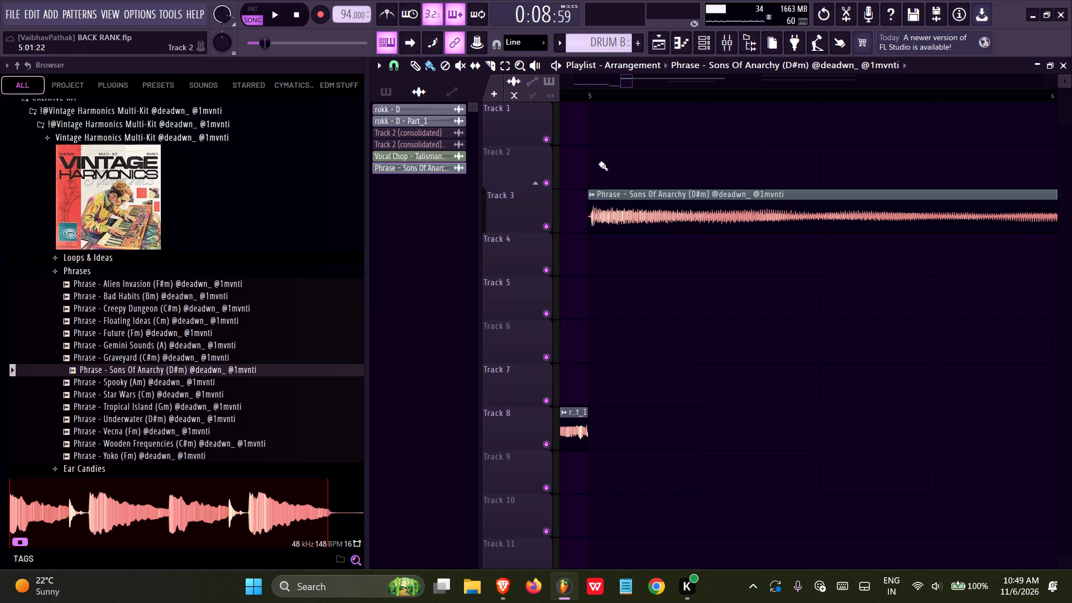
Play the arrangement, trim the end of the Sons Of Anarchy clip to bar 13, and save the project.
click(566, 95)
key(space)
ctrl+scroll(557, 247, down, 20)
ctrl+scroll(557, 247, down, 6)
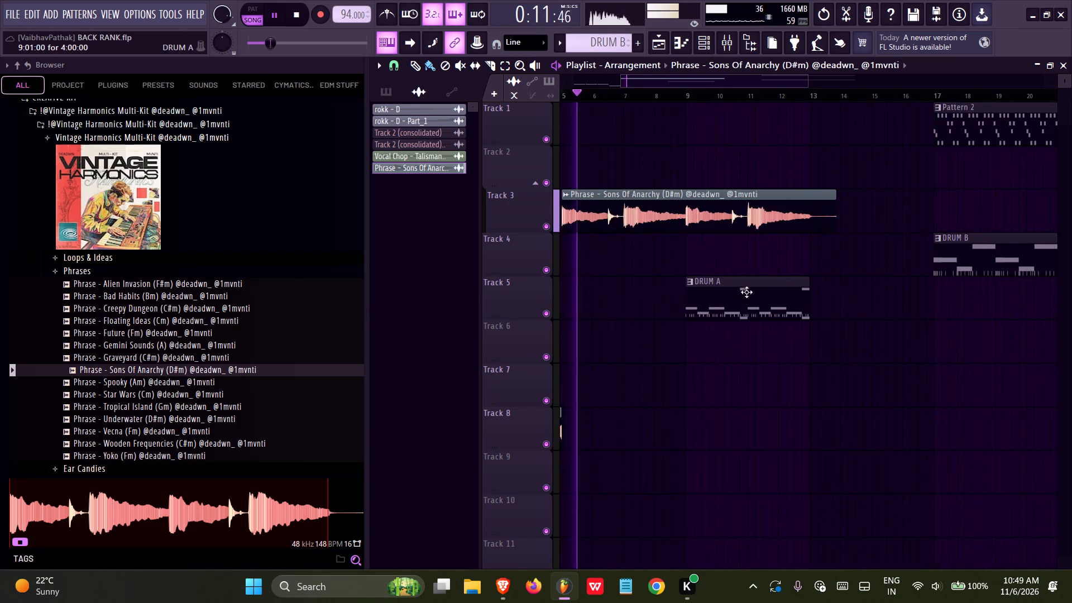
ctrl+scroll(789, 276, up, 15)
drag(877, 193, 798, 197)
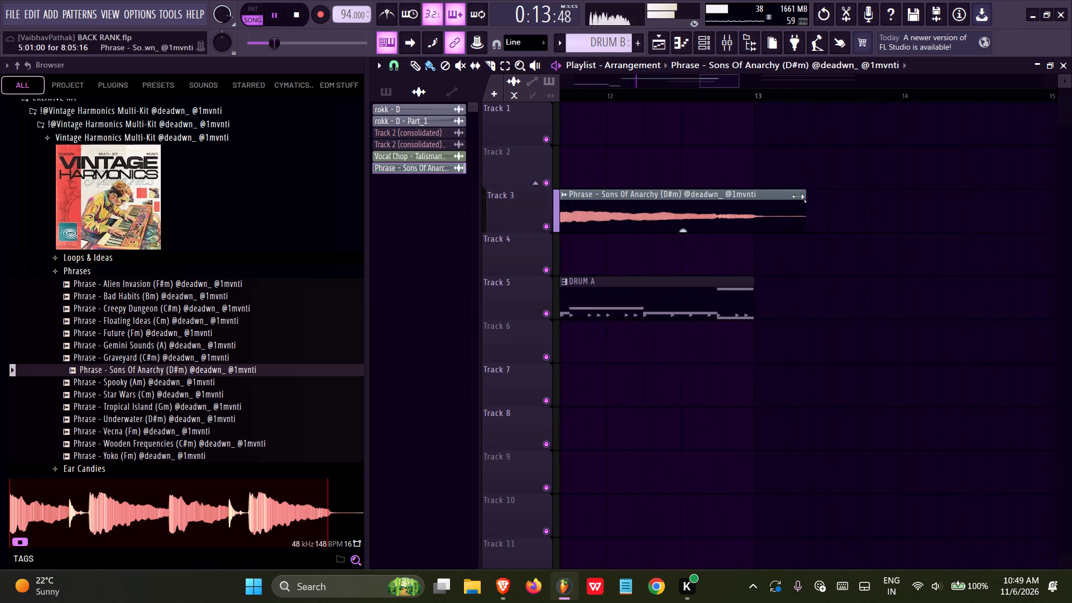
drag(798, 197, 750, 197)
ctrl+scroll(759, 214, up, 14)
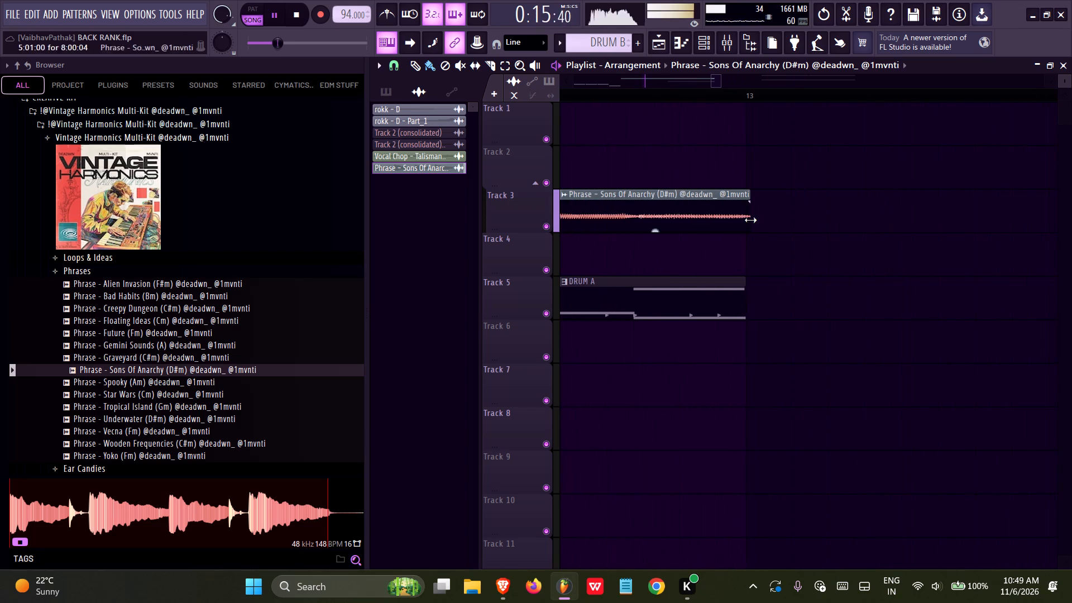
drag(747, 192, 741, 190)
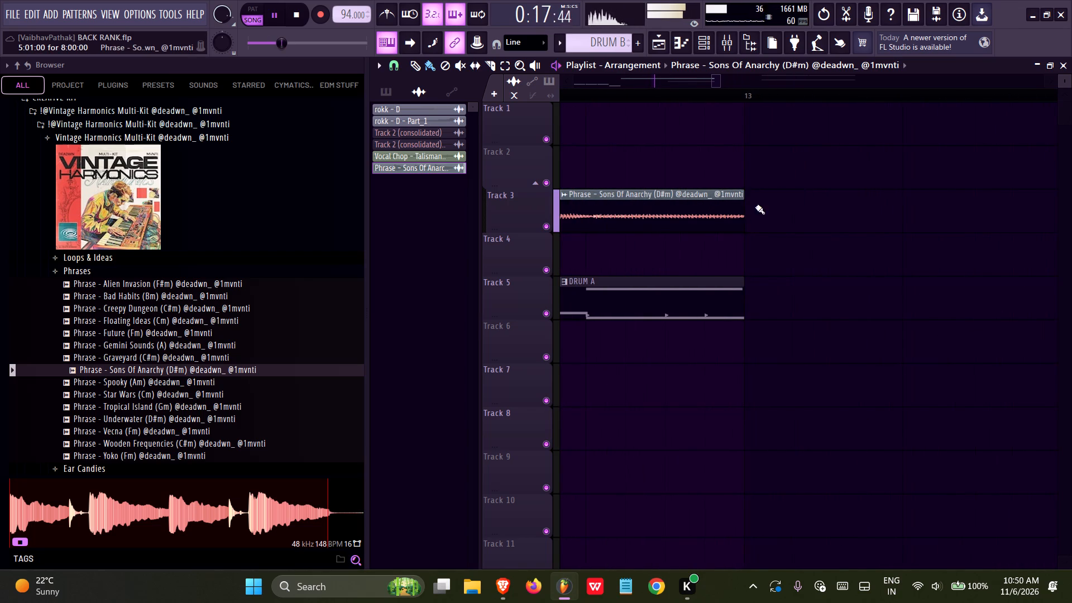
ctrl+scroll(793, 245, down, 20)
ctrl+scroll(793, 245, down, 10)
key(ctrl+s)
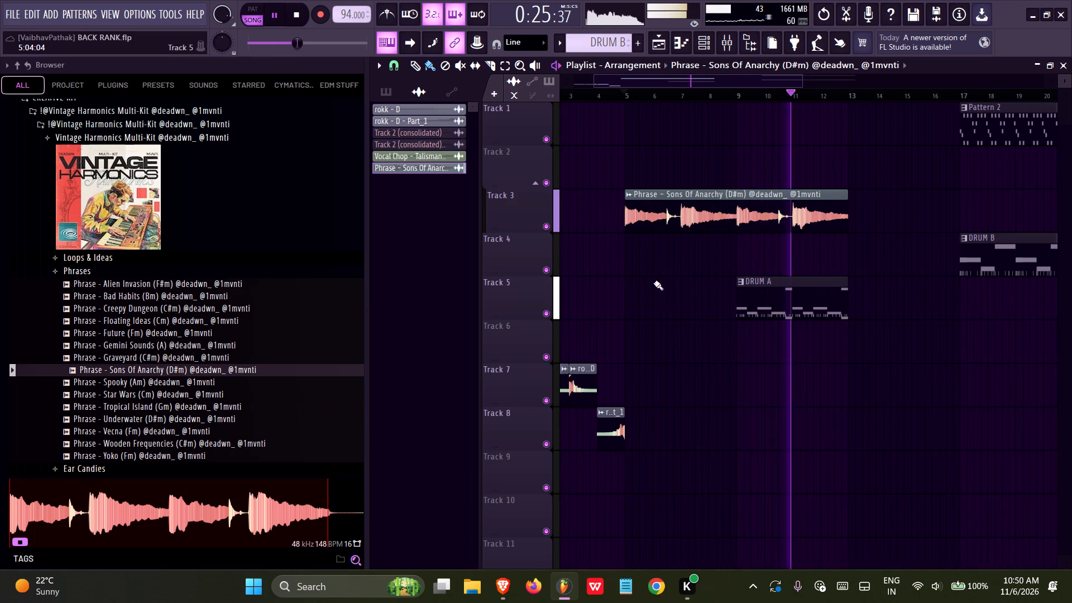
Open the Sons Of Anarchy clip and the DRUM A pattern for inspection, return to the playlist, save and stop playback.
double_click(712, 218)
right_click(904, 328)
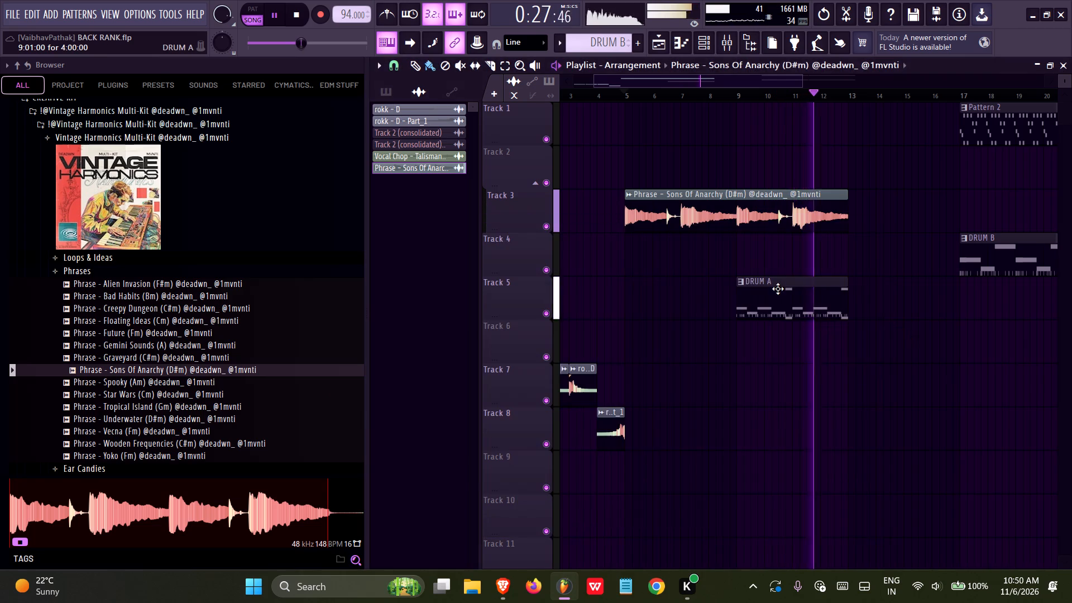
double_click(778, 289)
click(659, 47)
ctrl+scroll(652, 184, down, 4)
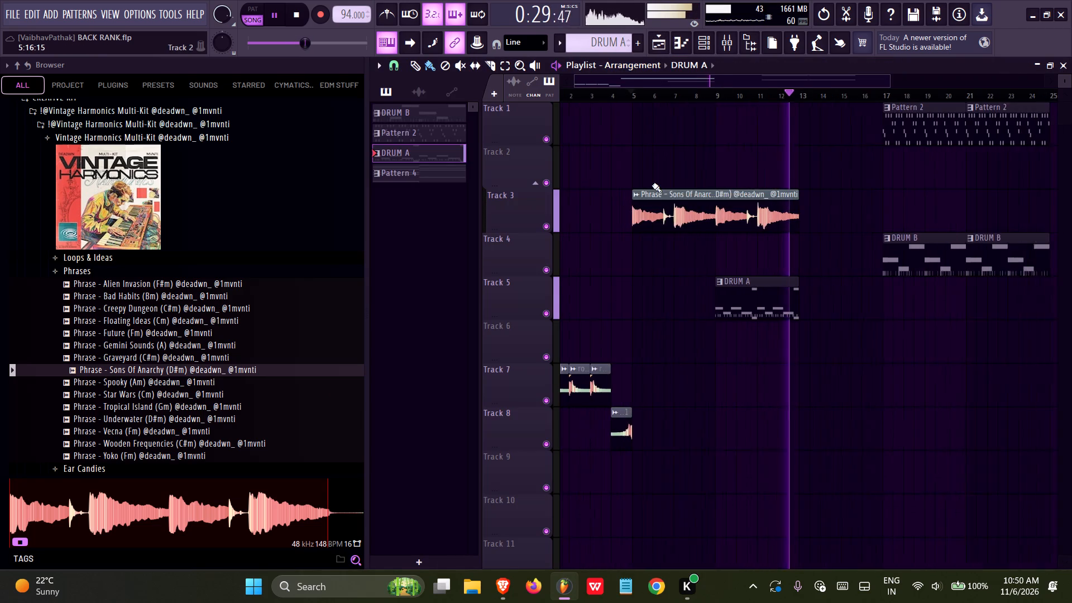
key(ctrl+s)
key(space)
Audition more samples from the Phrases folder, including Tropical Island, Vecna, Underwater and Creepy Dungeon.
click(151, 404)
click(142, 434)
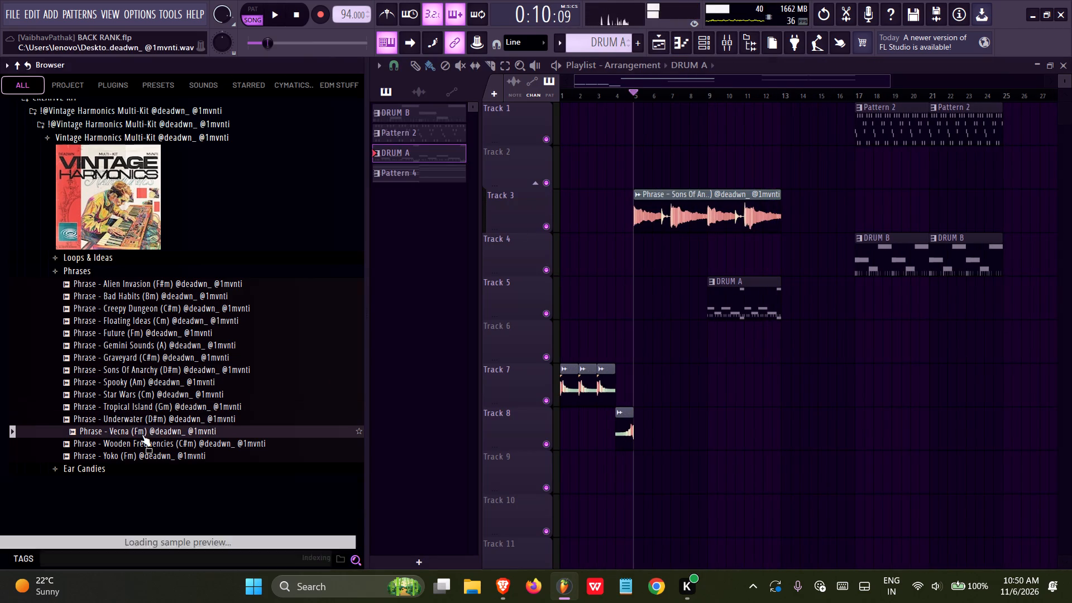
click(142, 417)
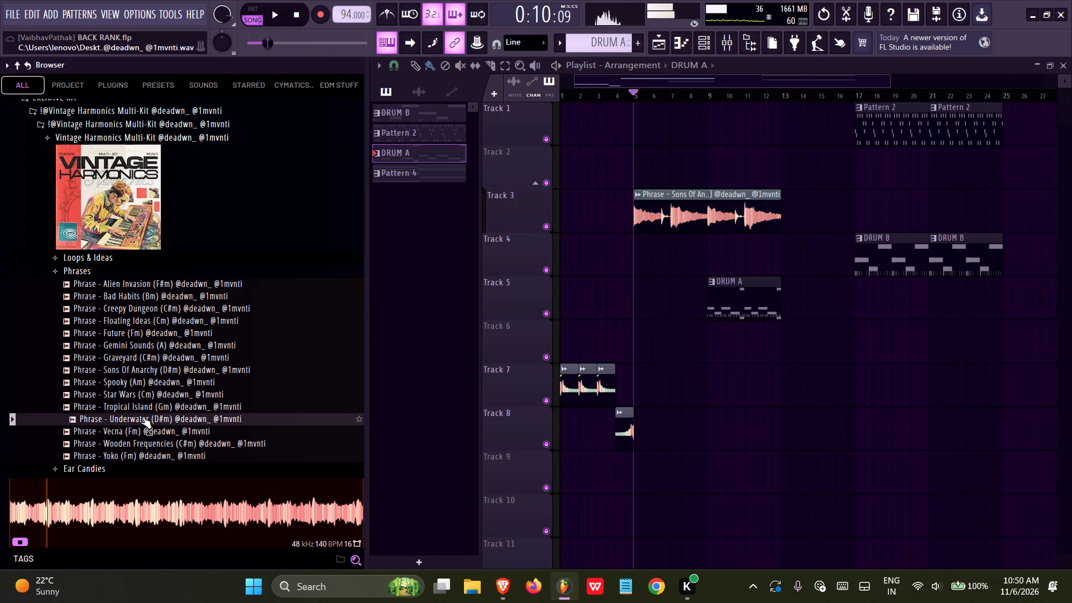
click(180, 310)
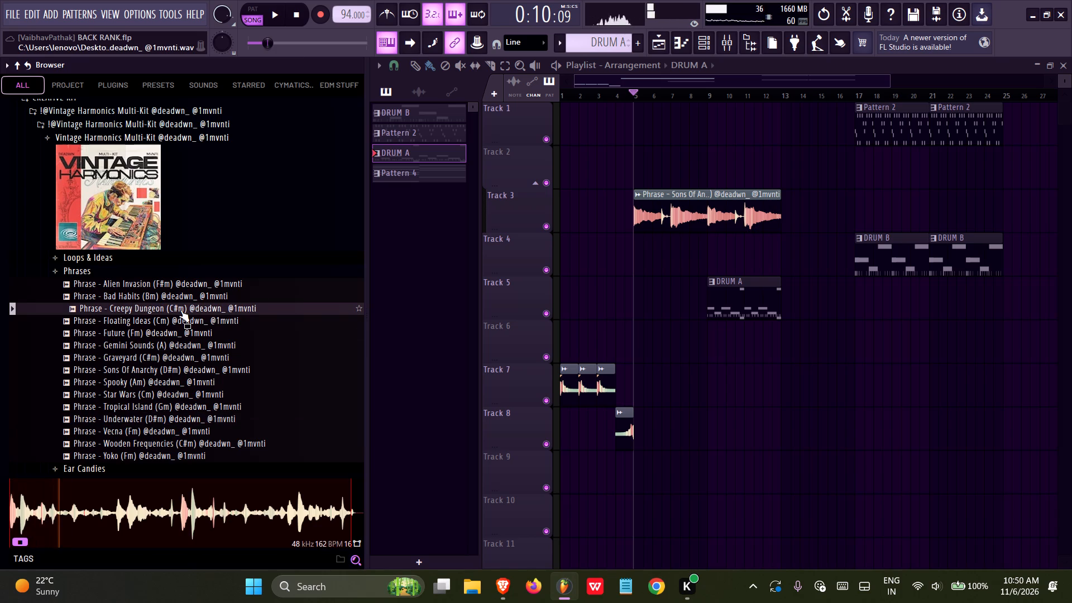
click(147, 436)
click(144, 423)
click(141, 408)
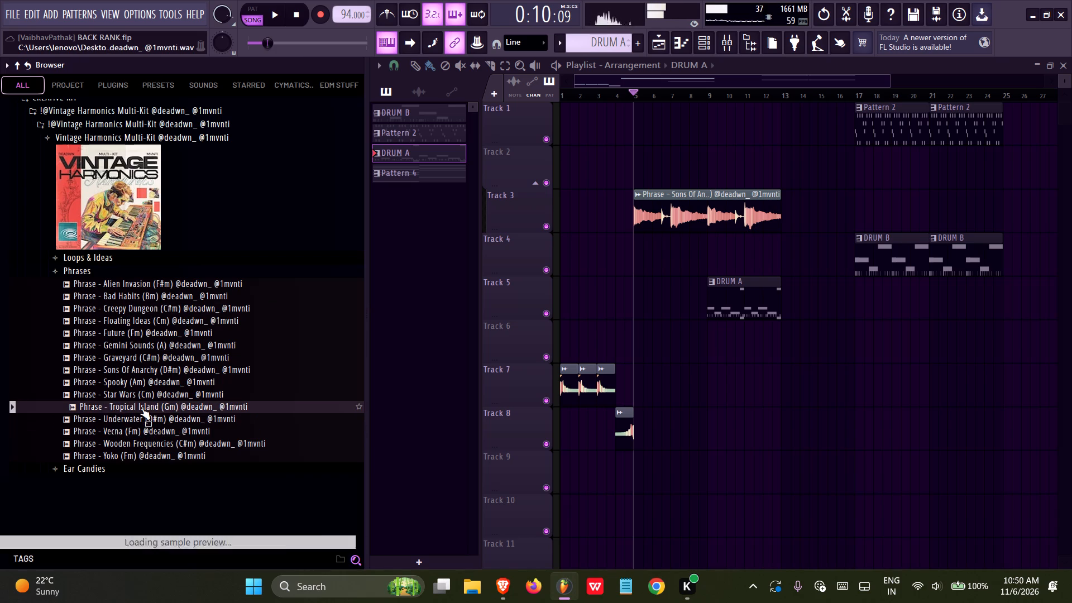
click(142, 437)
scroll(140, 430, down, 2)
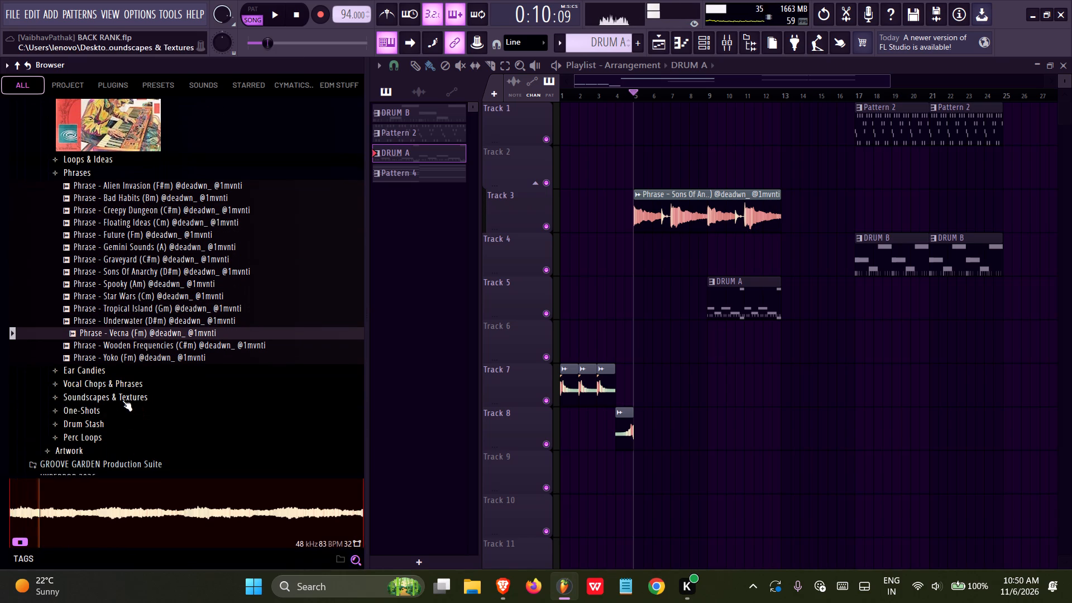
Audition samples in the Vocal Chops & Phrases and Soundscapes & Textures folders, including Reverse Card, Guitar Scream and Pirate Chant.
click(102, 385)
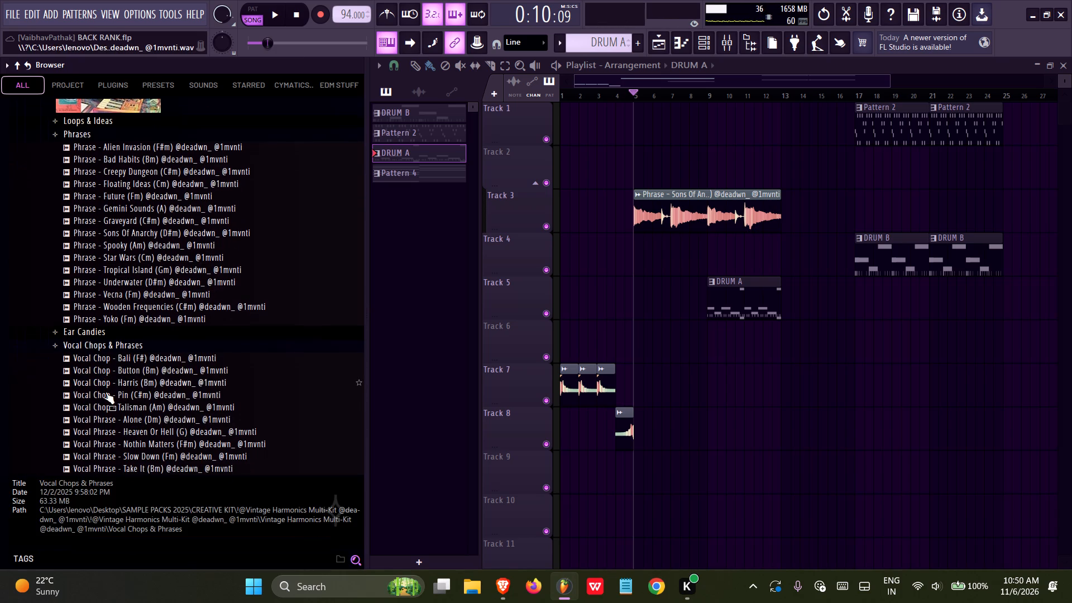
click(106, 392)
click(109, 386)
click(112, 370)
click(109, 351)
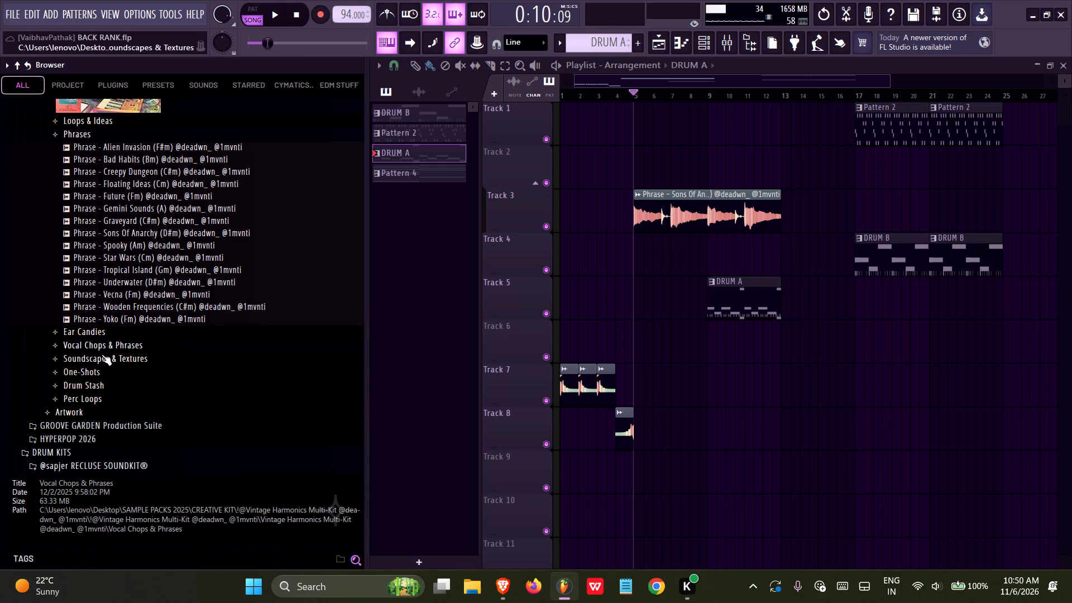
click(100, 363)
click(107, 379)
click(110, 419)
click(113, 403)
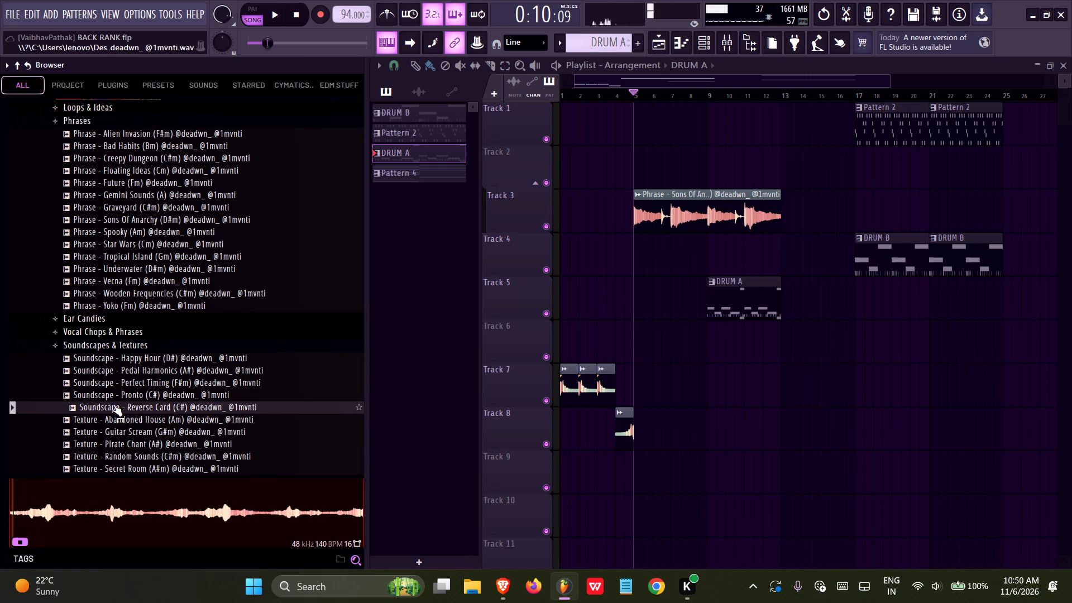
click(119, 432)
click(119, 442)
scroll(118, 433, down, 2)
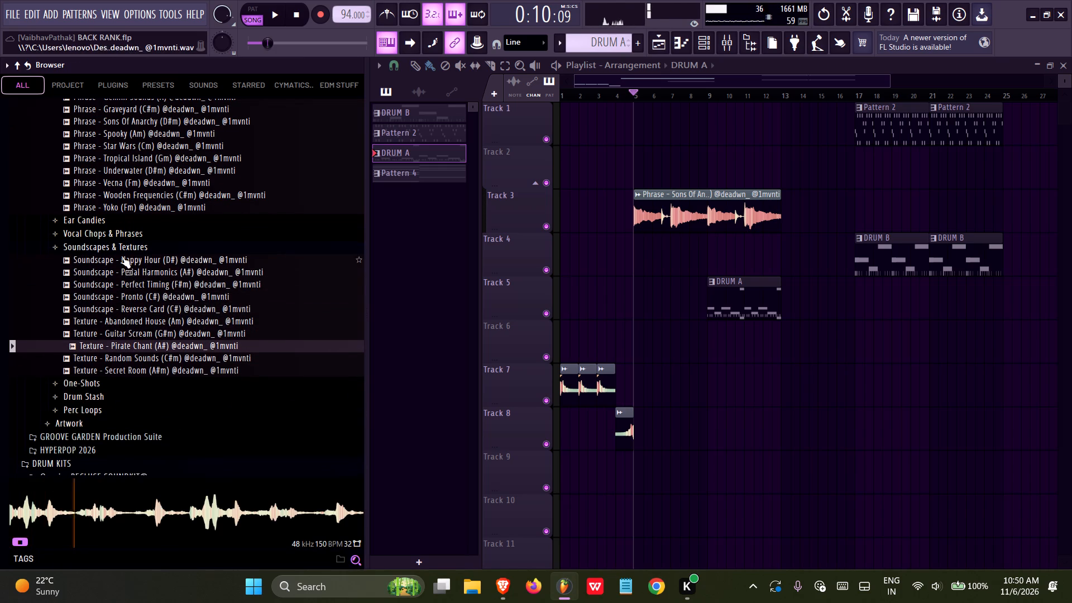
Audition loops in the Perc Loops folder and add Perc Loop - Rhythms to Track 6 at about bar 5.
click(119, 248)
click(95, 285)
click(112, 325)
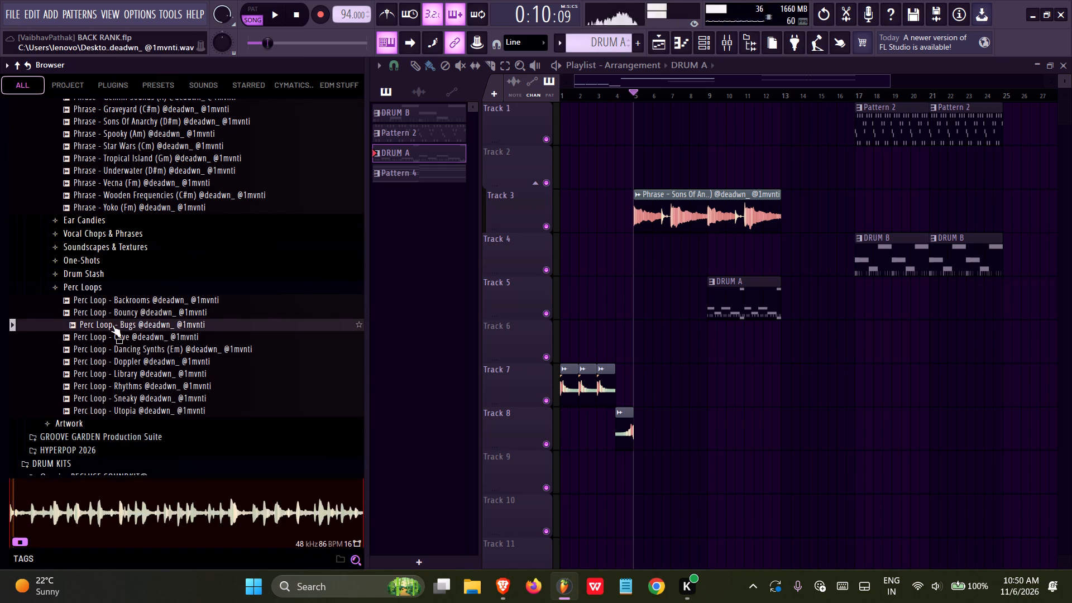
click(116, 348)
click(116, 332)
click(141, 385)
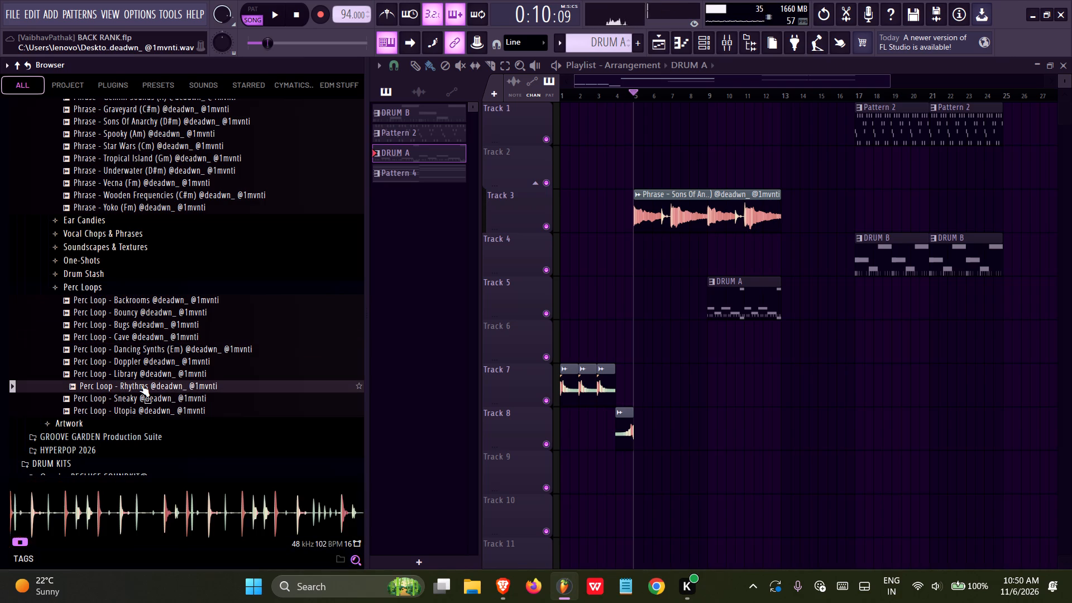
drag(141, 385, 635, 333)
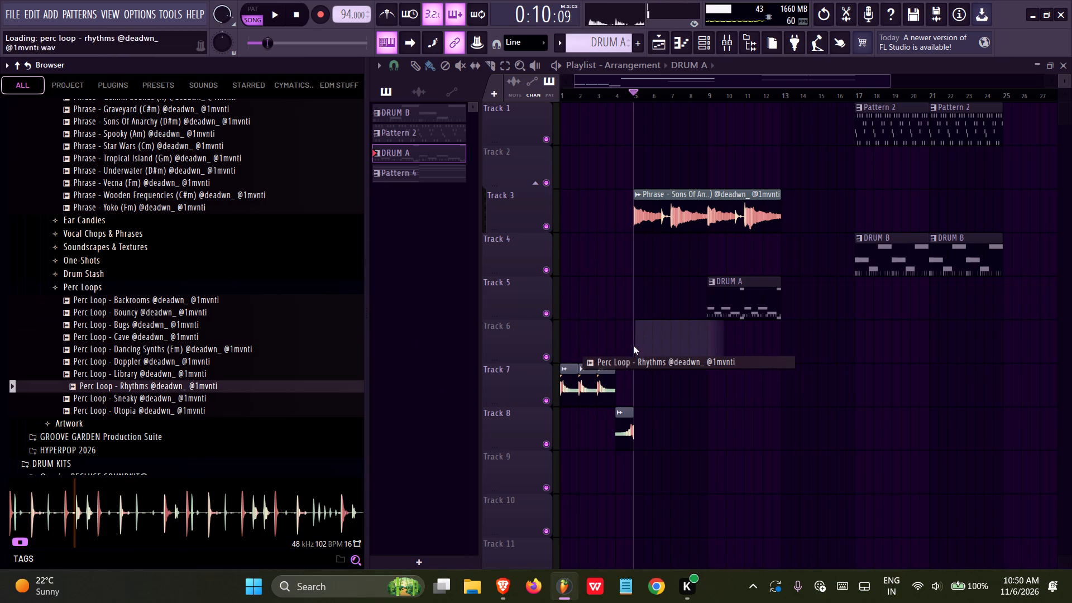
Align the Perc Loop - Rhythms clip on Track 6 to start exactly at bar 5, and save the project.
scroll(112, 365, down, 2)
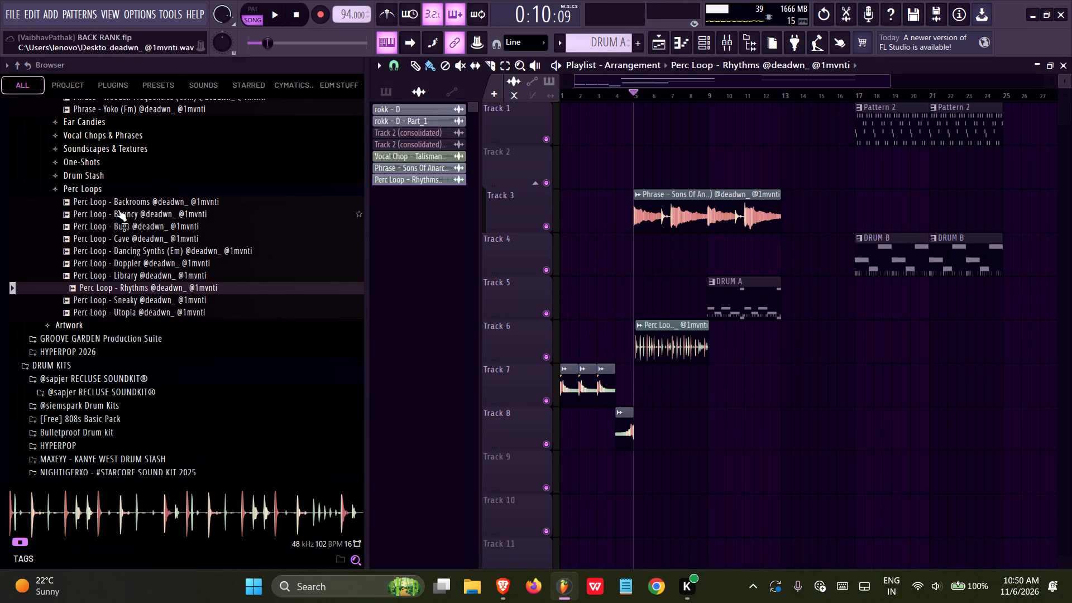
click(108, 190)
ctrl+scroll(654, 388, up, 20)
ctrl+scroll(654, 388, up, 10)
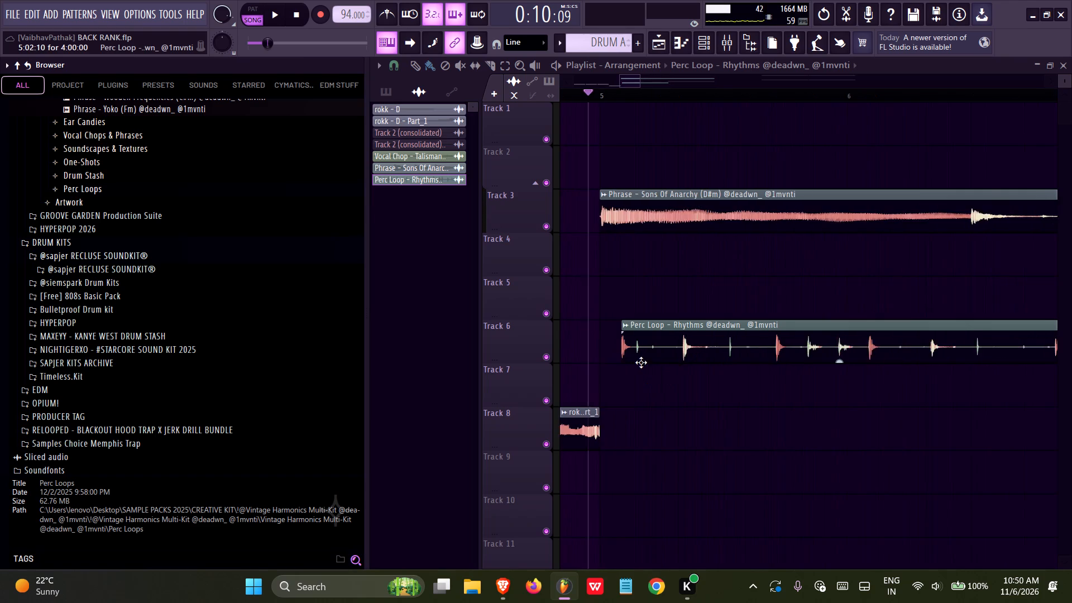
ctrl+scroll(641, 362, up, 1)
drag(642, 347, 600, 338)
middle_drag(605, 289, 664, 289)
key(ctrl+s)
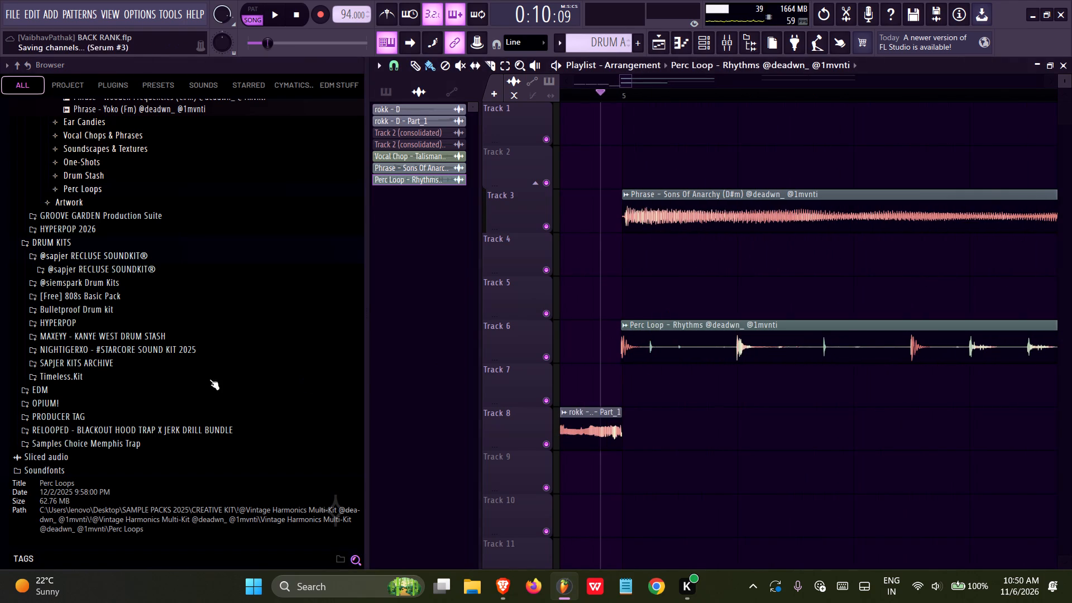
Browse the EDM KSHMR Vol.5 Songstarters, Hip Hop folder, and audition the Bad Boy loop and its Drums, Percs, Sub, Synth and Vocals stems.
click(48, 389)
click(71, 403)
click(75, 432)
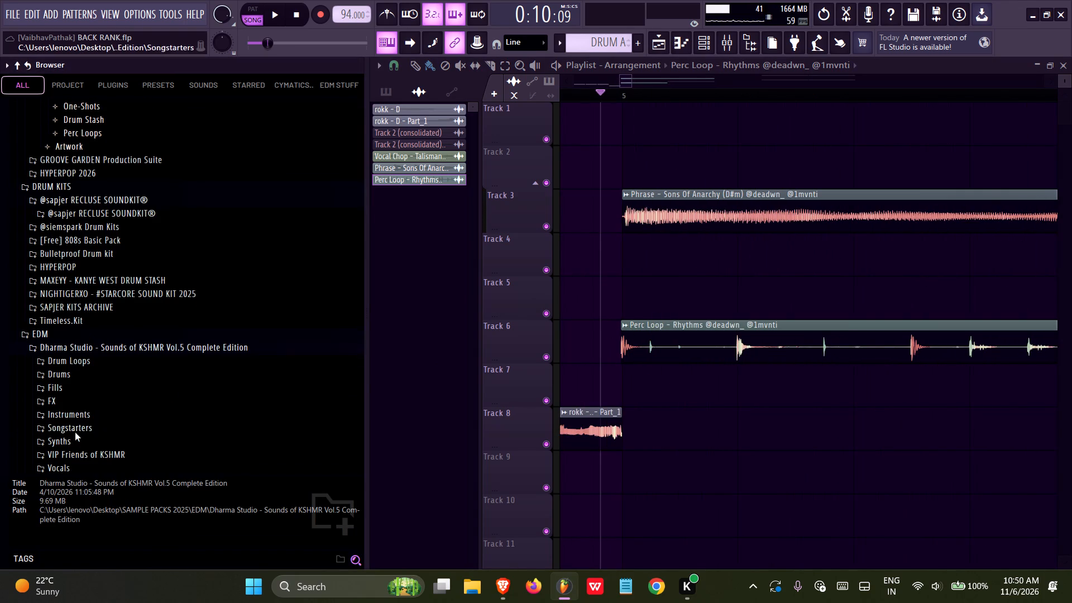
click(70, 419)
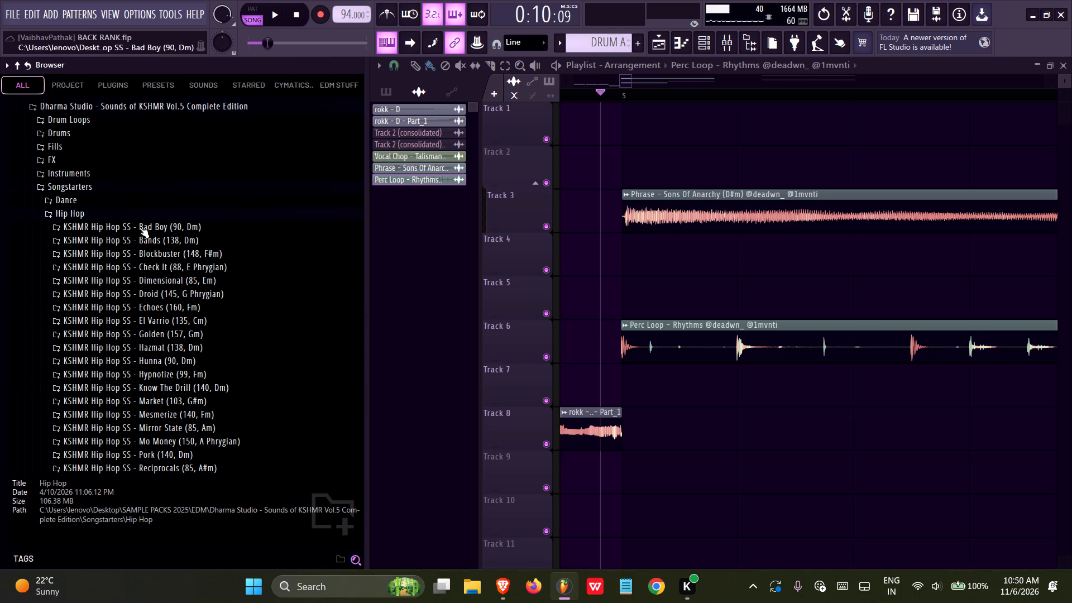
scroll(160, 256, down, 6)
click(165, 241)
scroll(156, 290, up, 4)
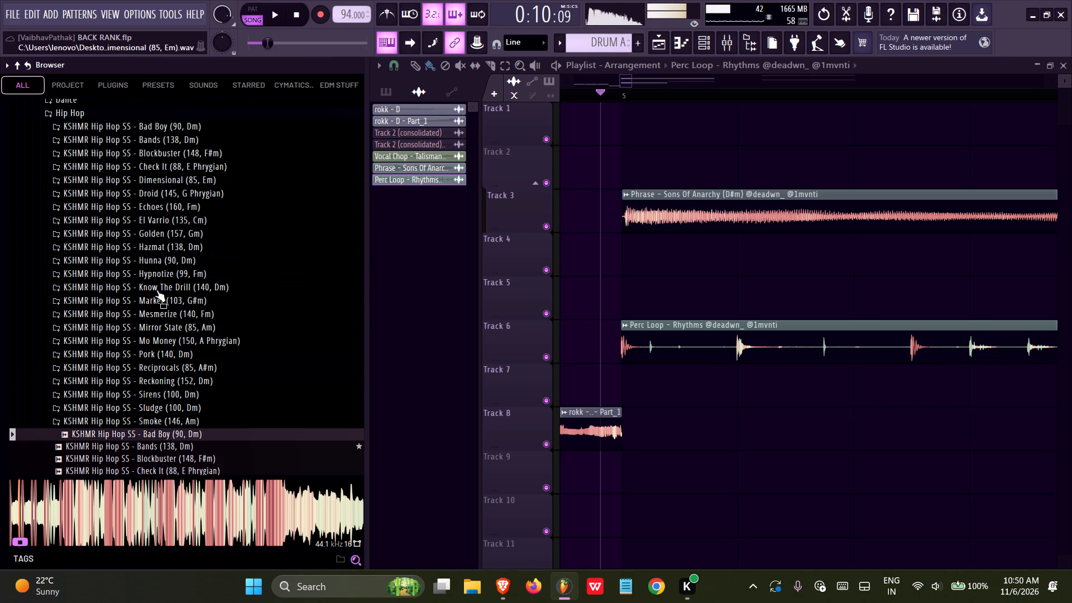
click(159, 133)
click(156, 149)
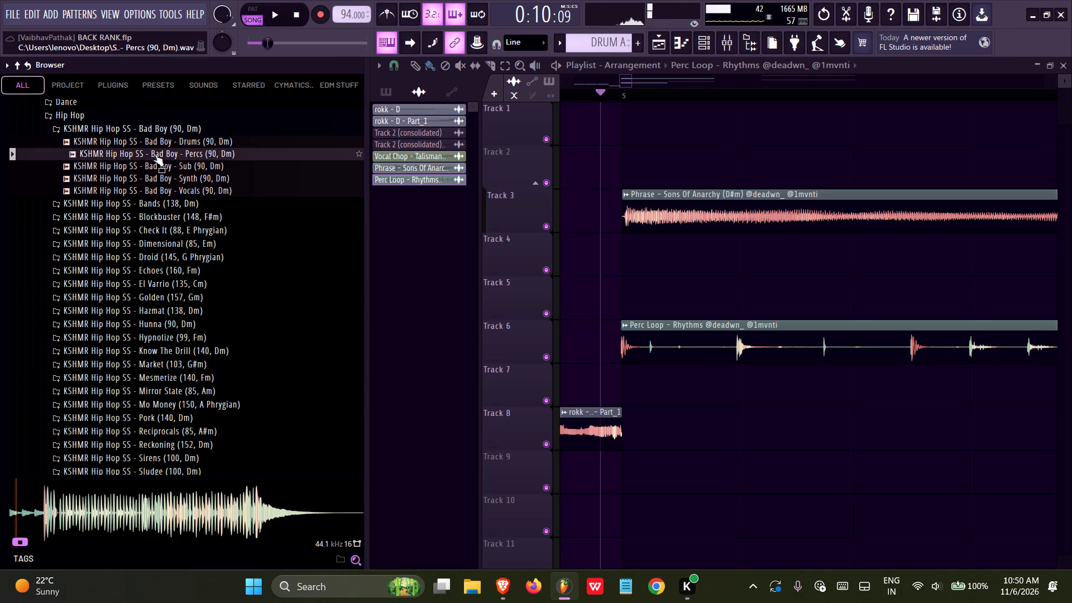
click(148, 162)
click(146, 178)
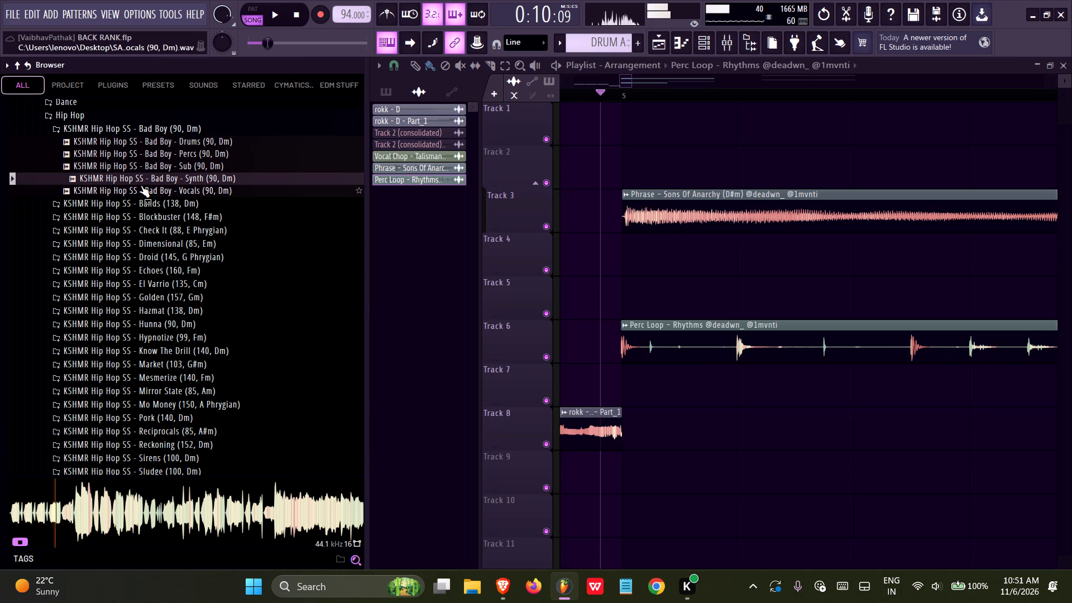
click(168, 191)
click(169, 175)
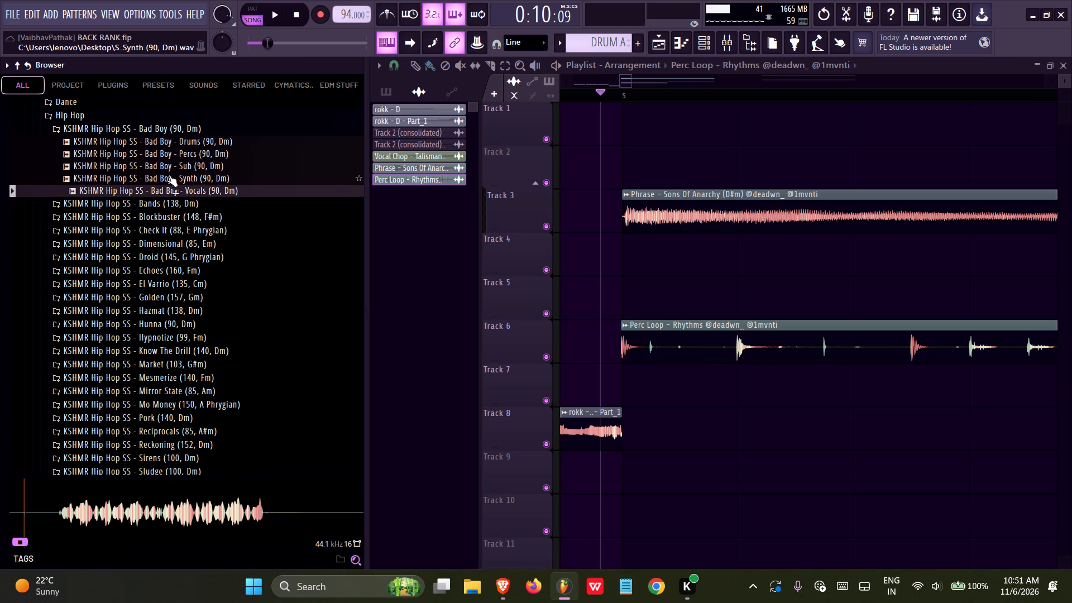
Add the KSHMR Hip Hop SS - Bad Boy - Synth stem to Track 4, starting at bar 5.
drag(161, 179, 587, 260)
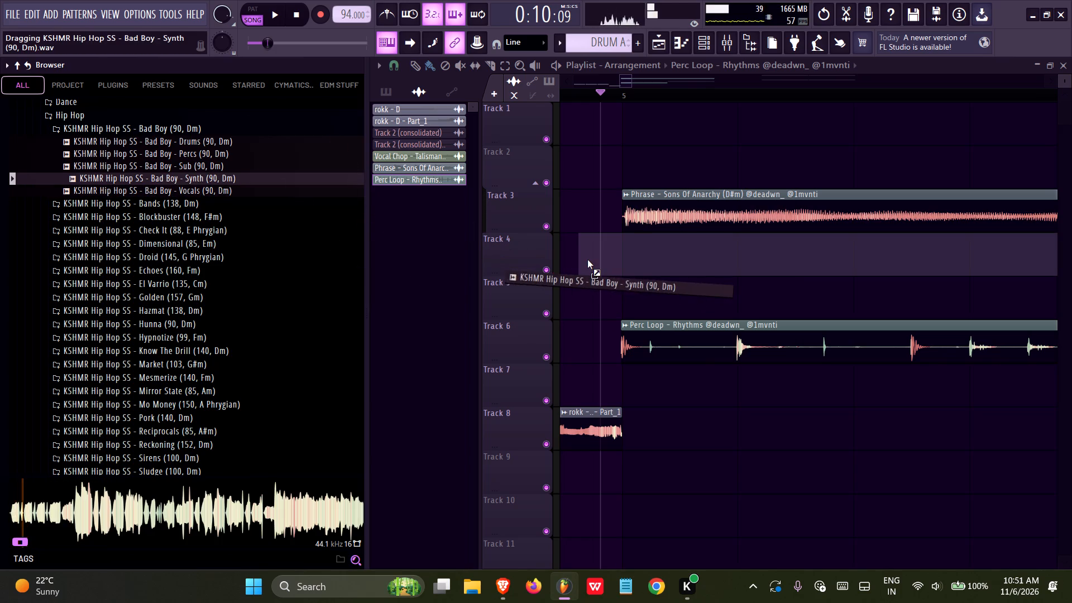
drag(587, 260, 625, 263)
ctrl+scroll(626, 263, up, 10)
drag(652, 261, 642, 256)
ctrl+scroll(573, 293, down, 17)
Fit the Bad Boy - Synth clip on Track 4 to the project tempo.
click(581, 236)
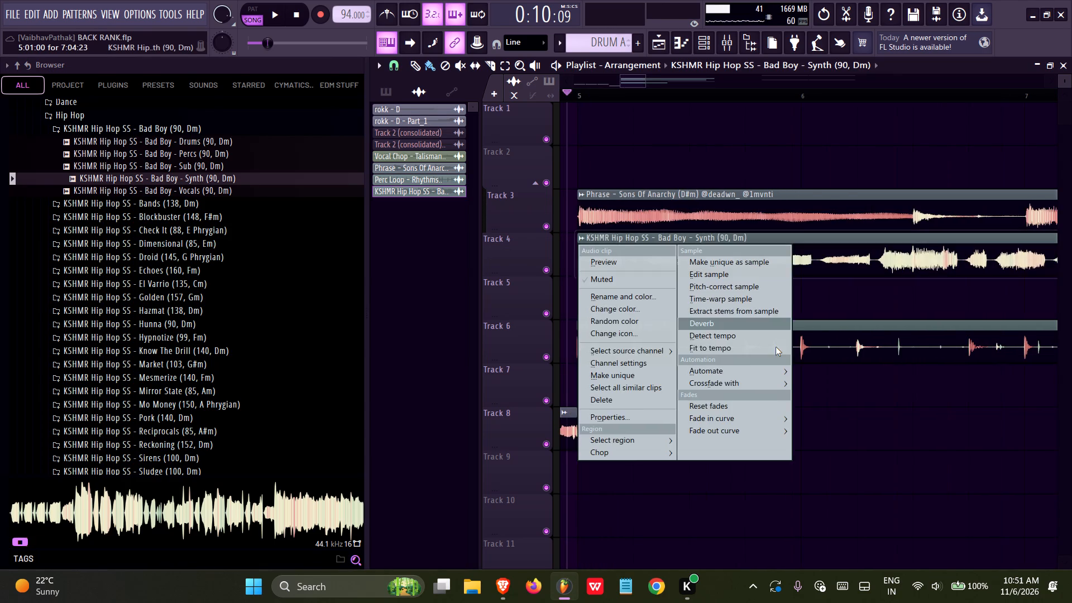
click(739, 353)
click(552, 296)
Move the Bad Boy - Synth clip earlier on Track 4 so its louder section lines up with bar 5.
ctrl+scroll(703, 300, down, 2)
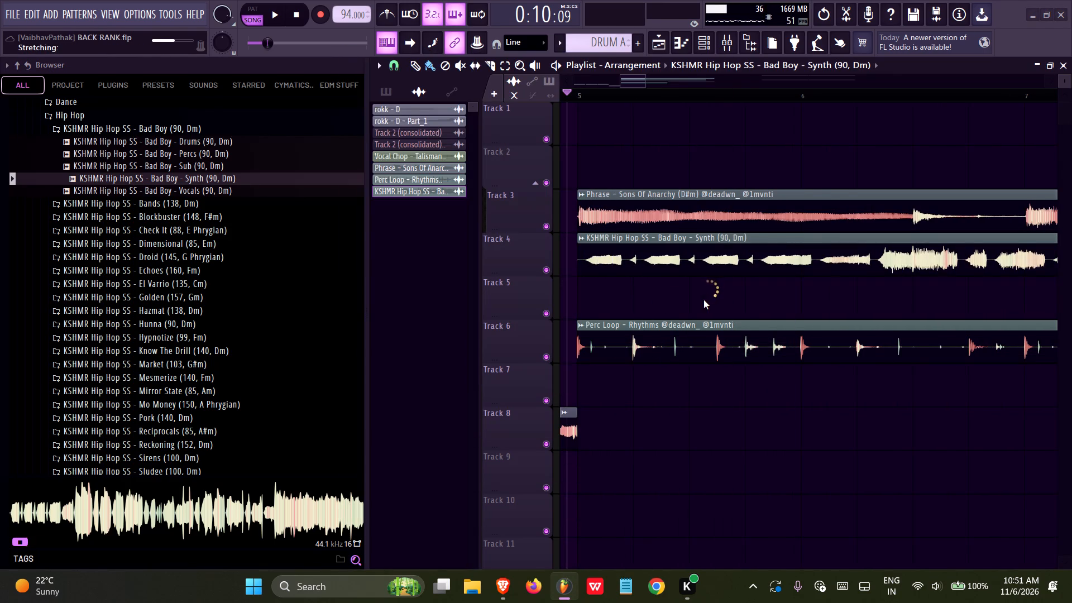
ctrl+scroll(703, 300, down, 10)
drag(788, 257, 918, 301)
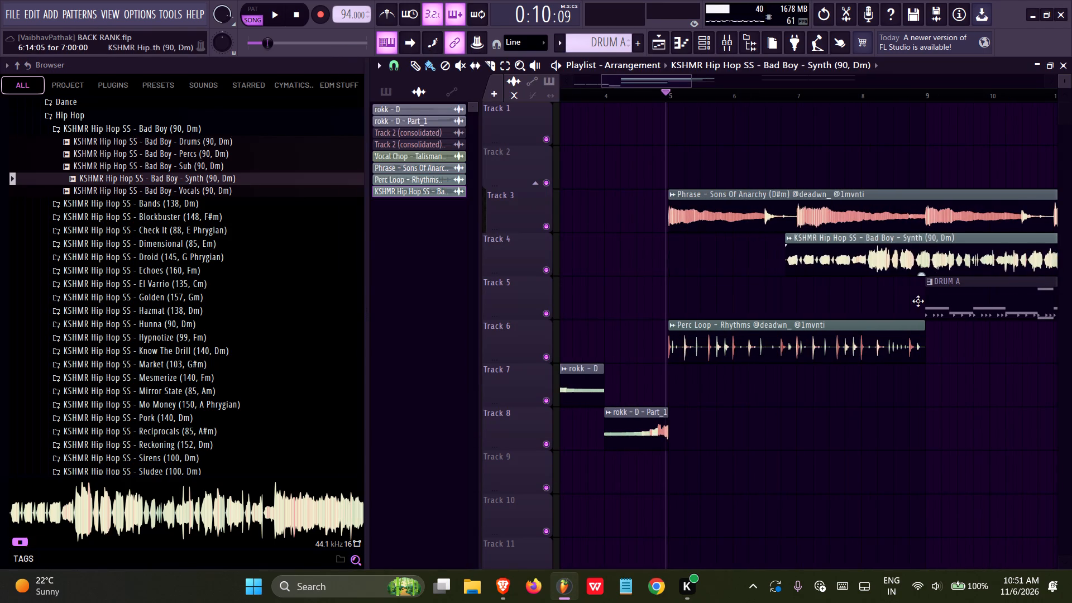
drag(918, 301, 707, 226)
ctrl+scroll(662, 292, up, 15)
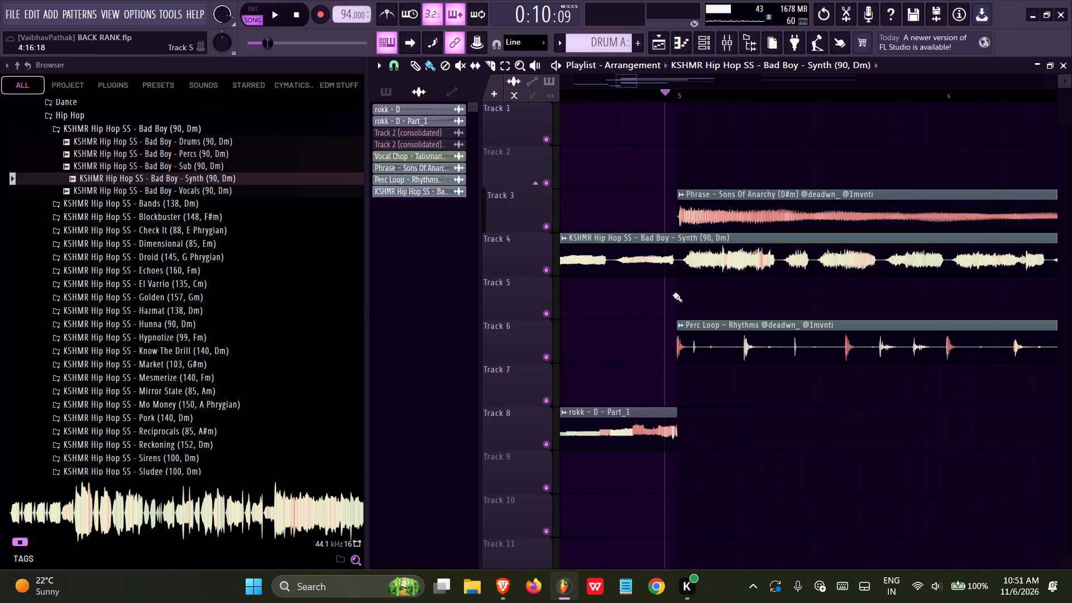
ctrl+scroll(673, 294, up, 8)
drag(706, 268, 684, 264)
Play from about bar 5 and mute the Sons Of Anarchy phrase on Track 3 to hear the synth with the percussion.
key(space)
ctrl+scroll(682, 293, down, 13)
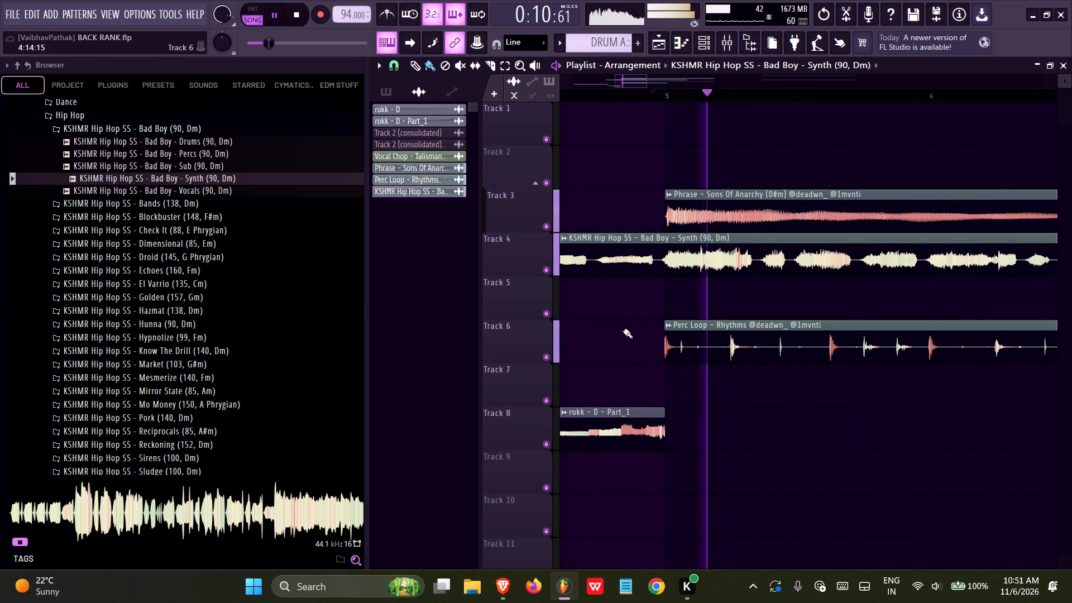
ctrl+scroll(623, 331, down, 11)
click(547, 226)
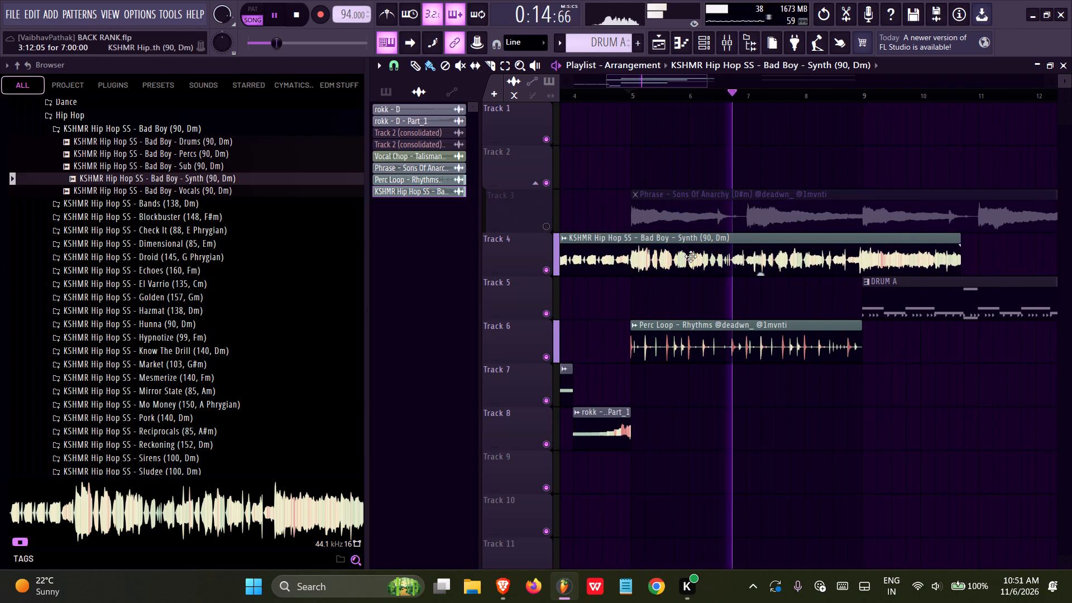
middle_drag(610, 274, 665, 285)
key(space)
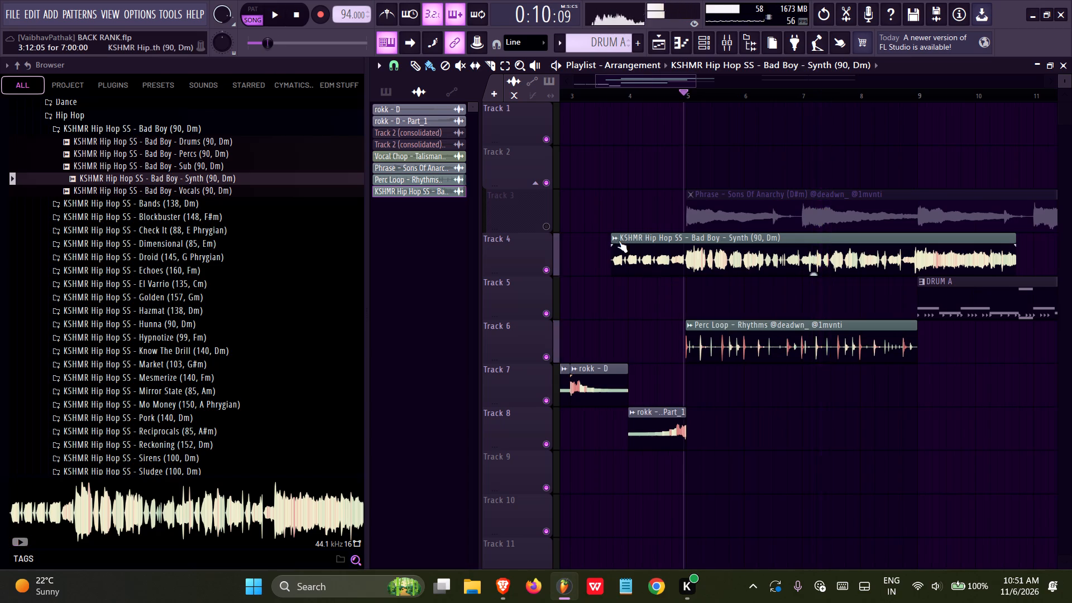
Fit the Bad Boy - Synth clip to tempo again and move it to start at bar 4 on Track 4.
click(615, 238)
click(733, 347)
click(547, 303)
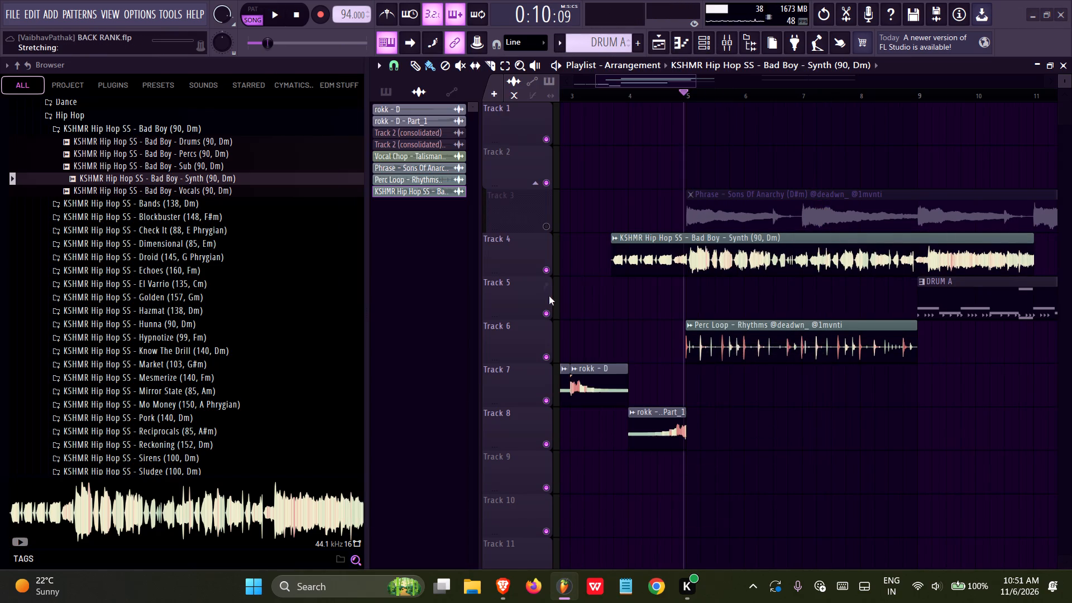
ctrl+scroll(624, 267, up, 11)
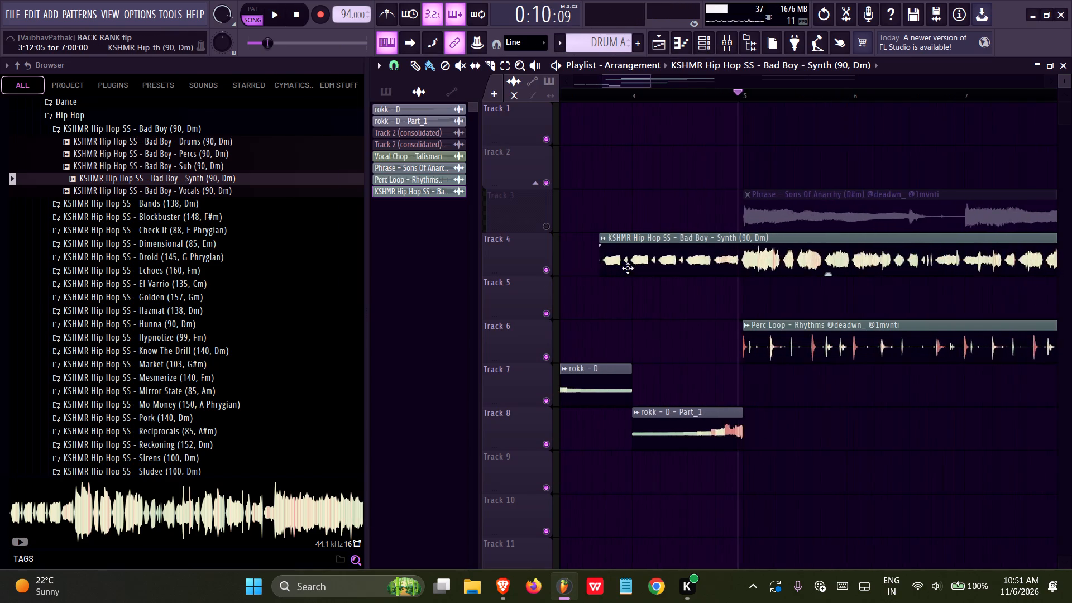
ctrl+scroll(628, 268, up, 3)
drag(626, 260, 700, 269)
Play the arrangement from about bar 5 to check the repositioned synth against the Rhythms percussion loop.
key(space)
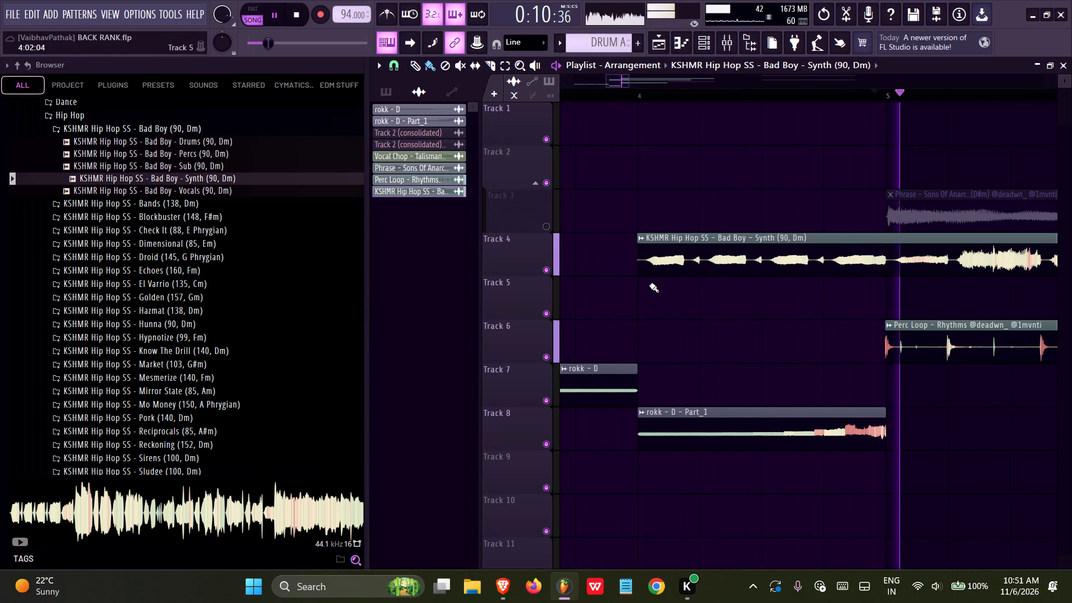
ctrl+scroll(647, 288, down, 14)
ctrl+scroll(874, 293, up, 1)
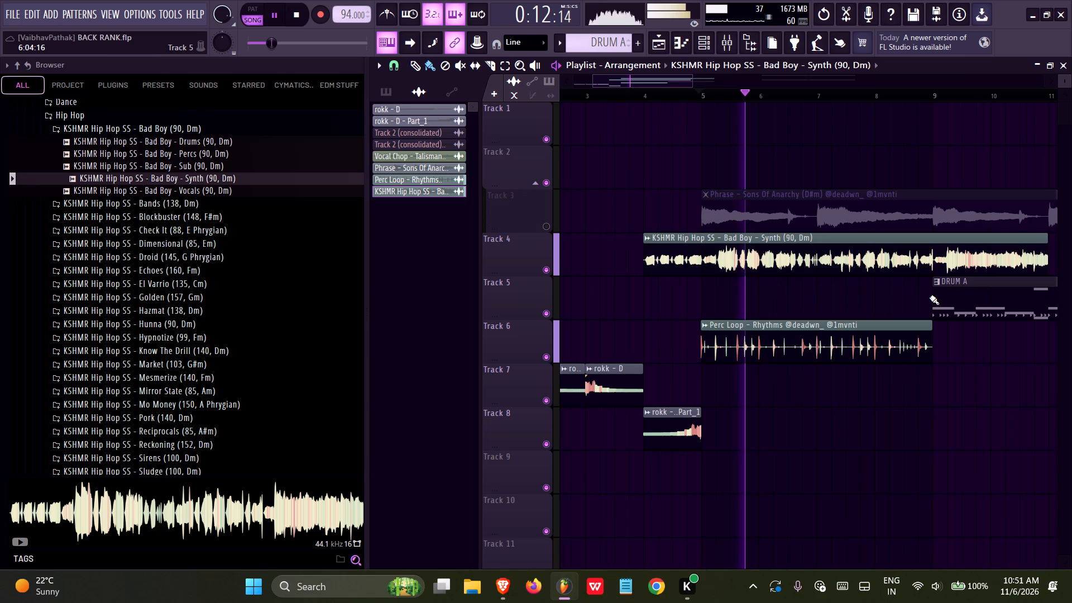
ctrl+scroll(930, 297, up, 1)
middle_drag(825, 288, 642, 293)
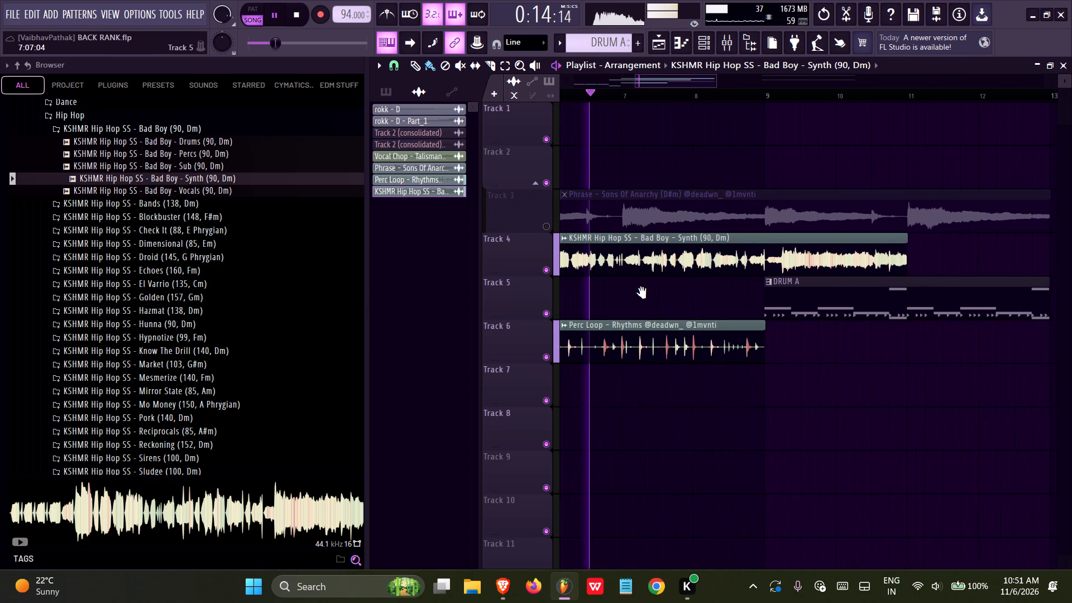
middle_drag(642, 293, 640, 293)
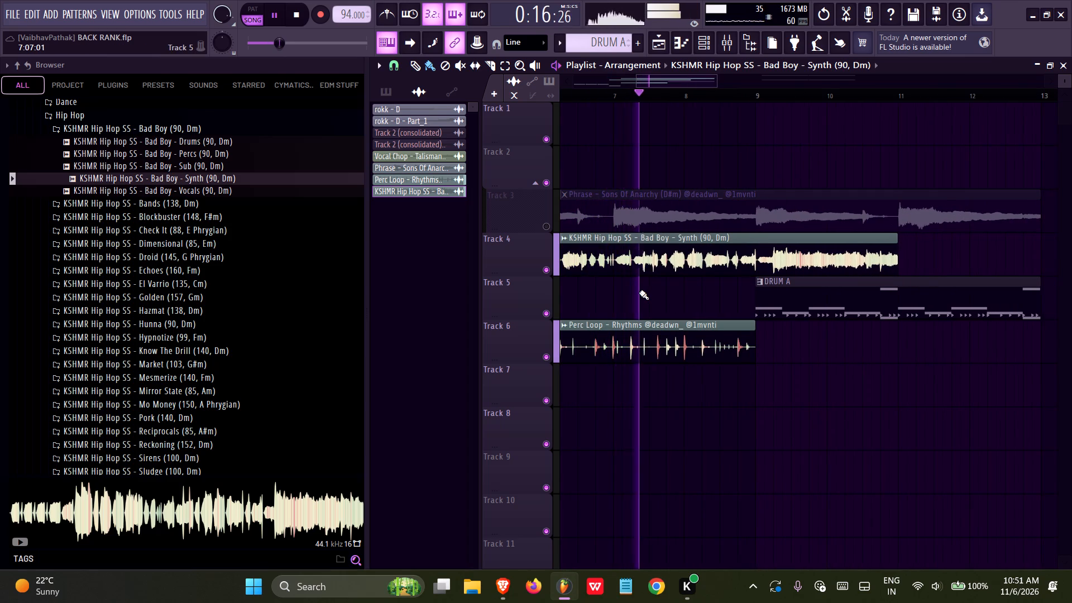
ctrl+scroll(653, 289, down, 11)
key(space)
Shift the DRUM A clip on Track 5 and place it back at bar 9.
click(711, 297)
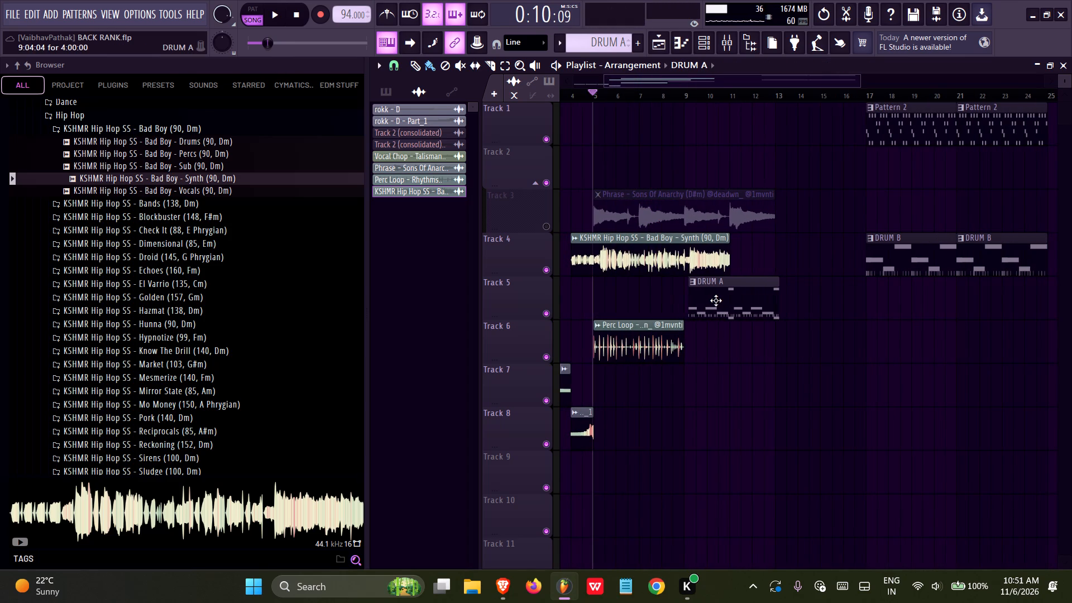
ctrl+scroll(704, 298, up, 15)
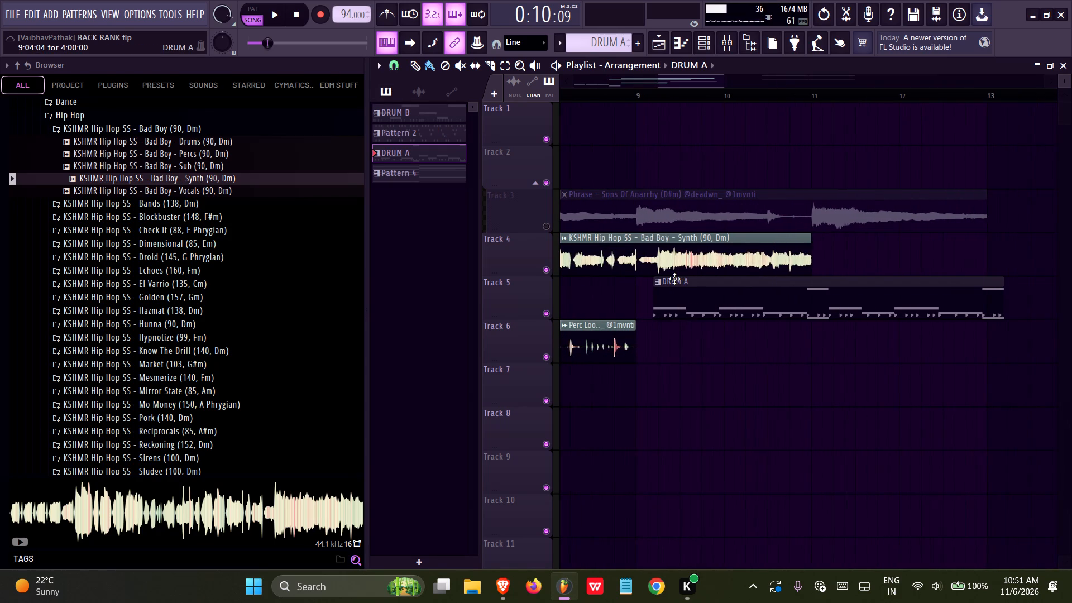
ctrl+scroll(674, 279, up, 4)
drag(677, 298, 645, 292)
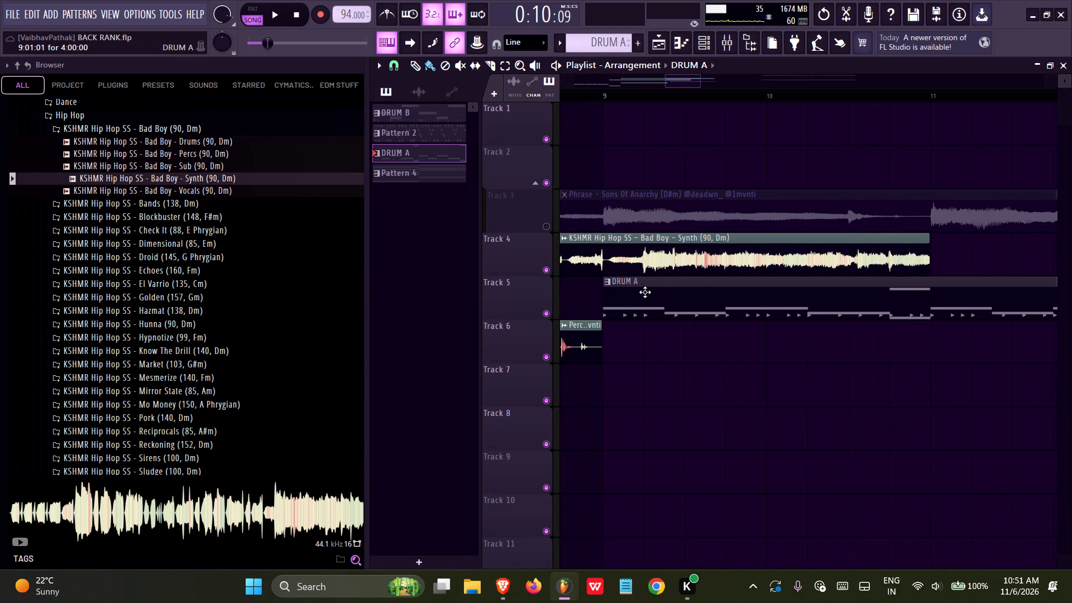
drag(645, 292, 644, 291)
Raise the time-stretching pitch of the Bad Boy - Synth clip in its channel settings.
double_click(643, 258)
drag(596, 192, 592, 189)
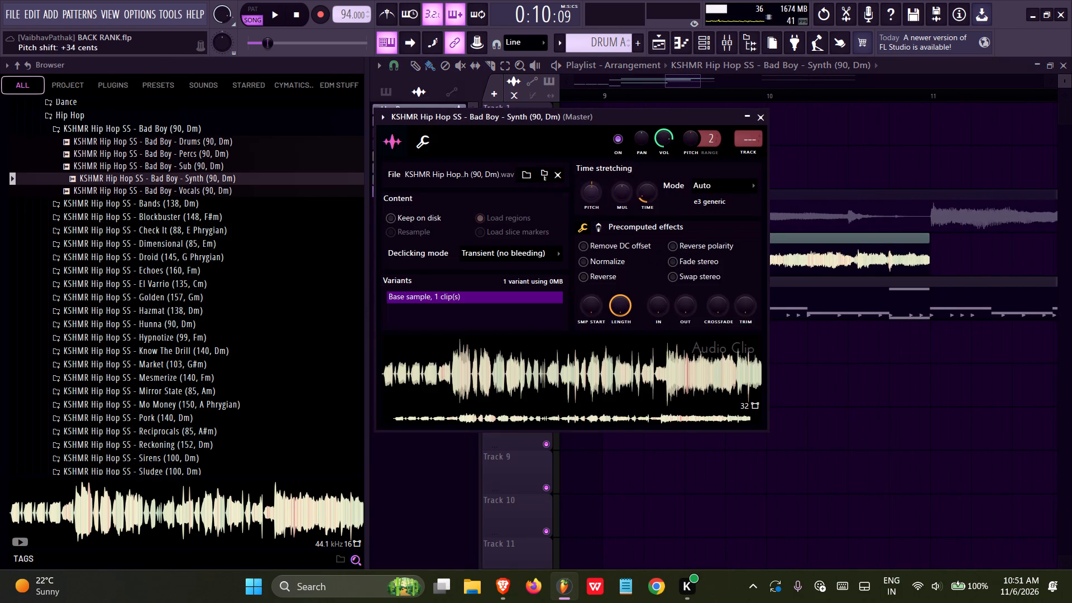
drag(592, 189, 588, 180)
right_click(830, 356)
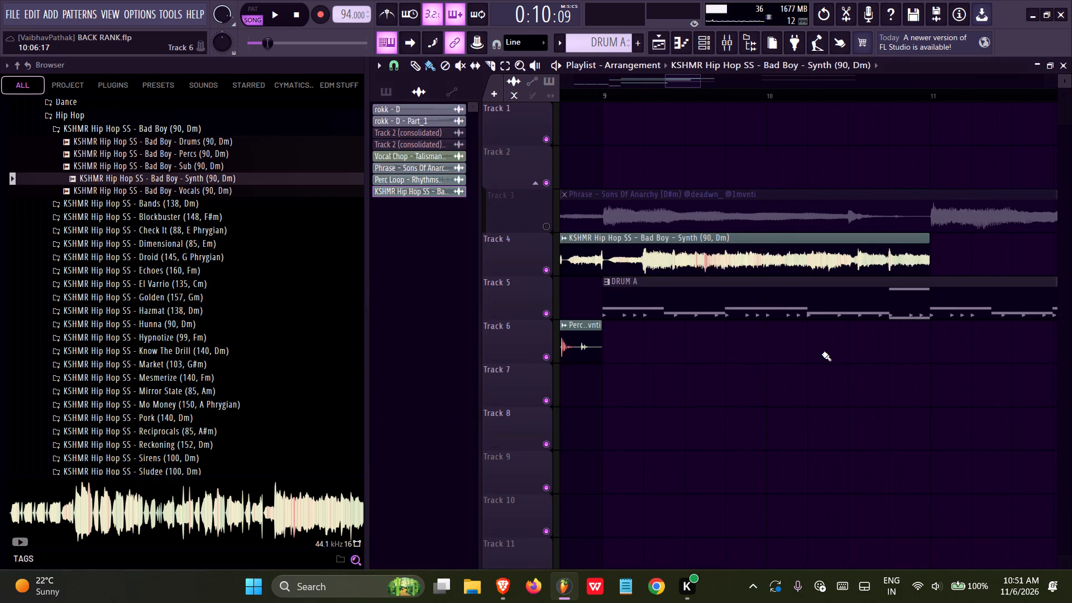
Play from just before bar 9 to check how the repitched synth sits with the DRUM A pattern.
ctrl+scroll(654, 347, up, 11)
middle_drag(647, 354, 716, 359)
ctrl+scroll(688, 347, up, 4)
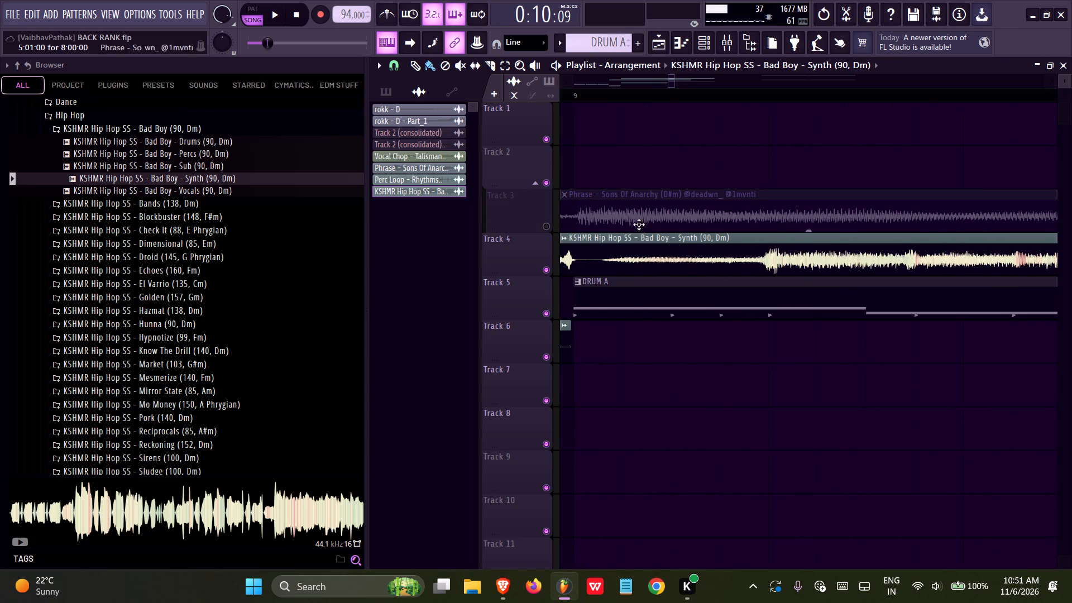
ctrl+scroll(868, 314, down, 5)
click(611, 99)
key(space)
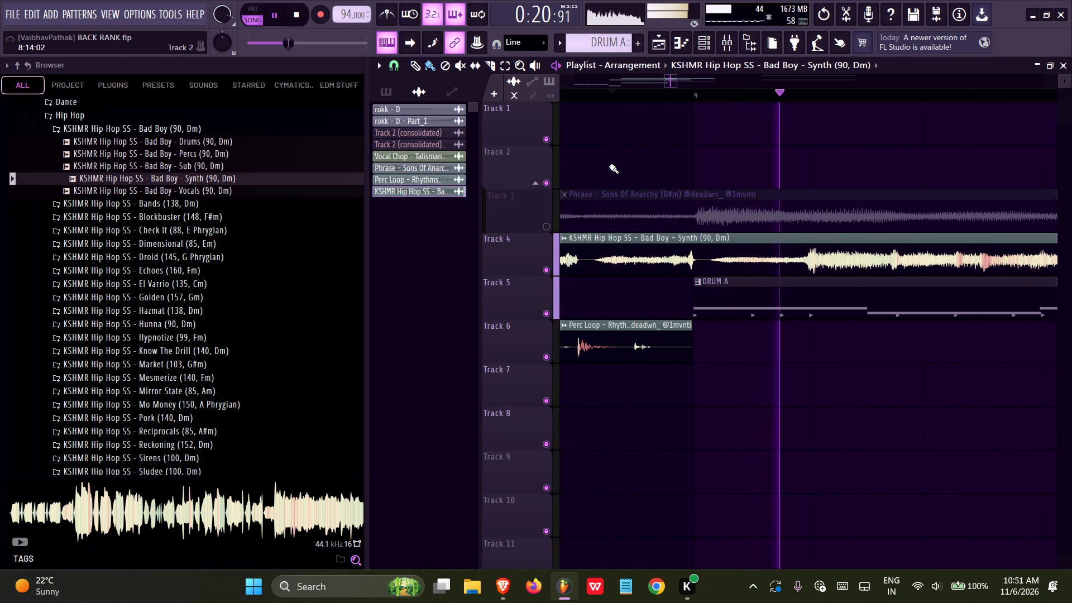
ctrl+scroll(609, 166, down, 16)
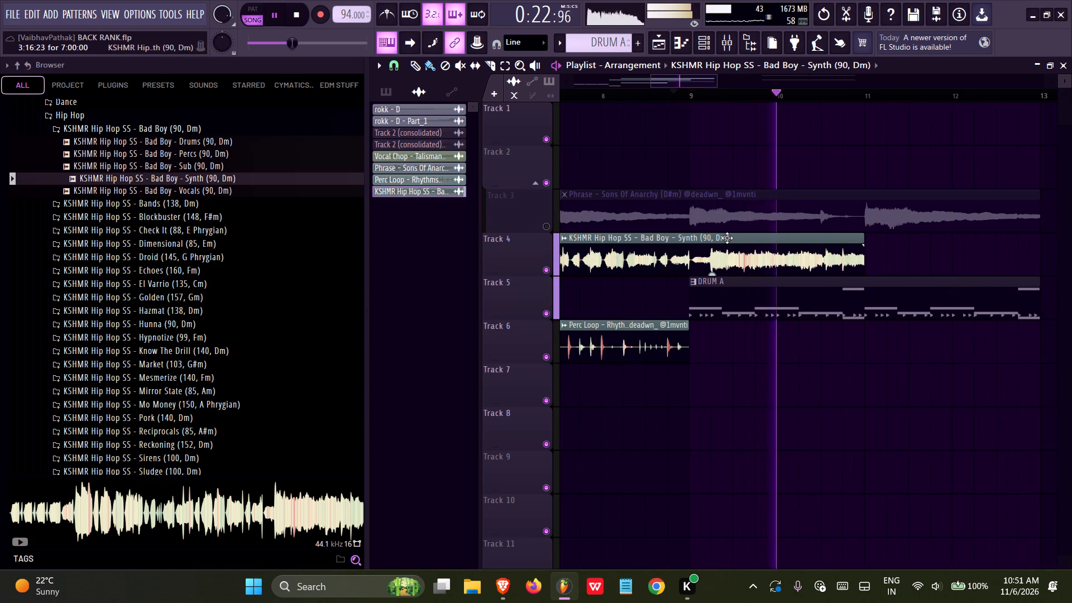
ctrl+scroll(728, 238, down, 11)
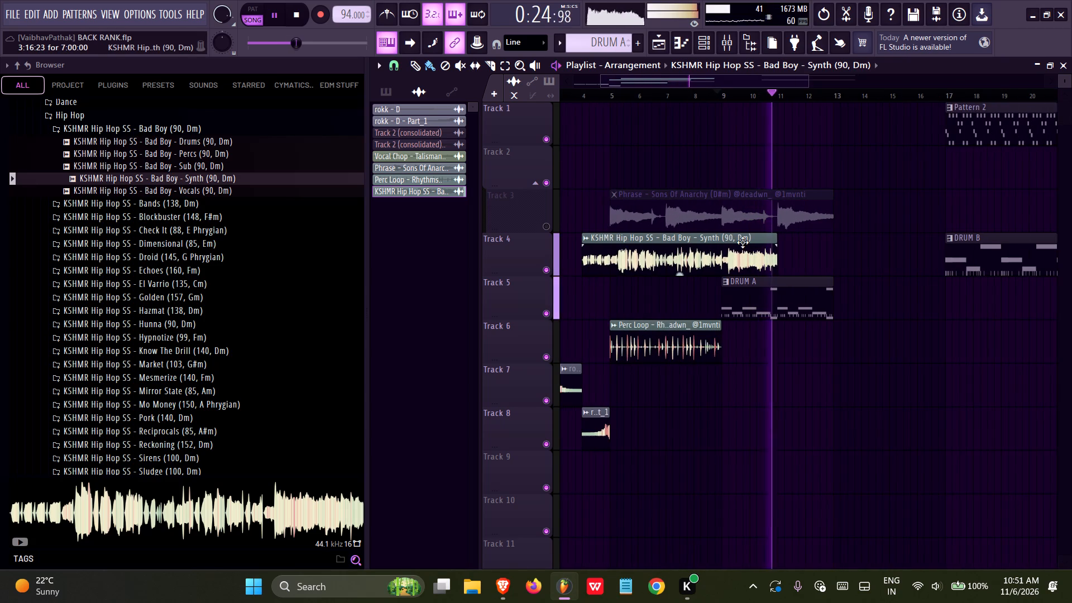
key(space)
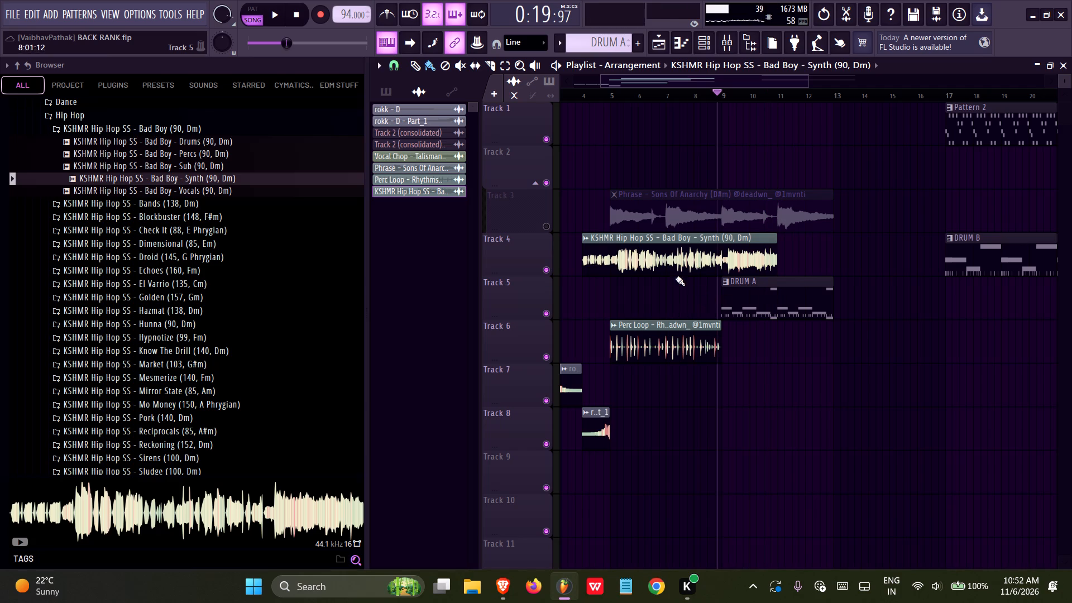
ctrl+scroll(740, 265, up, 5)
key(space)
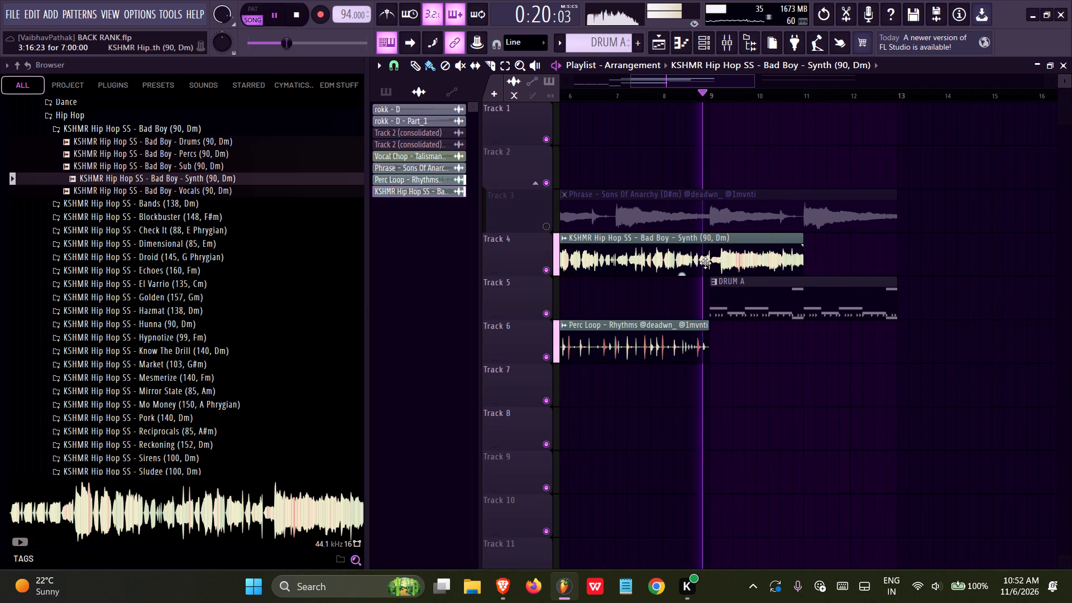
key(space)
Play from bar 5 and move the DRUM A clip on Track 5 to start at bar 5.
middle_drag(630, 285, 701, 286)
scroll(698, 285, up, 1)
click(591, 95)
key(space)
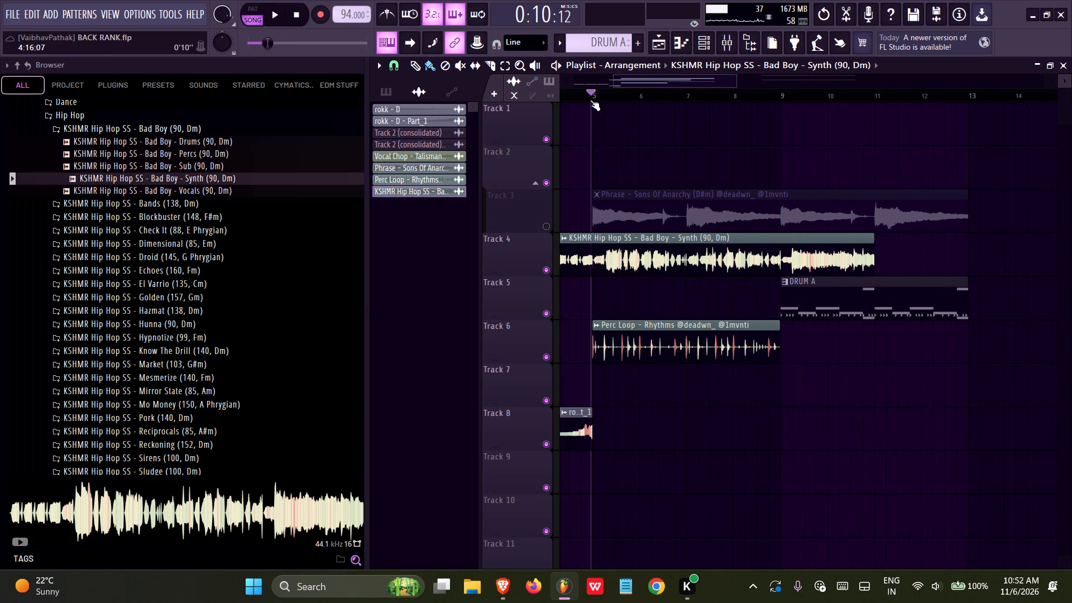
drag(806, 293, 796, 293)
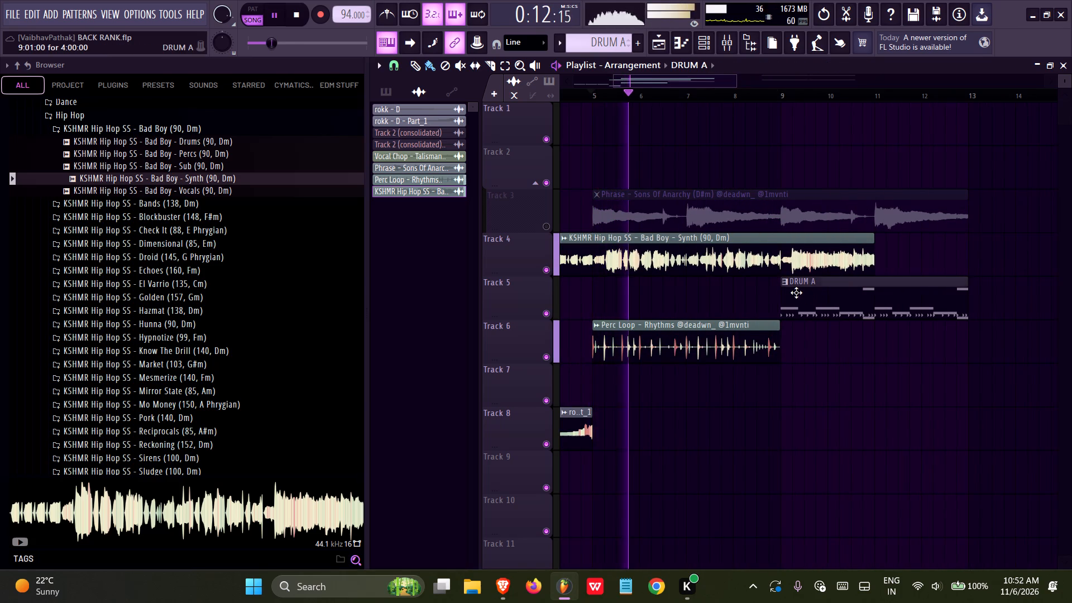
drag(796, 293, 619, 290)
key(space)
ctrl+scroll(560, 283, up, 20)
ctrl+scroll(560, 283, up, 9)
drag(714, 310, 704, 305)
Slip the audio inside the Bad Boy - Synth clip so its louder phrase enters around bar 5, and check it in playback.
click(477, 64)
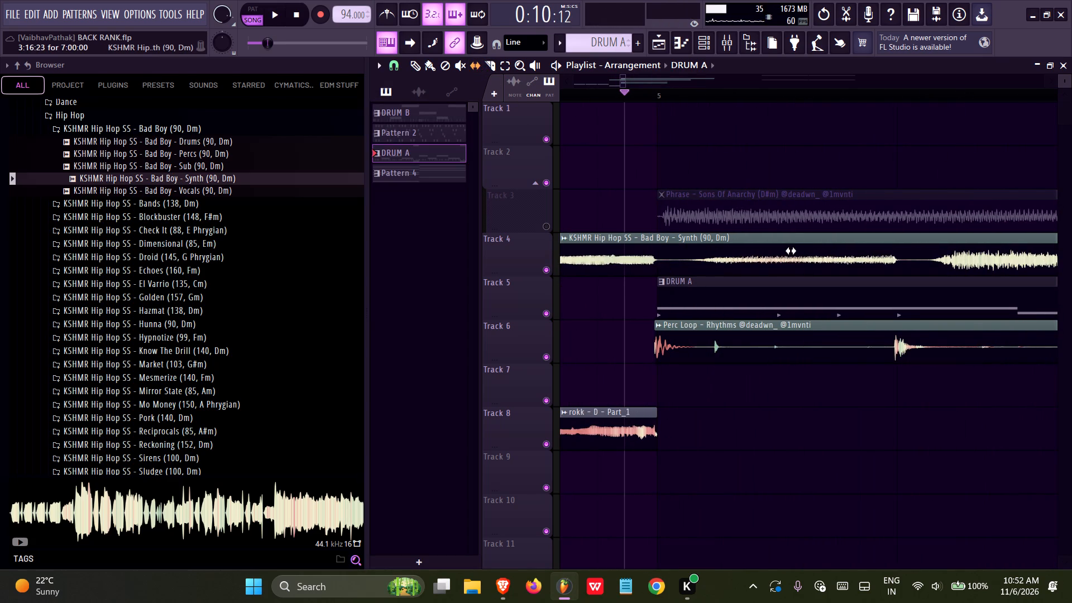
drag(787, 253, 556, 239)
drag(706, 260, 669, 264)
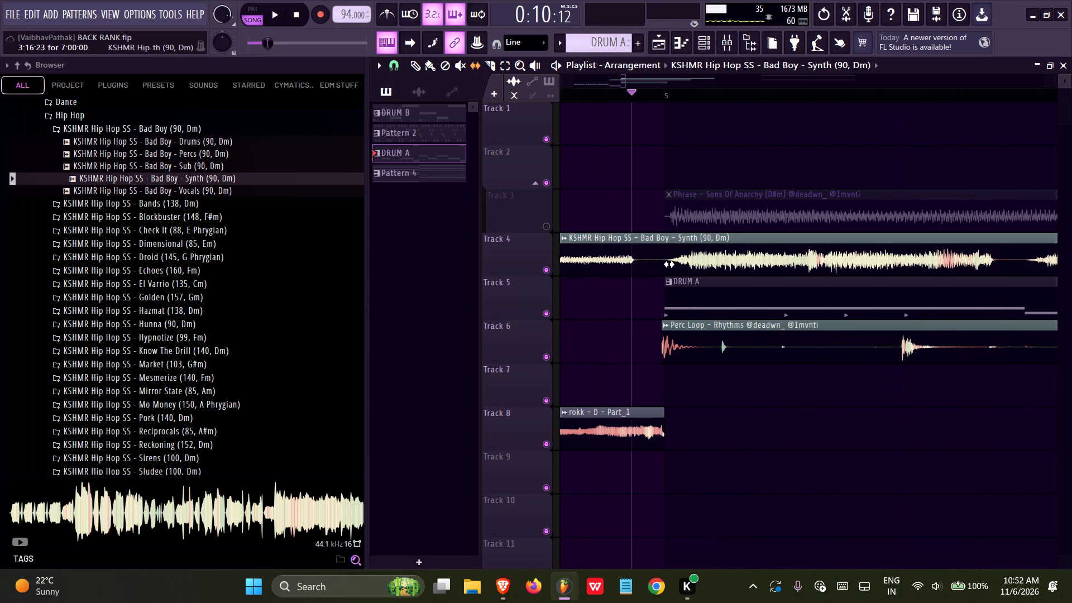
drag(669, 264, 702, 267)
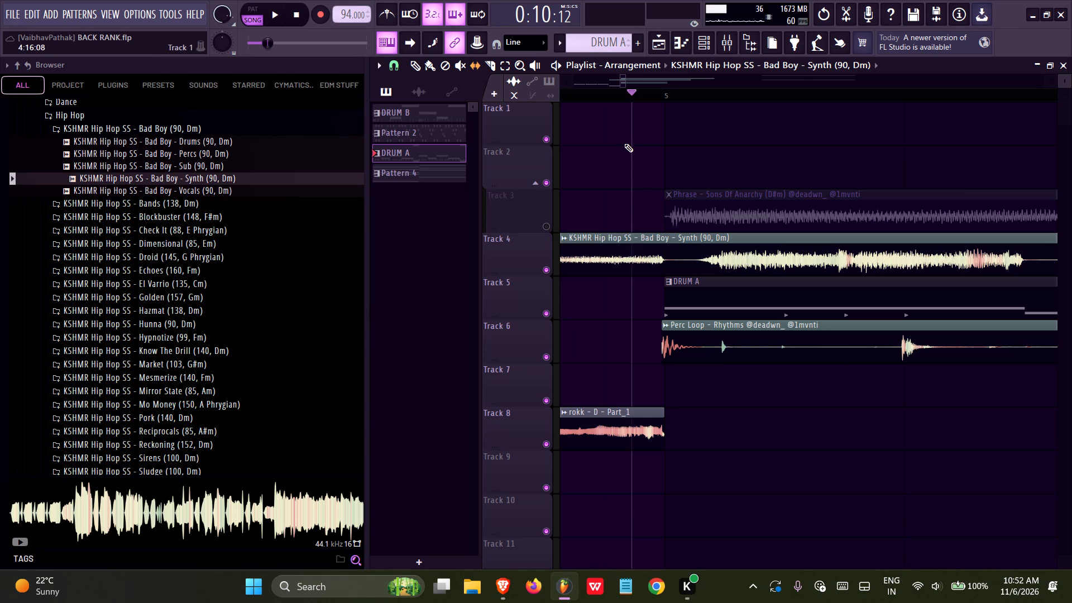
key(space)
ctrl+scroll(629, 155, down, 19)
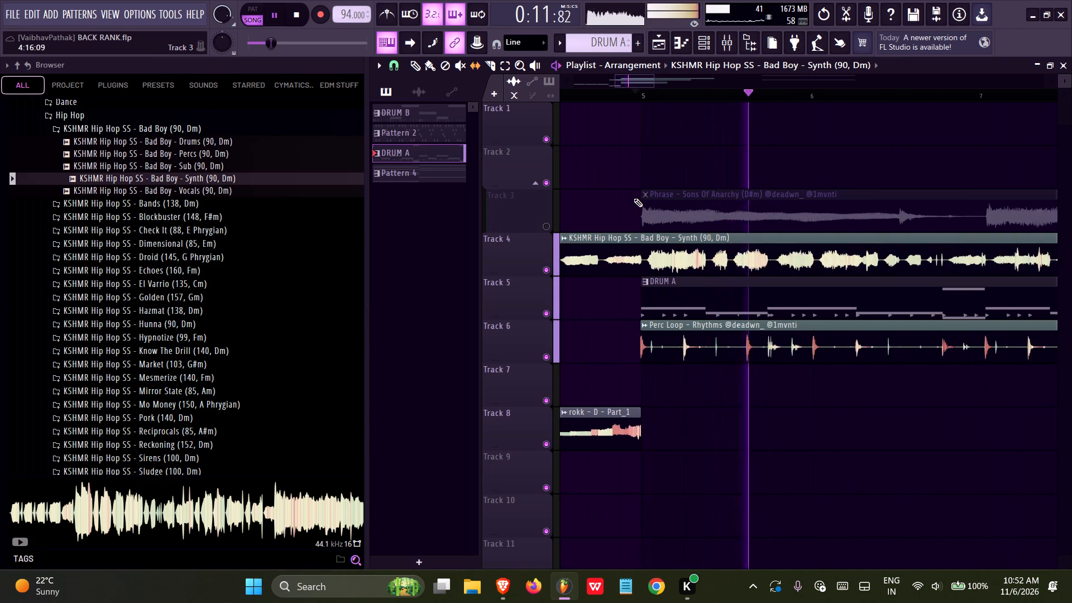
ctrl+scroll(634, 198, down, 2)
Slice the Bad Boy - Synth clip on Track 4 at bar 9 and delete the part after the cut.
click(490, 68)
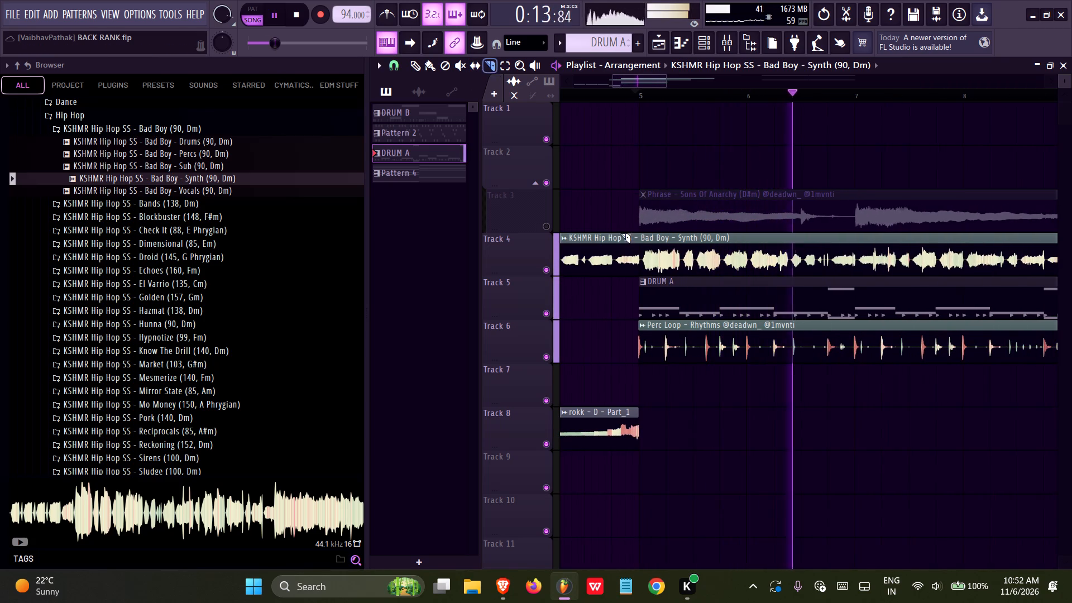
ctrl+scroll(624, 238, up, 6)
ctrl+scroll(604, 250, down, 6)
ctrl+scroll(945, 313, up, 2)
ctrl+scroll(659, 295, down, 6)
ctrl+scroll(936, 320, up, 20)
ctrl+scroll(936, 320, up, 5)
shift+drag(754, 283, 747, 241)
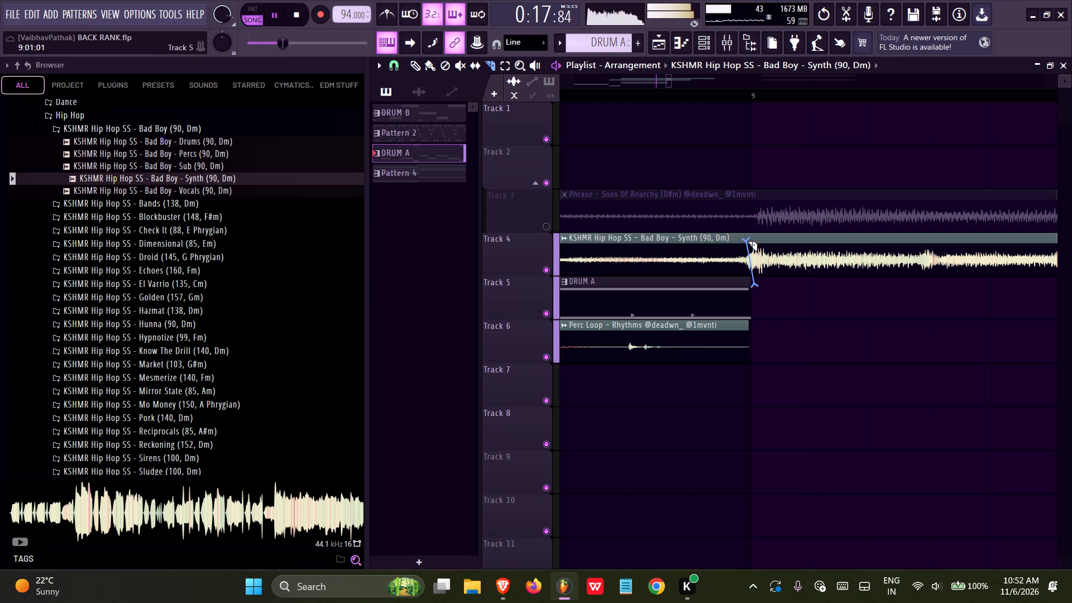
shift+drag(747, 241, 750, 236)
click(414, 64)
right_click(873, 261)
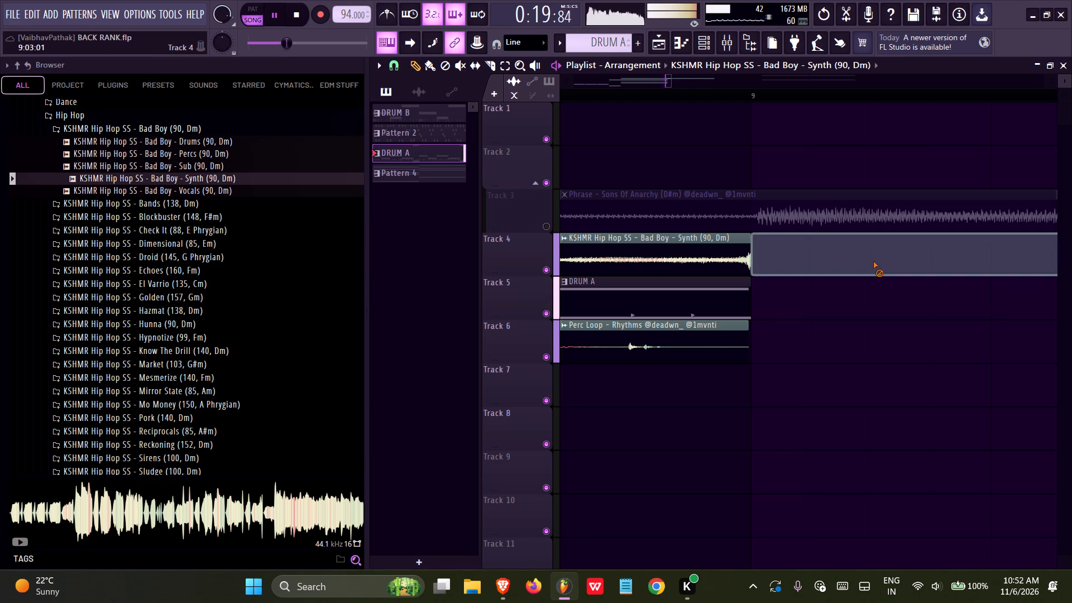
key(space)
Examine the clip starts around bar 5 and briefly play from there to check their alignment.
ctrl+scroll(719, 251, up, 10)
ctrl+scroll(834, 285, down, 5)
ctrl+scroll(763, 340, down, 14)
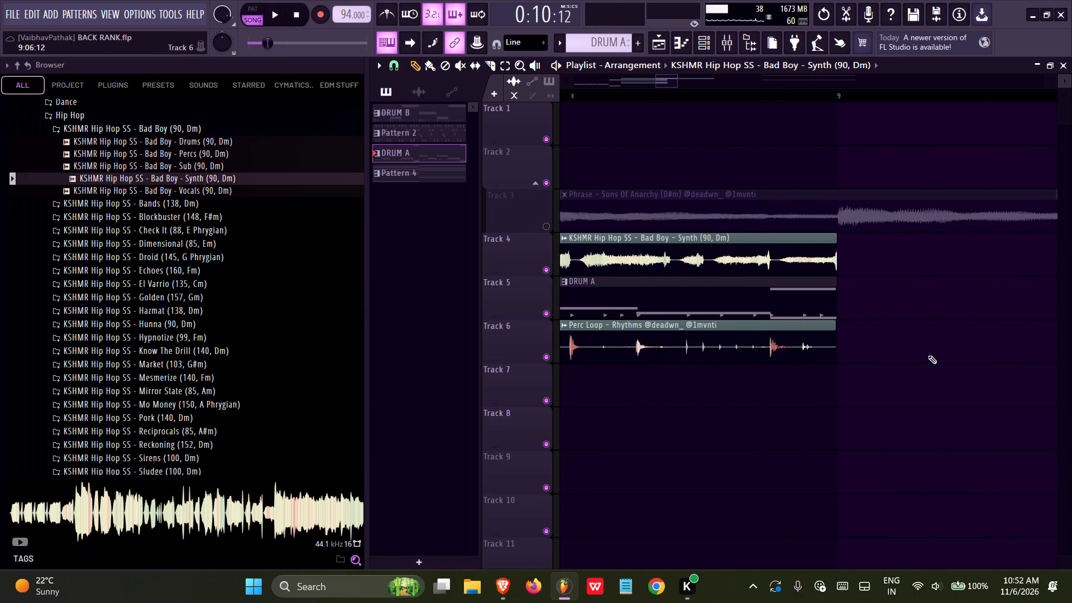
ctrl+scroll(928, 355, down, 11)
middle_drag(748, 361, 802, 364)
ctrl+scroll(682, 360, up, 16)
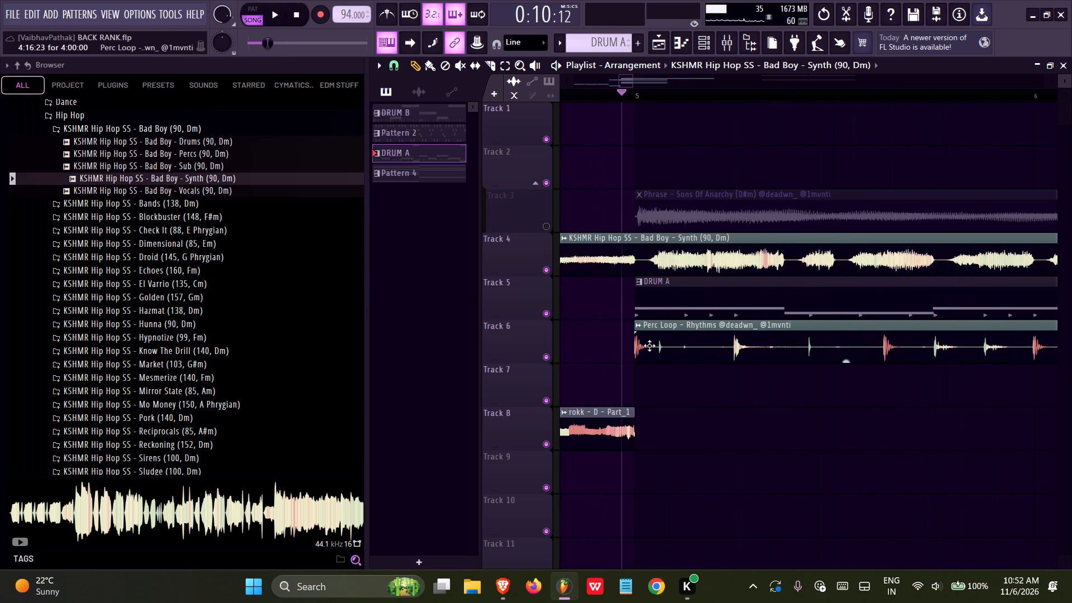
click(649, 346)
key(space)
key(space)
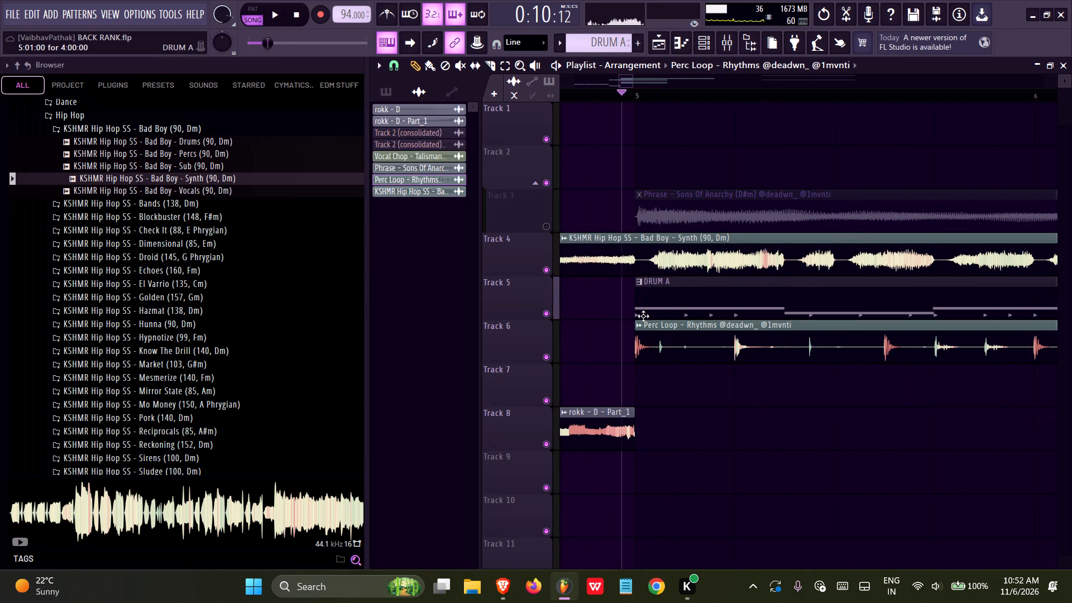
Make the Bad Boy - Synth clip on Track 4 a unique audio clip.
double_click(625, 266)
right_click(805, 151)
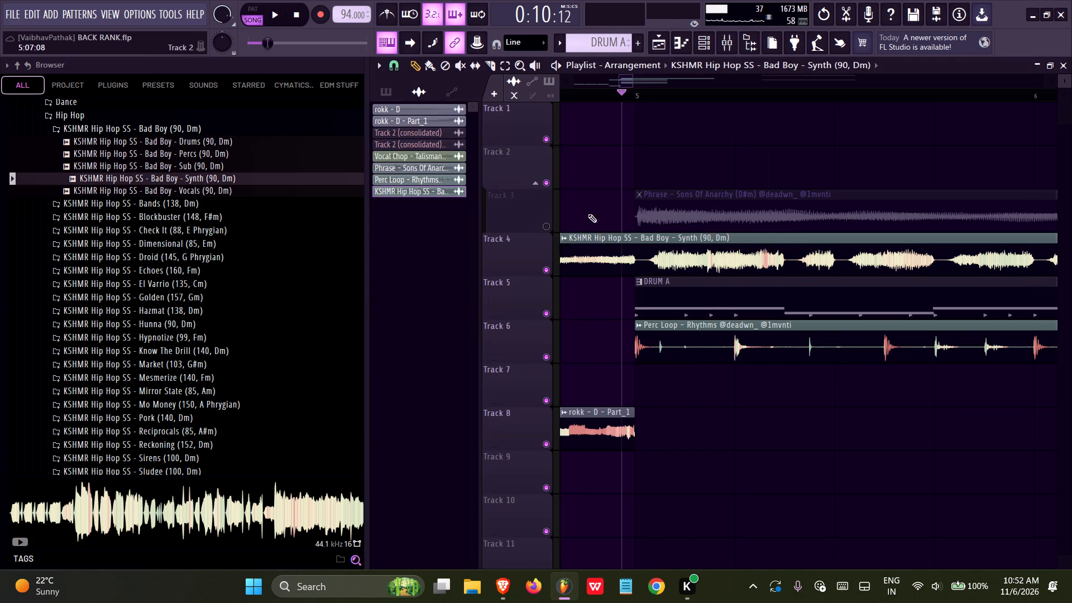
click(563, 234)
click(695, 259)
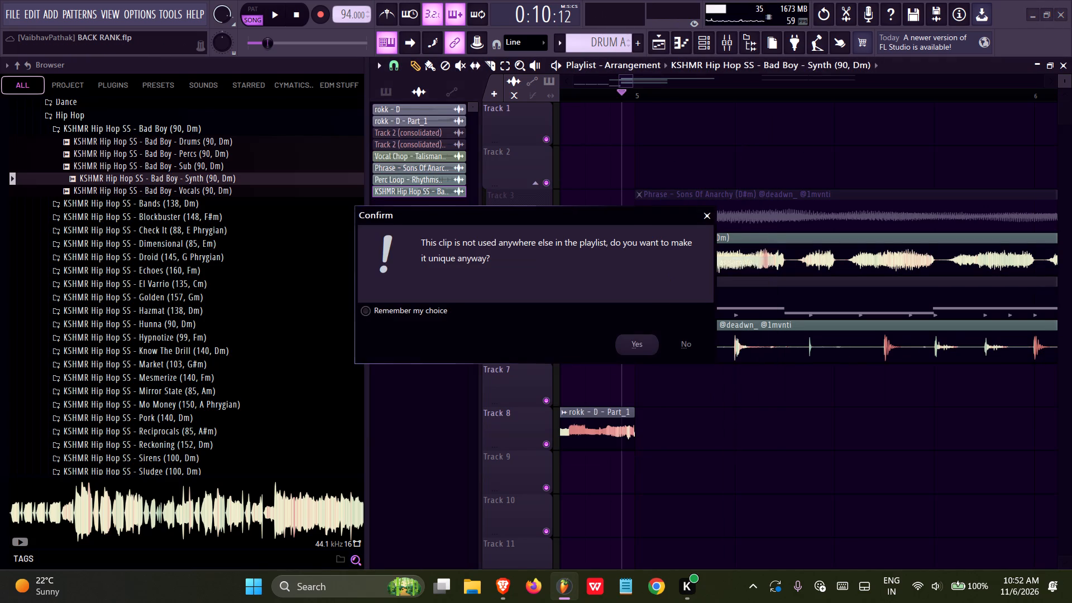
click(639, 338)
Assign the unique Bad Boy - Synth channel to a free mixer track.
double_click(634, 245)
ctrl+click(758, 173)
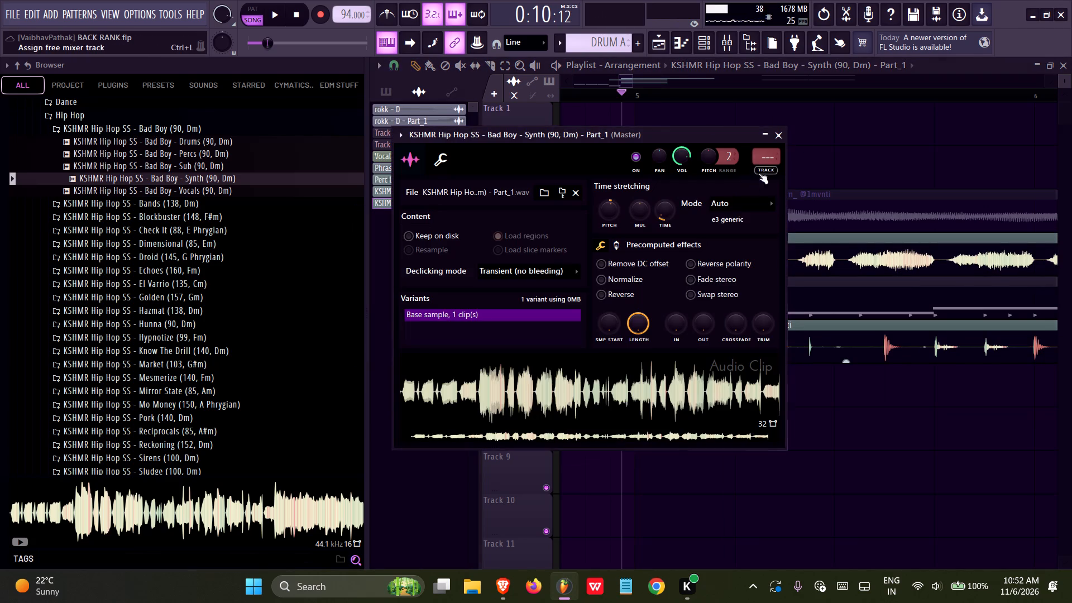
Add Fruity Parametric EQ 2 to the synth's mixer track with the 20Hz + 18kHz cut preset, raising the high-pass to about 265 Hz.
click(433, 103)
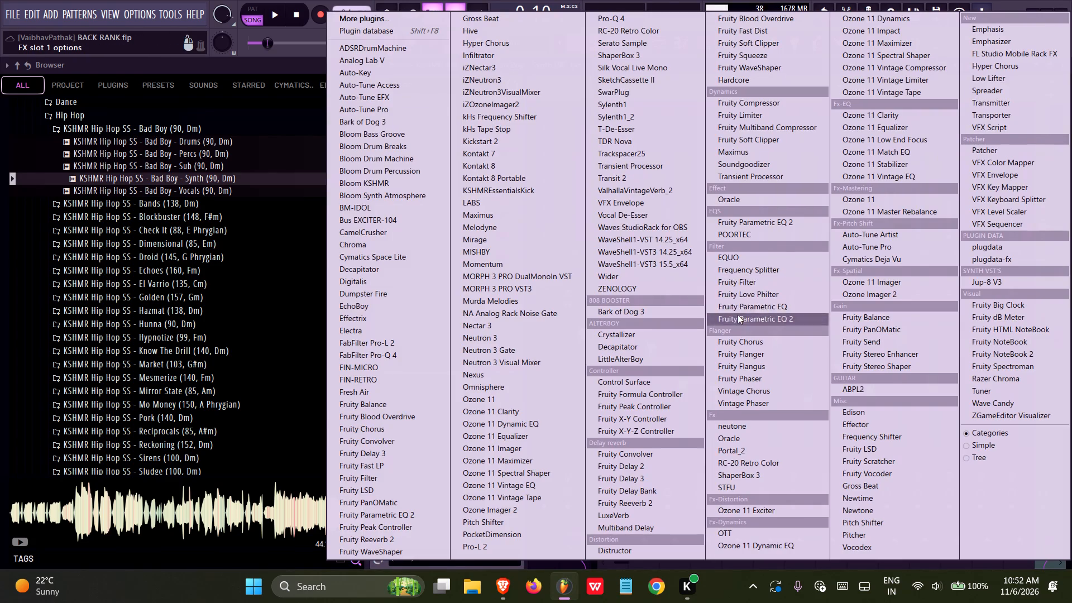
click(738, 315)
double_click(854, 152)
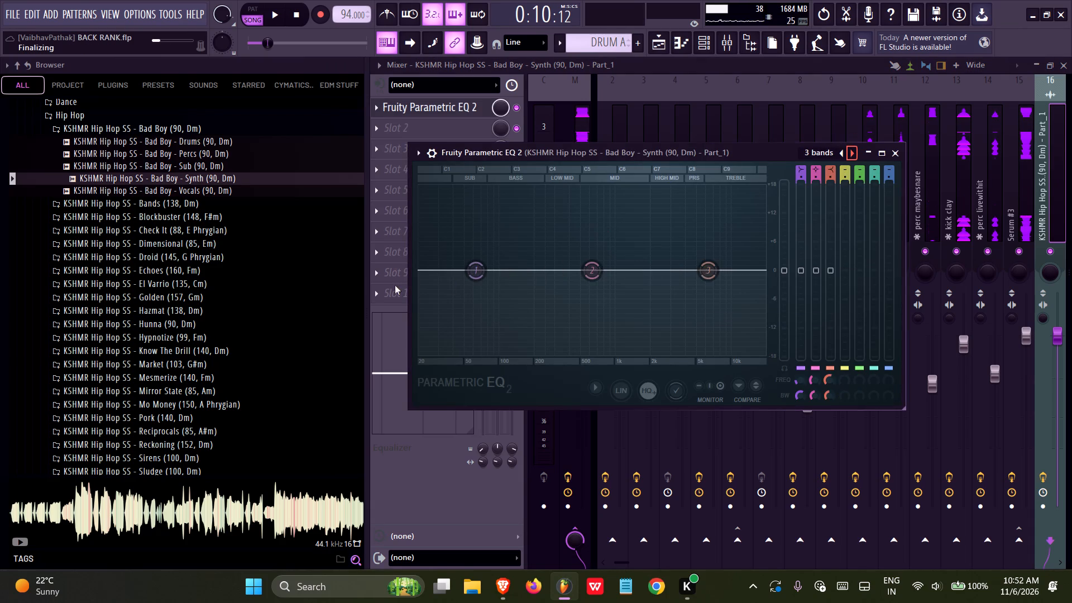
drag(434, 271, 748, 338)
key(space)
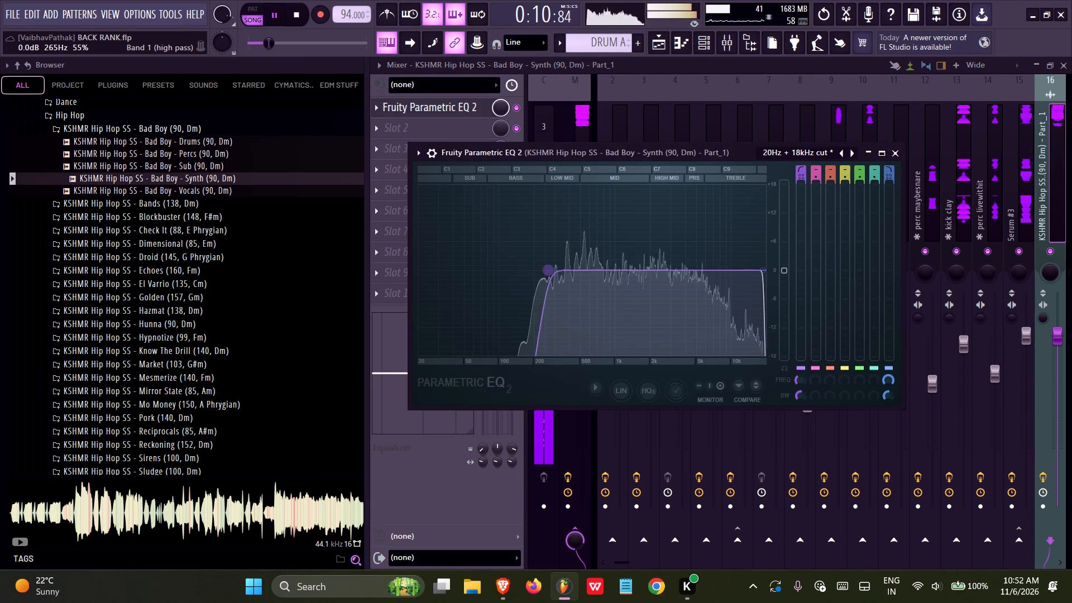
drag(748, 338, 749, 338)
drag(752, 267, 618, 262)
Add Soundgoodizer in slot 2 of the synth's mixer track, choose mode C and turn its amount down.
click(467, 119)
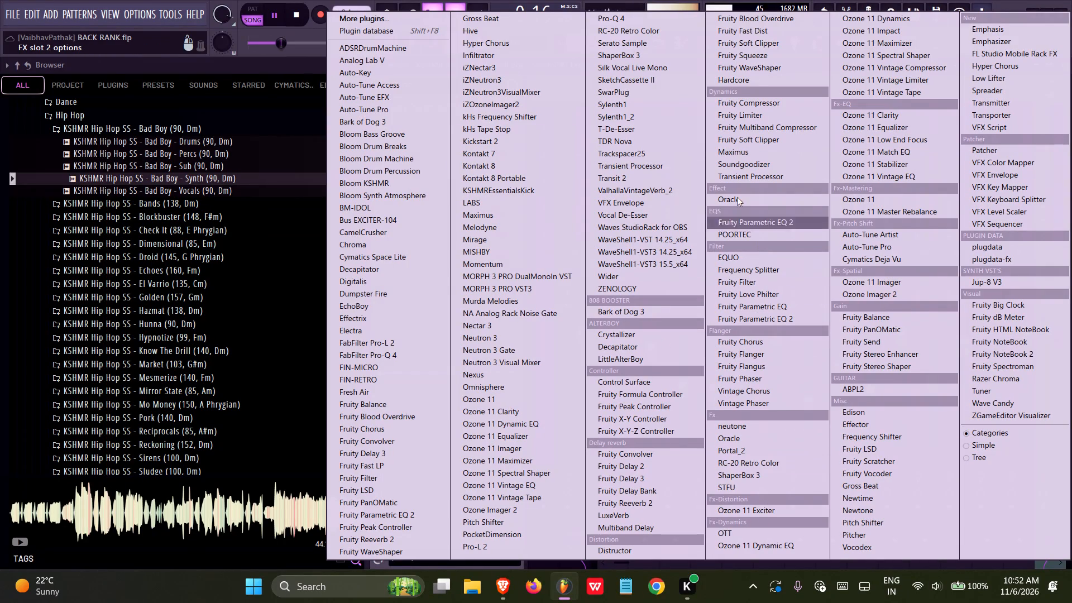
click(733, 163)
click(502, 320)
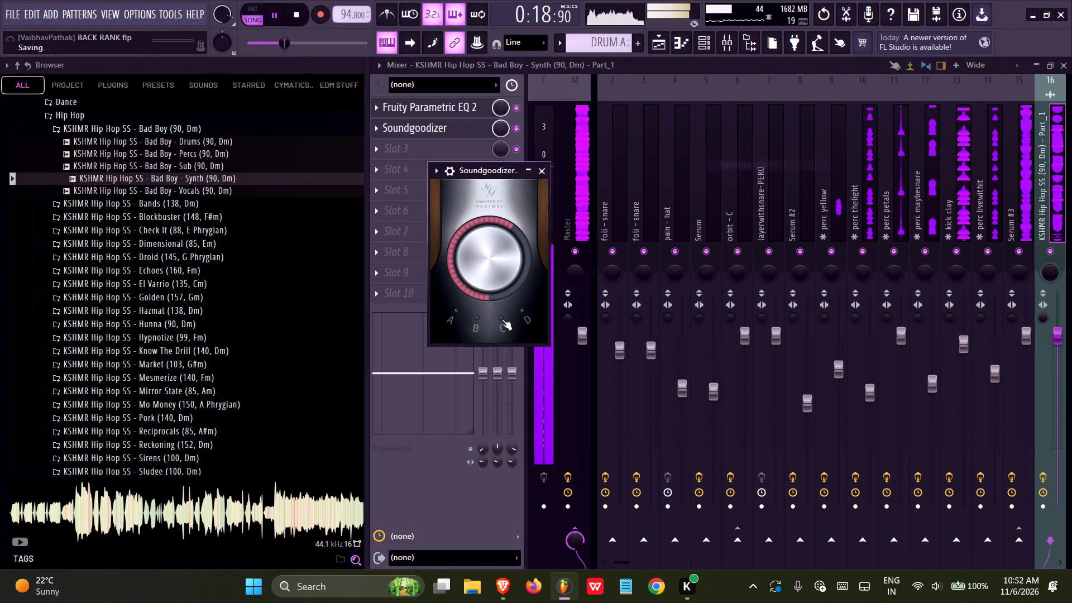
drag(487, 251, 460, 438)
click(534, 173)
key(space)
Add Fruity Reeverb 2 in slot 3 of the synth's mixer track and lower its wet level.
click(438, 144)
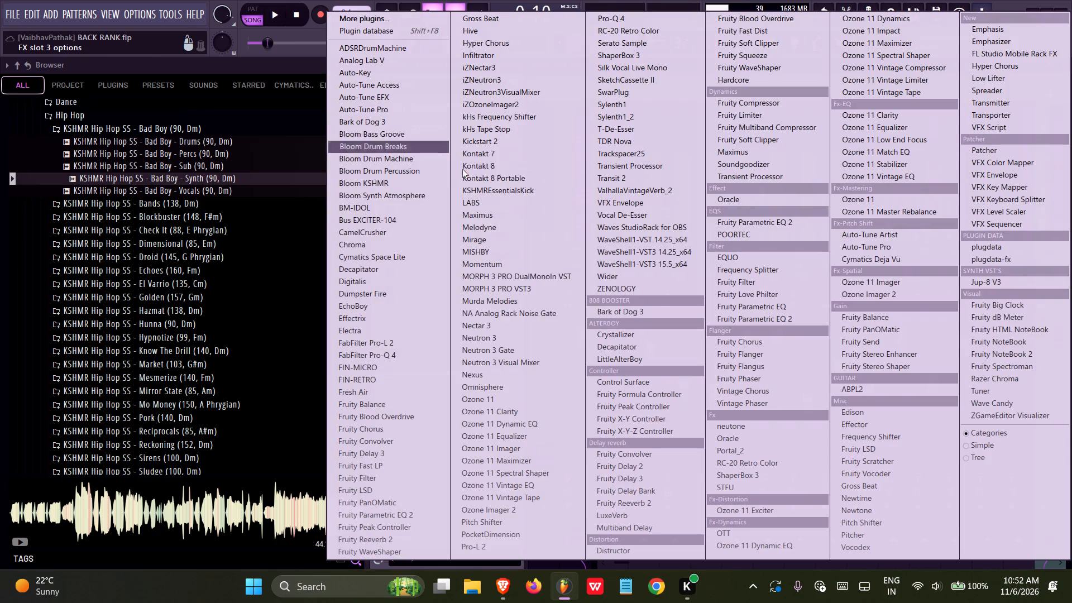
click(638, 501)
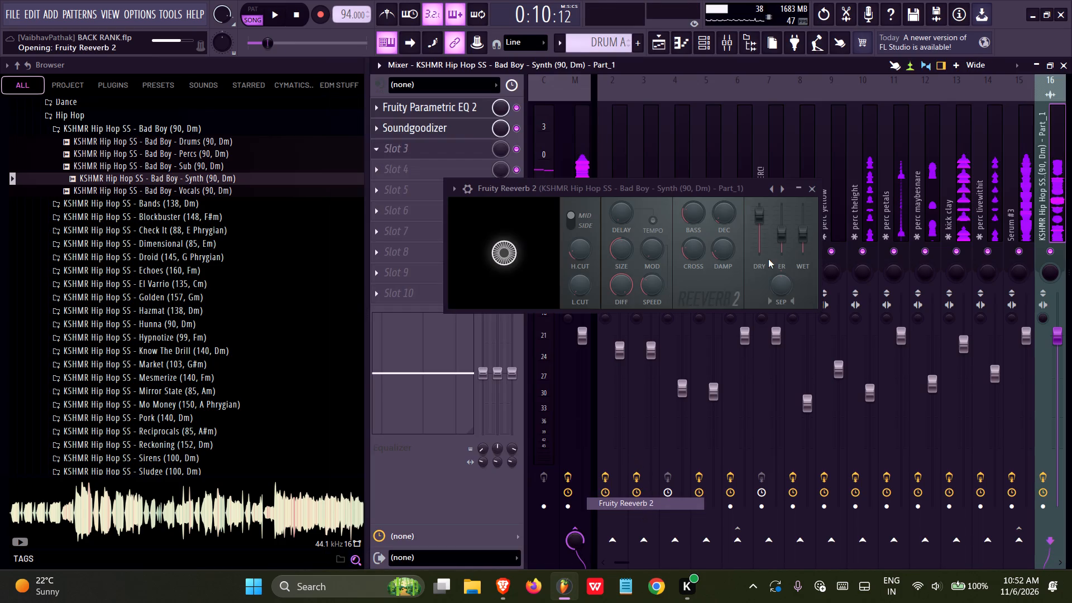
key(space)
drag(800, 232, 800, 242)
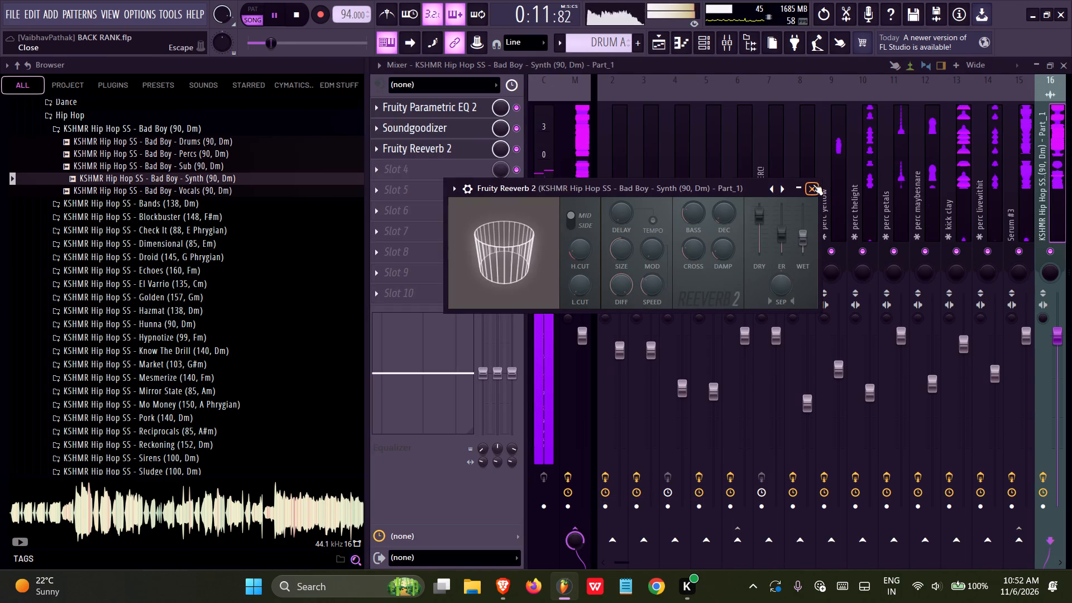
click(813, 184)
Lower the volume of the synth's mixer track 16 to about -6 dB while the arrangement plays.
drag(1064, 340, 1064, 361)
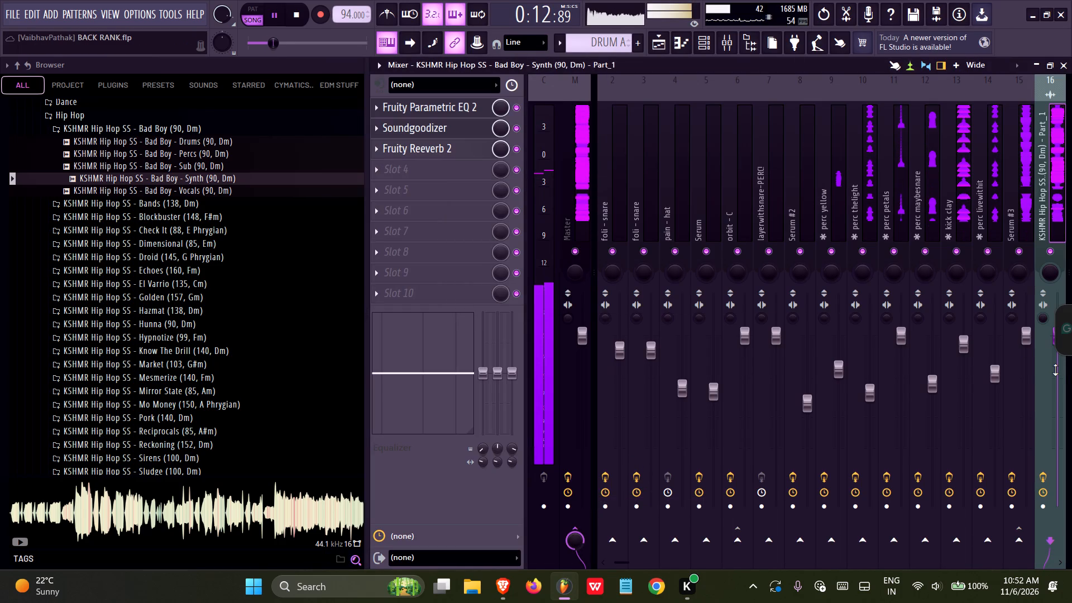
click(1050, 395)
drag(1056, 335, 1046, 437)
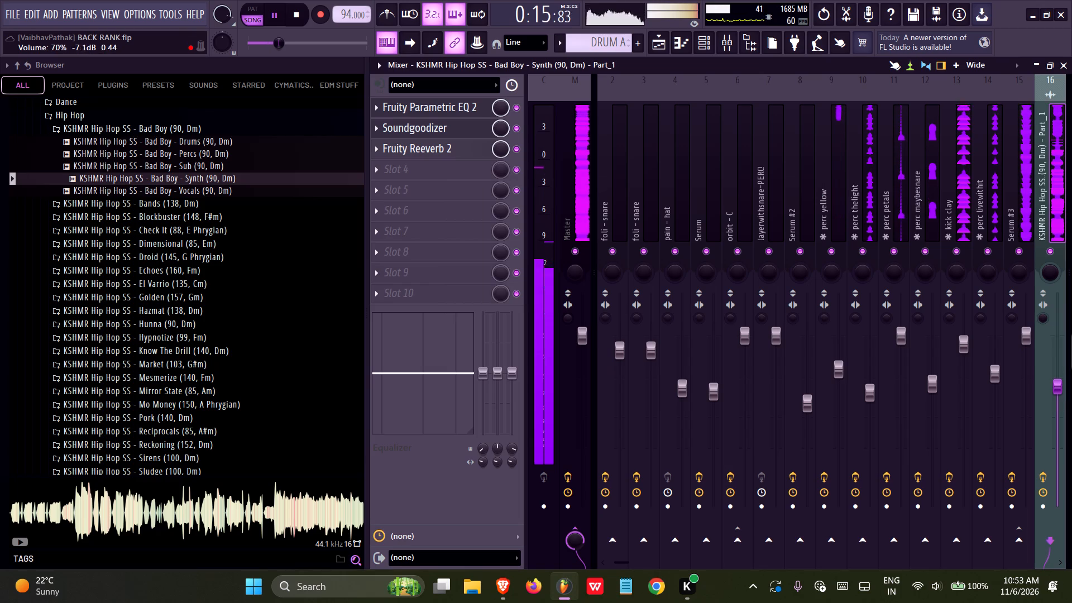
drag(1046, 437, 1042, 417)
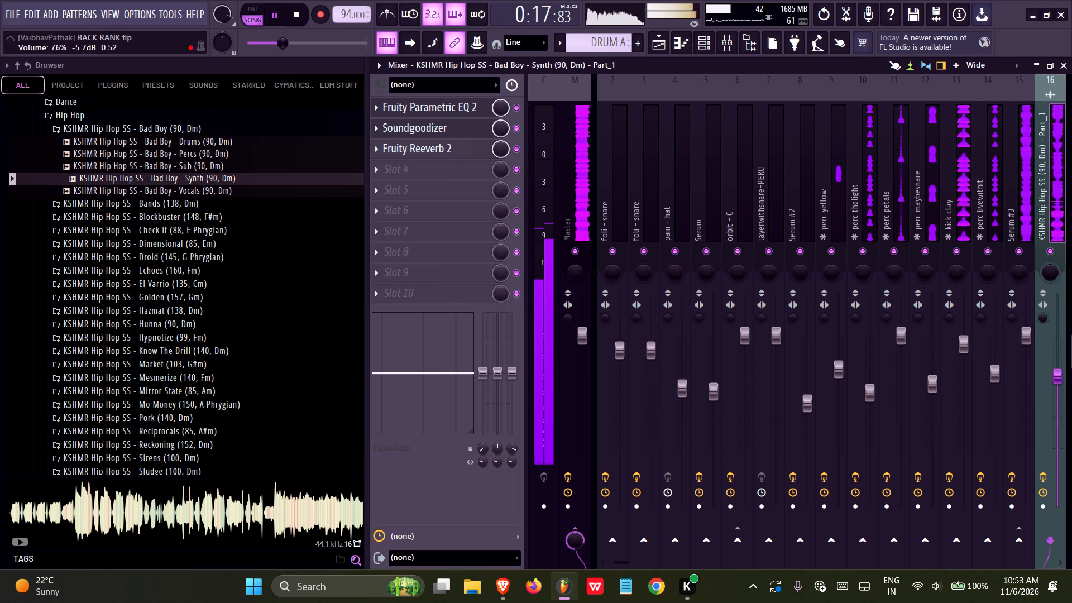
drag(1042, 417, 1042, 427)
Play the arrangement from bar 1 in the playlist and examine where the synth clip starts at bar 4.
click(660, 42)
key(space)
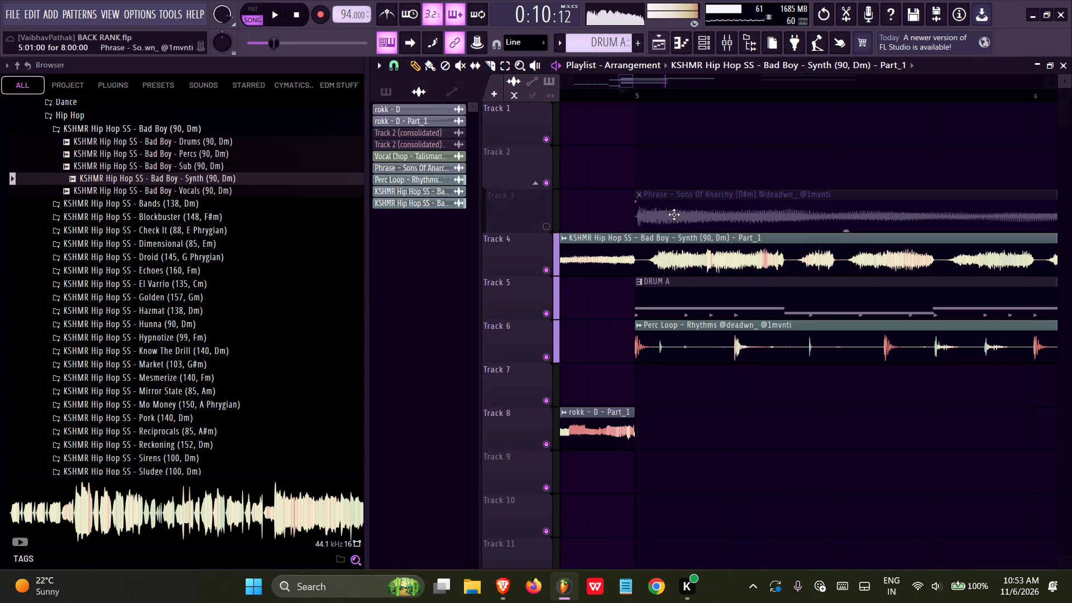
ctrl+scroll(679, 227, down, 20)
ctrl+scroll(679, 227, down, 5)
drag(630, 97, 505, 116)
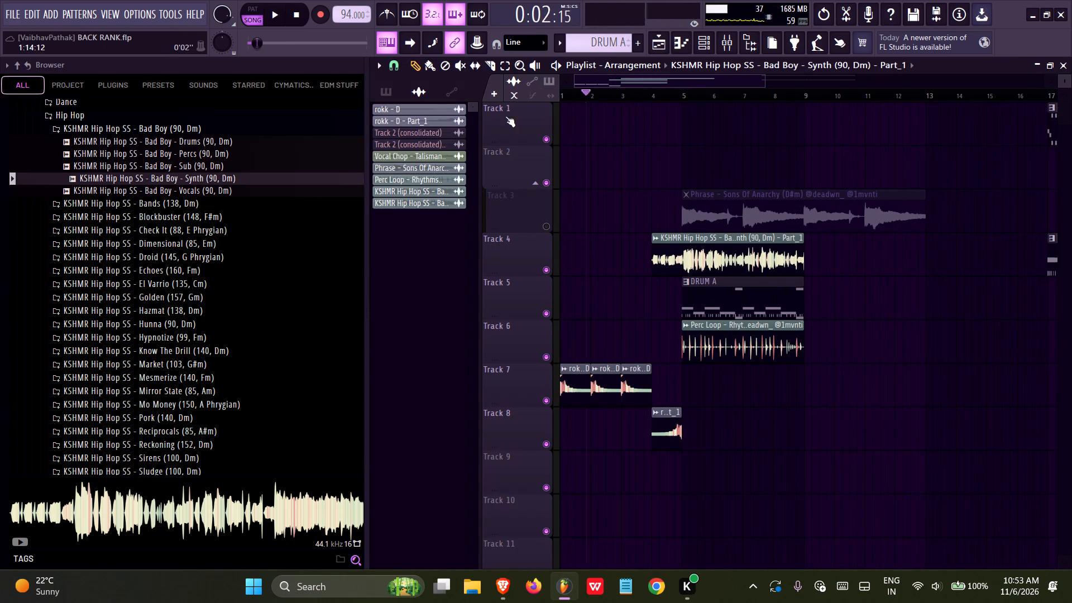
drag(505, 116, 458, 116)
key(space)
ctrl+scroll(690, 324, up, 20)
ctrl+scroll(690, 324, up, 4)
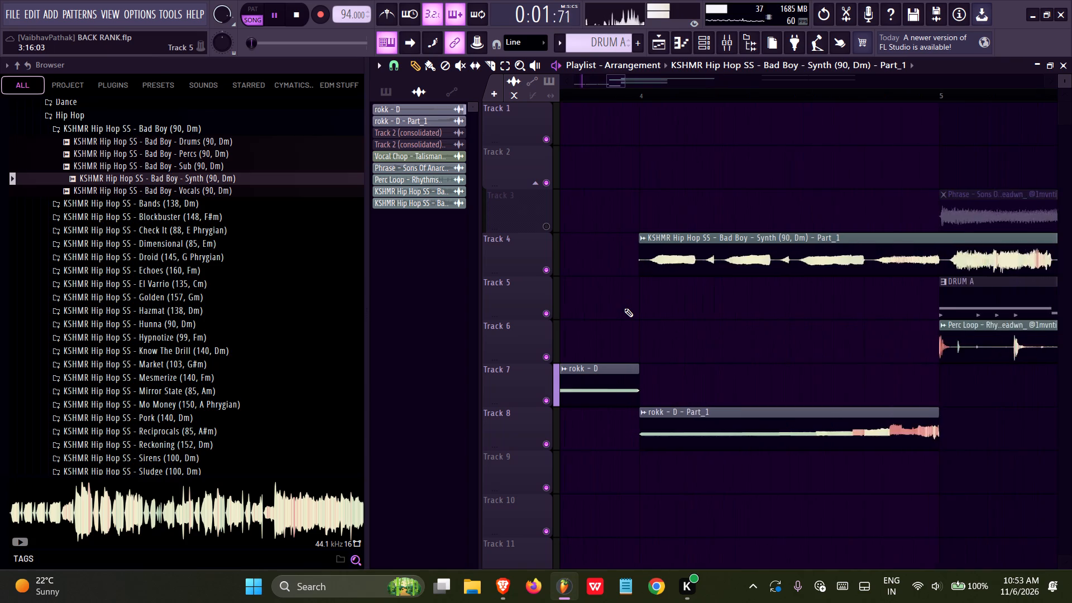
ctrl+scroll(624, 308, up, 4)
ctrl+scroll(654, 267, up, 8)
click(652, 234)
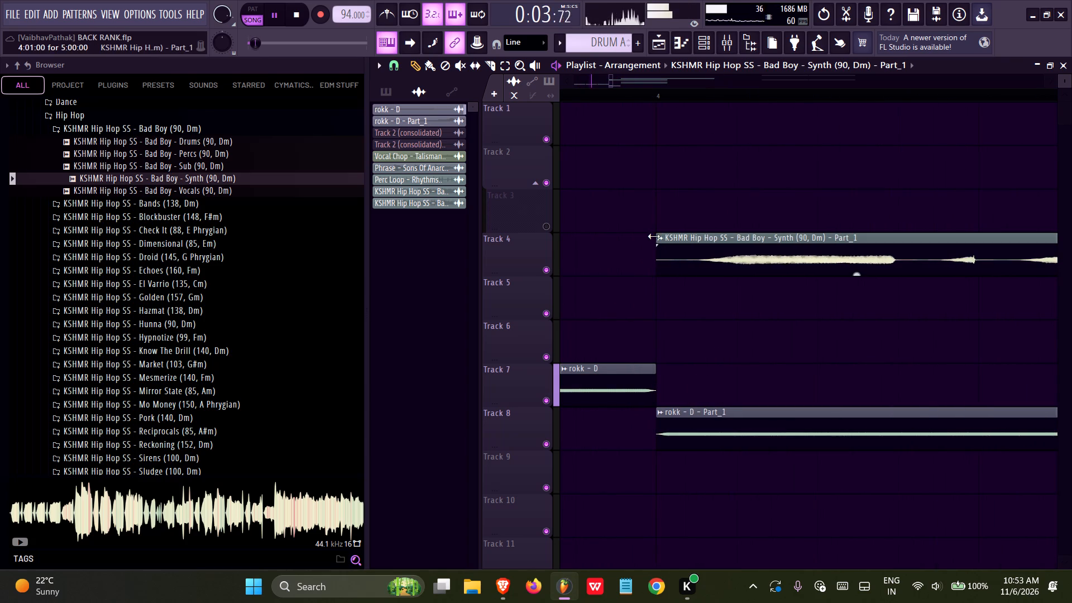
ctrl+scroll(628, 264, down, 20)
ctrl+scroll(628, 264, down, 16)
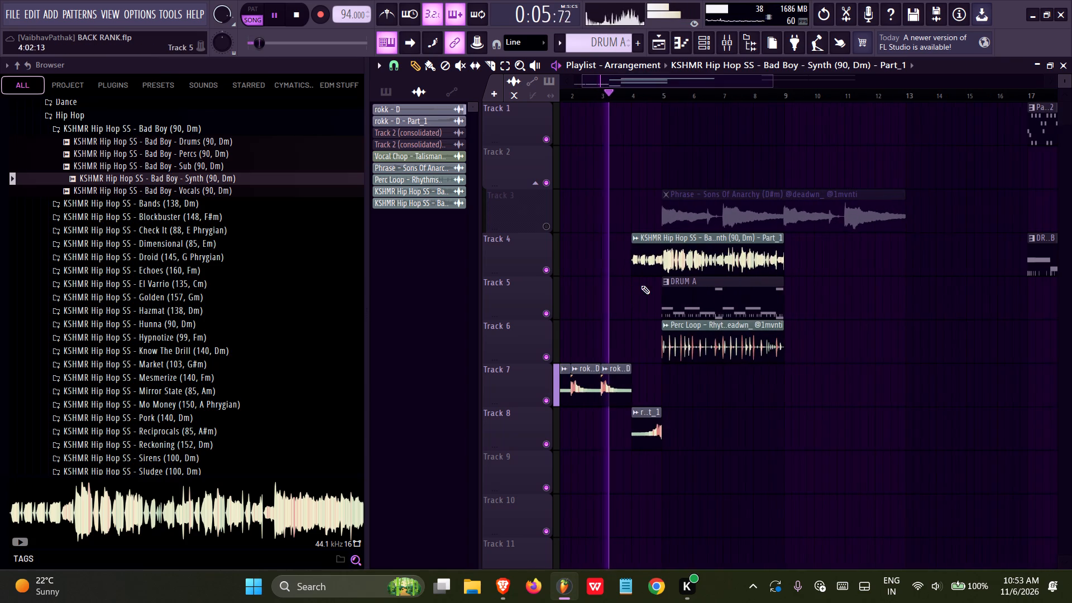
Save the project.
key(ctrl+s)
Delete the Phrase - Sons Of Anarchy clip from Track 3 and unmute that track.
right_click(680, 209)
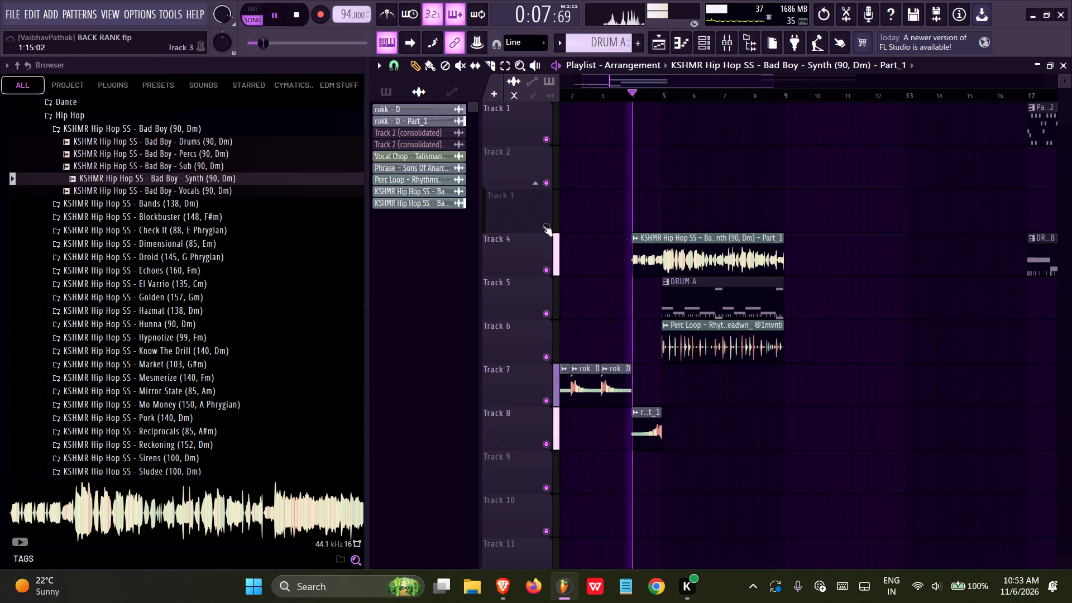
click(548, 223)
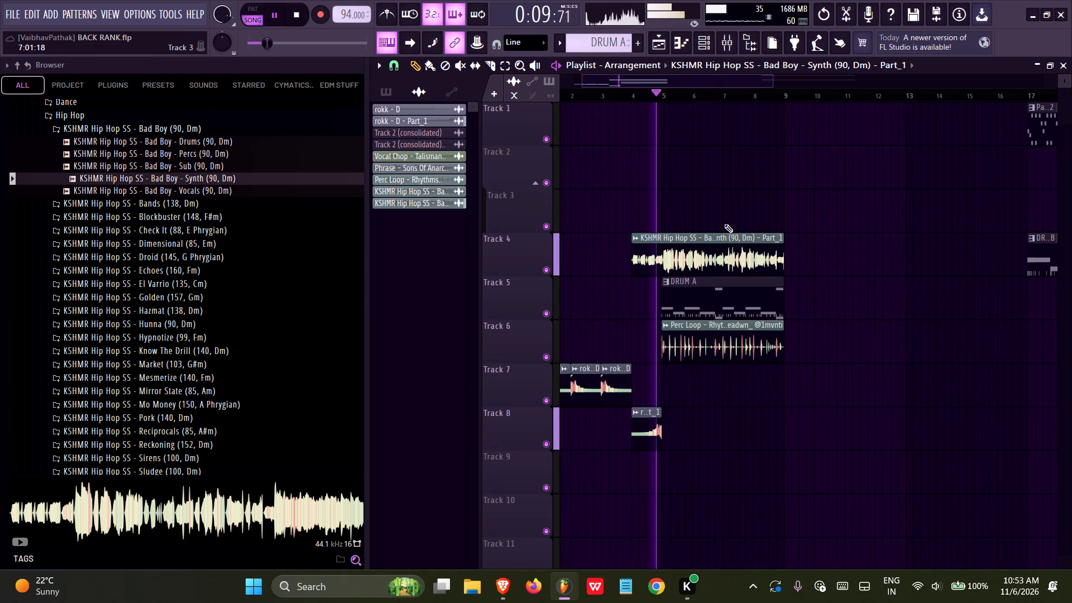
Delete the Perc Loop - Rhythms clip from Track 6.
scroll(199, 281, up, 3)
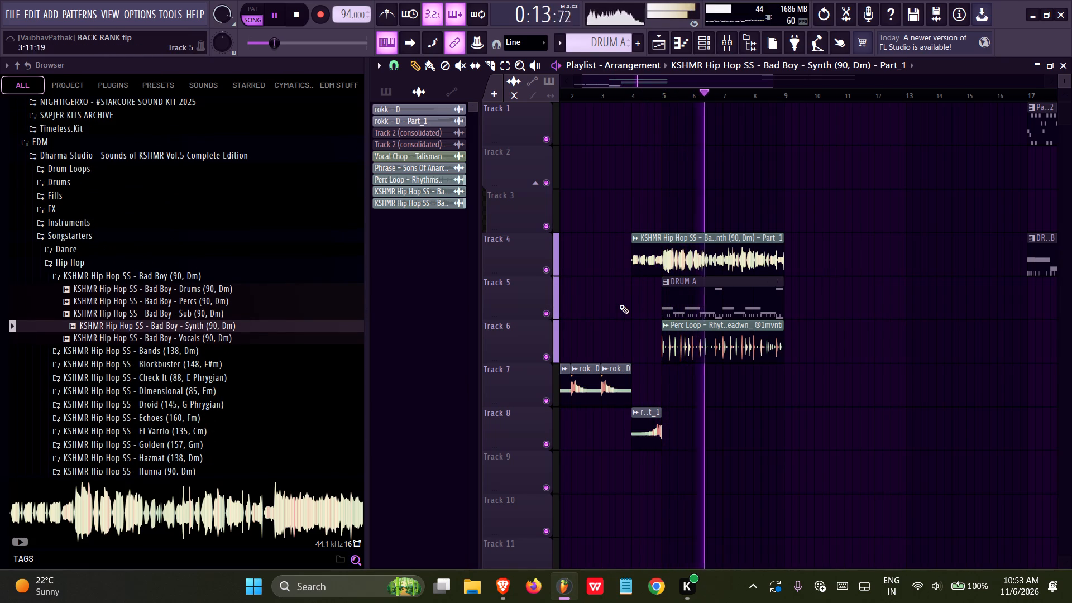
ctrl+scroll(619, 305, up, 6)
right_click(866, 337)
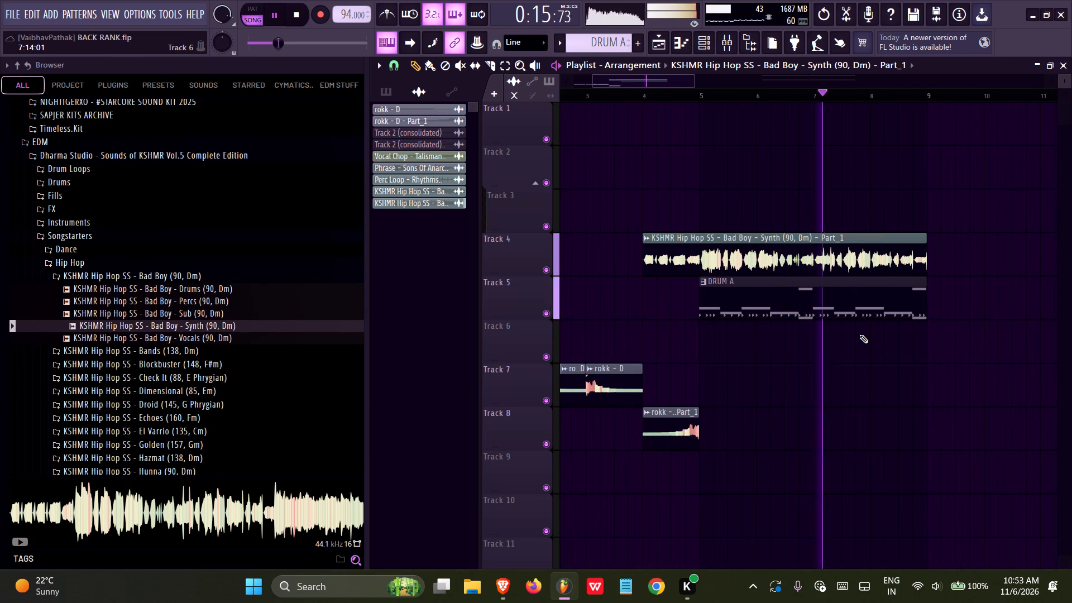
Check the track levels in the mixer and replay the arrangement from bar 4 in the playlist.
click(727, 47)
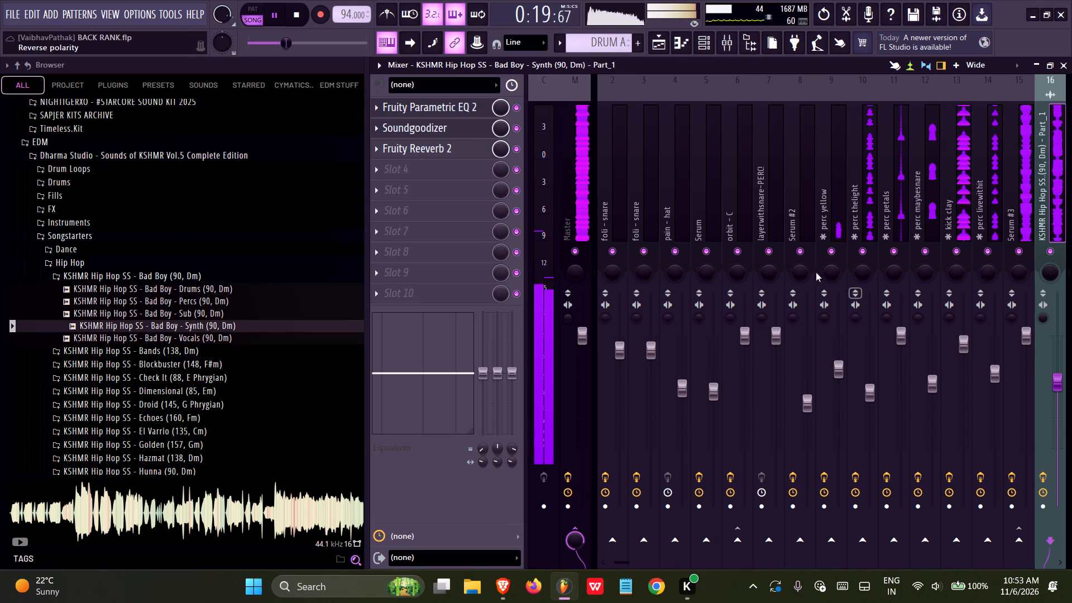
click(661, 45)
ctrl+scroll(552, 173, down, 6)
ctrl+scroll(654, 168, up, 6)
click(568, 91)
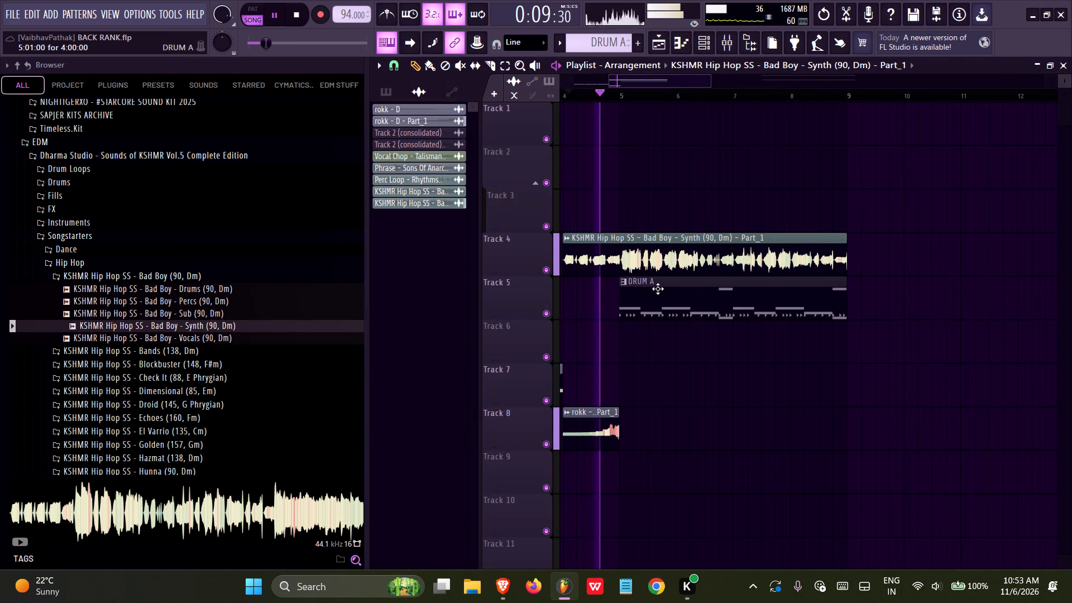
Save the project.
key(ctrl+s)
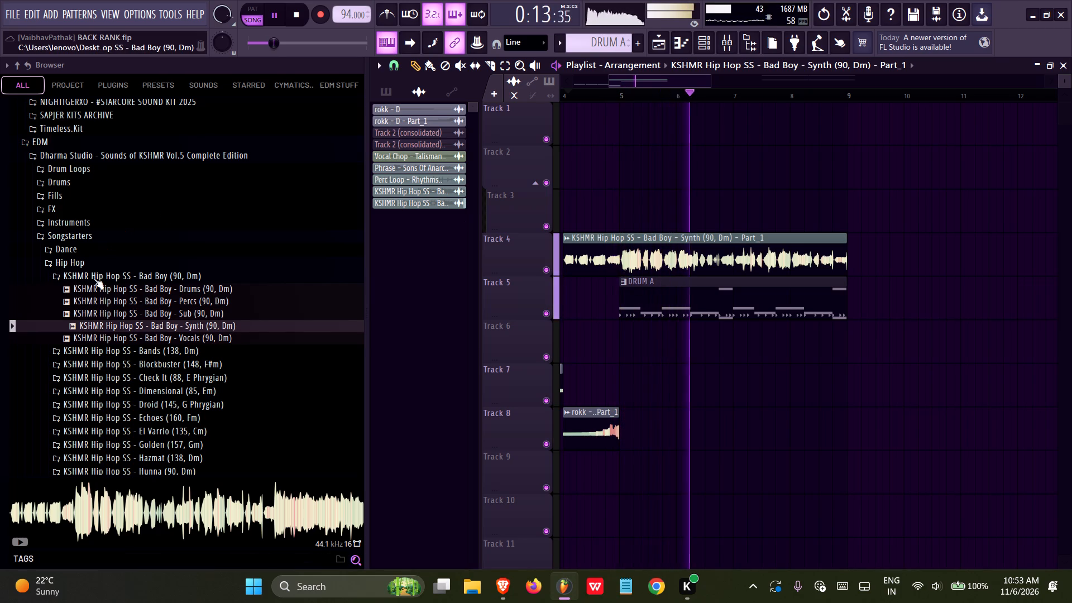
Add the KSHMR Hip Hop SS - Bad Boy - Vocals (90, Dm) sample to the playlist and place it on Track 3 around bar 4.
key(space)
click(123, 337)
drag(123, 337, 568, 339)
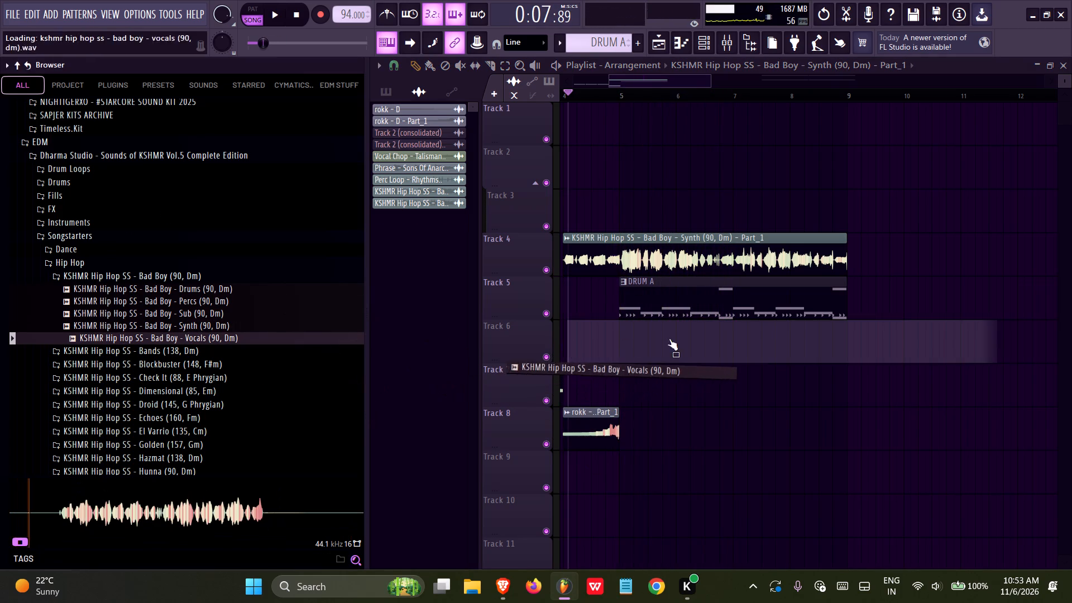
drag(679, 336, 669, 184)
Play the vocals clip with Track 4 muted and nudge it so the vocals come in with DRUM A at bar 5.
click(552, 269)
key(space)
ctrl+scroll(624, 279, up, 6)
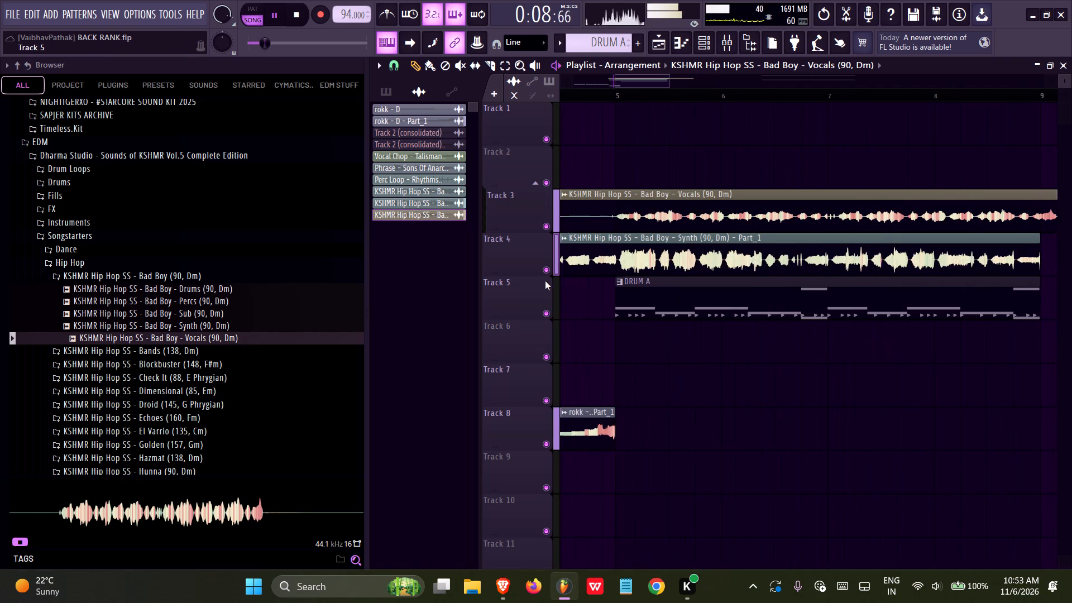
click(545, 266)
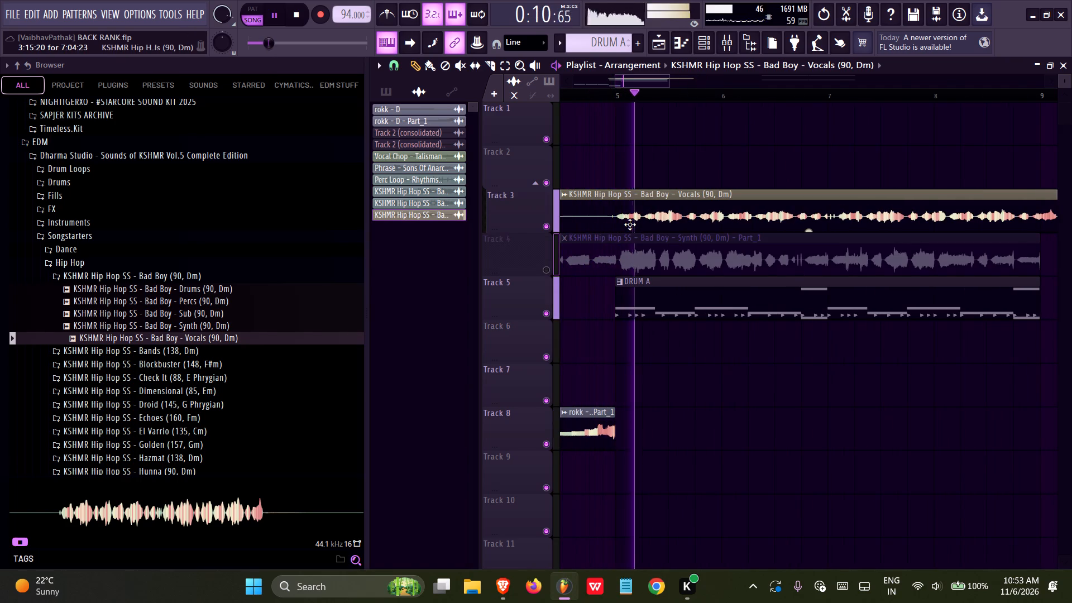
ctrl+scroll(624, 224, up, 10)
click(630, 220)
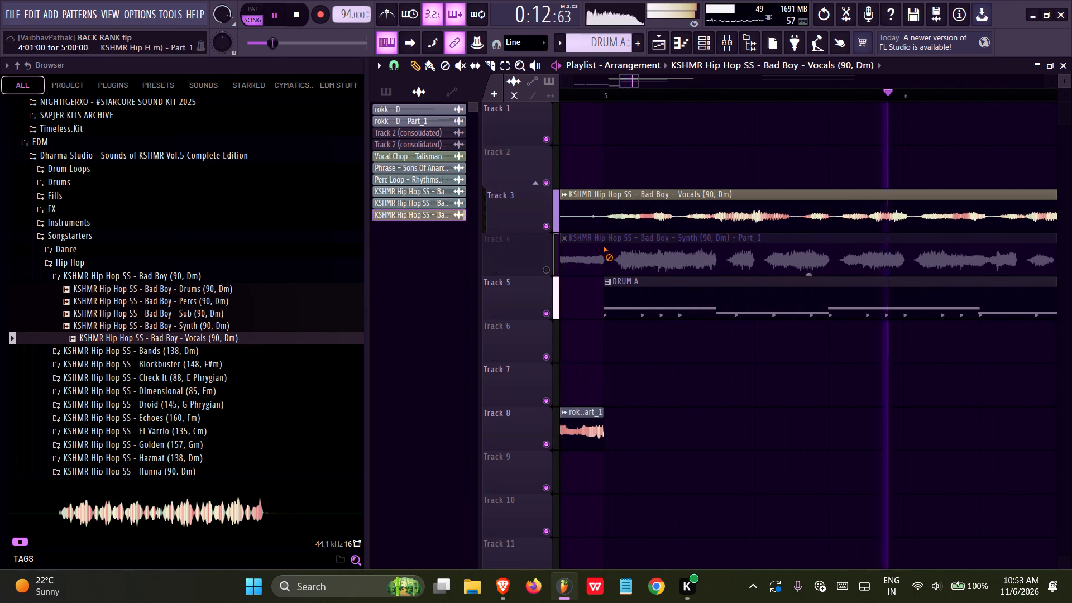
Delete the Bad Boy - Synth Part_1 clip from Track 4 and unmute that track.
right_click(603, 246)
ctrl+scroll(597, 254, down, 8)
click(548, 265)
ctrl+scroll(569, 264, down, 6)
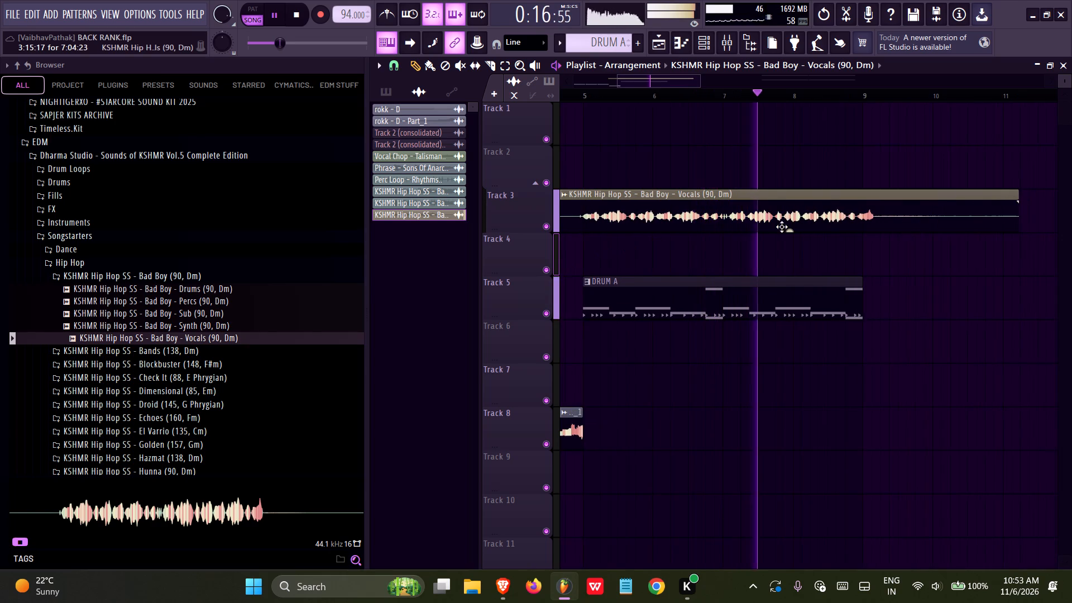
Trim the end of the vocals clip on Track 3 to bar 9, matching the end of DRUM A.
drag(1016, 197, 858, 197)
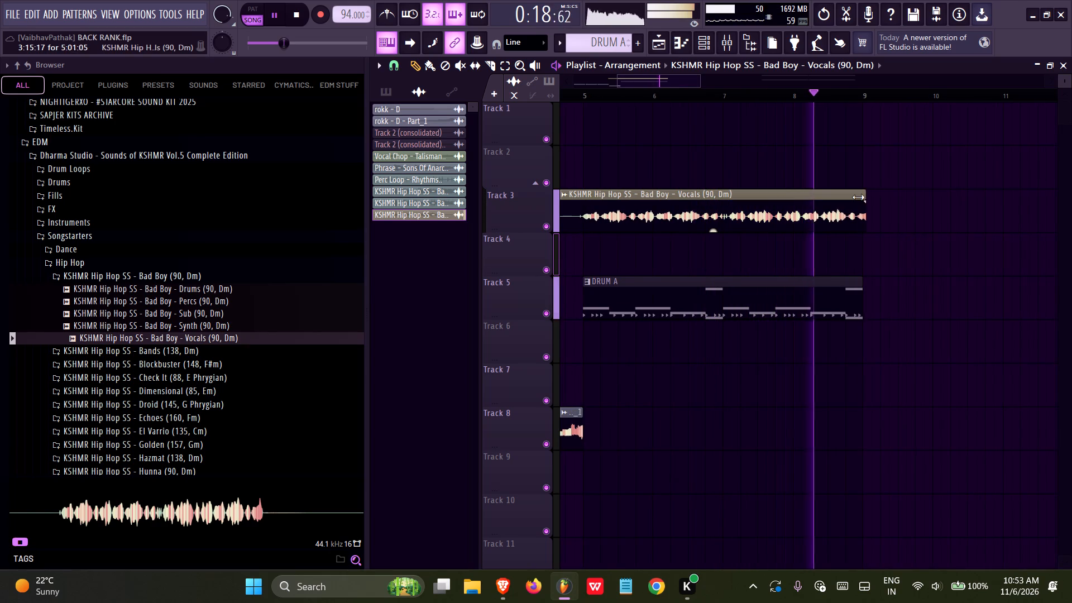
drag(858, 197, 859, 195)
key(space)
ctrl+scroll(846, 237, up, 20)
ctrl+scroll(846, 237, up, 3)
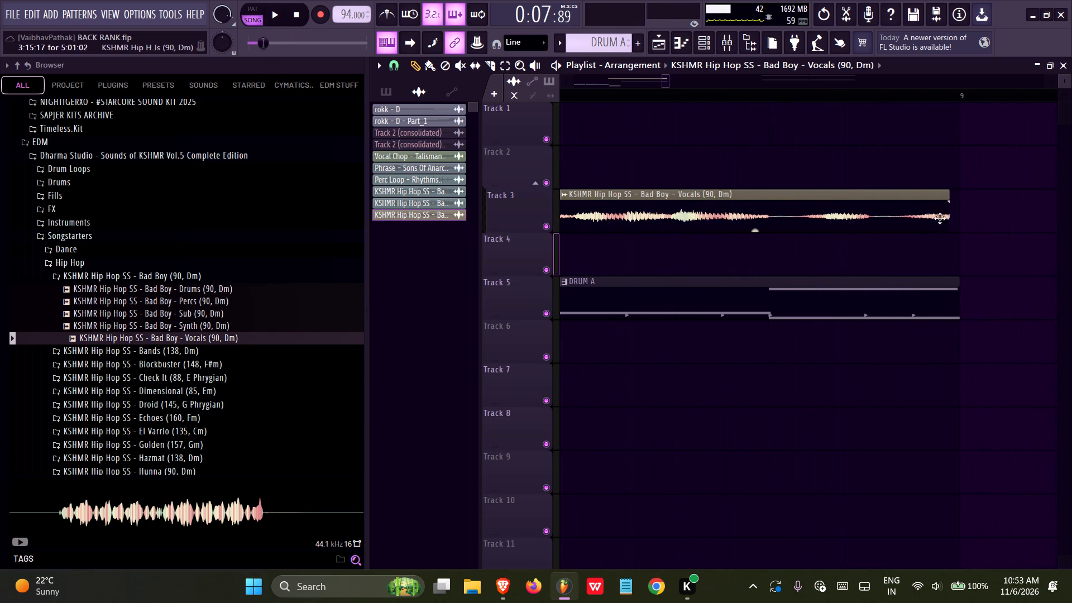
drag(948, 189, 958, 193)
ctrl+scroll(989, 237, down, 9)
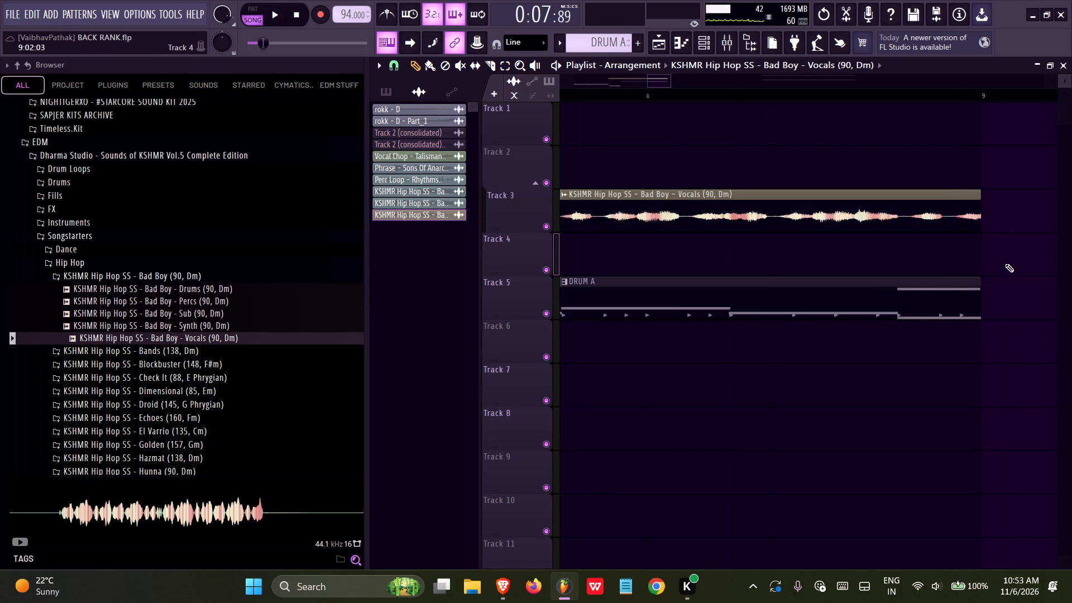
ctrl+scroll(1005, 264, down, 15)
Trim the start of the vocals clip on Track 3 to bar 5, matching the start of DRUM A.
key(space)
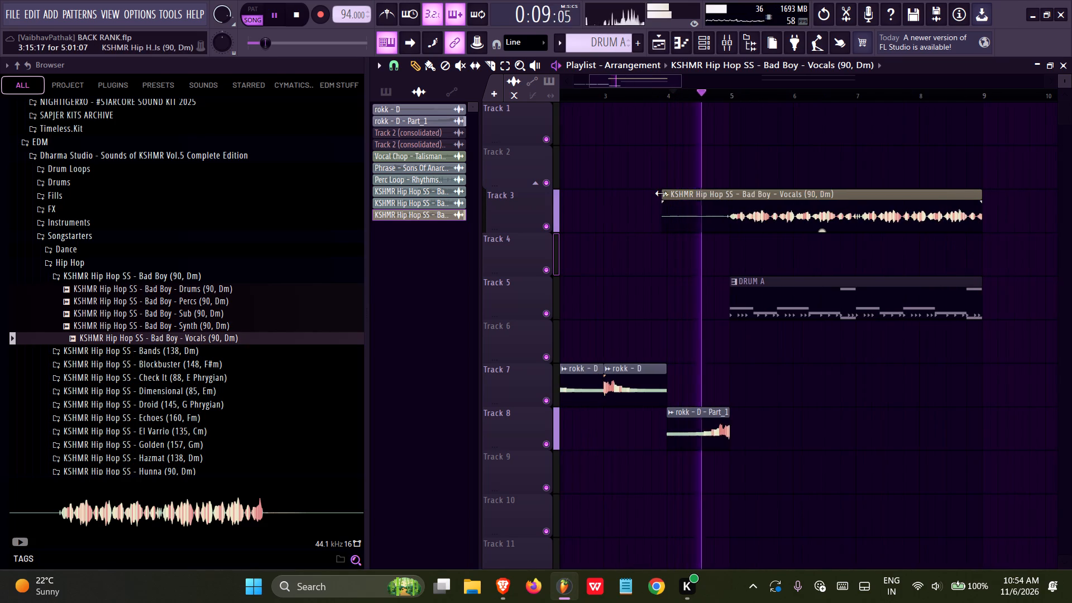
drag(661, 193, 730, 200)
ctrl+scroll(733, 204, up, 11)
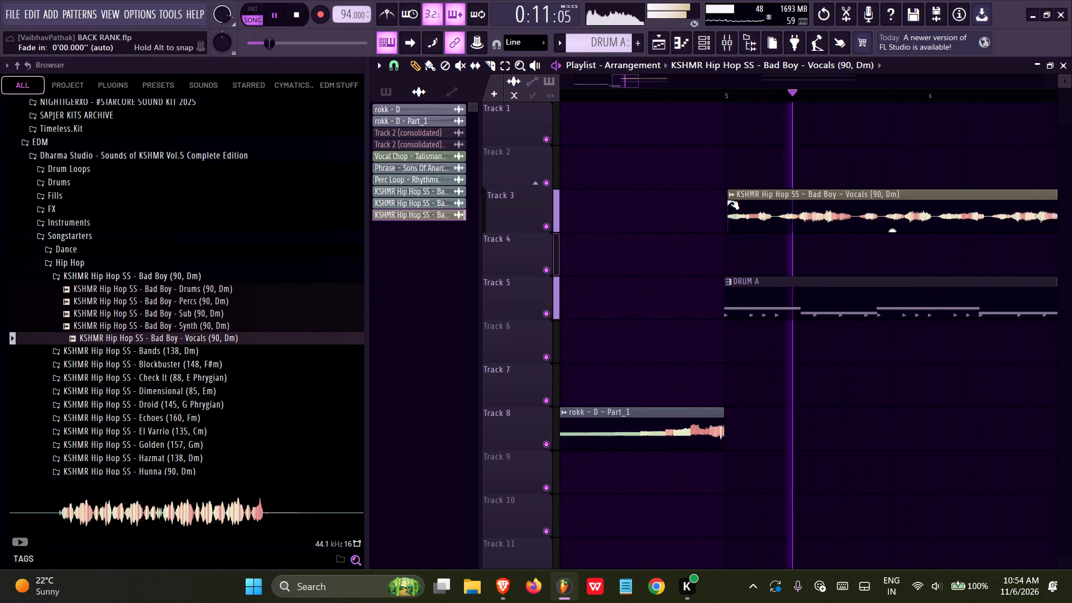
ctrl+scroll(731, 203, up, 12)
drag(722, 193, 711, 192)
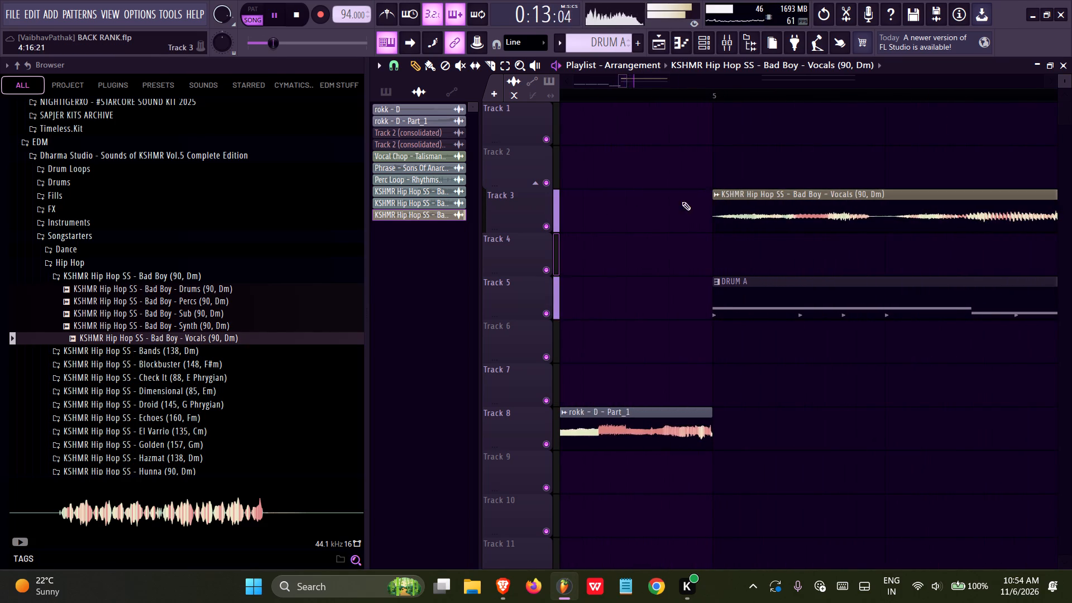
Select the vocals clip and DRUM A together and duplicate them twice to fill the tracks up to bar 17.
ctrl+scroll(631, 223, down, 20)
ctrl+scroll(631, 223, down, 7)
ctrl+drag(812, 203, 557, 294)
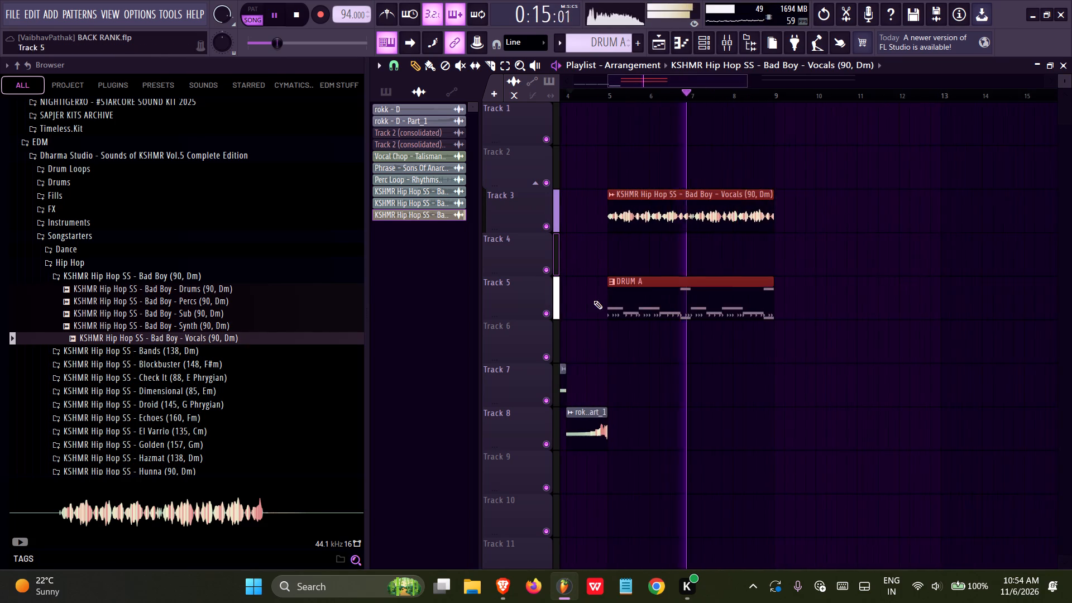
ctrl+scroll(620, 306, down, 6)
key(ctrl+b)
key(ctrl+b)
Save the project.
key(ctrl+s)
key(ctrl+s)
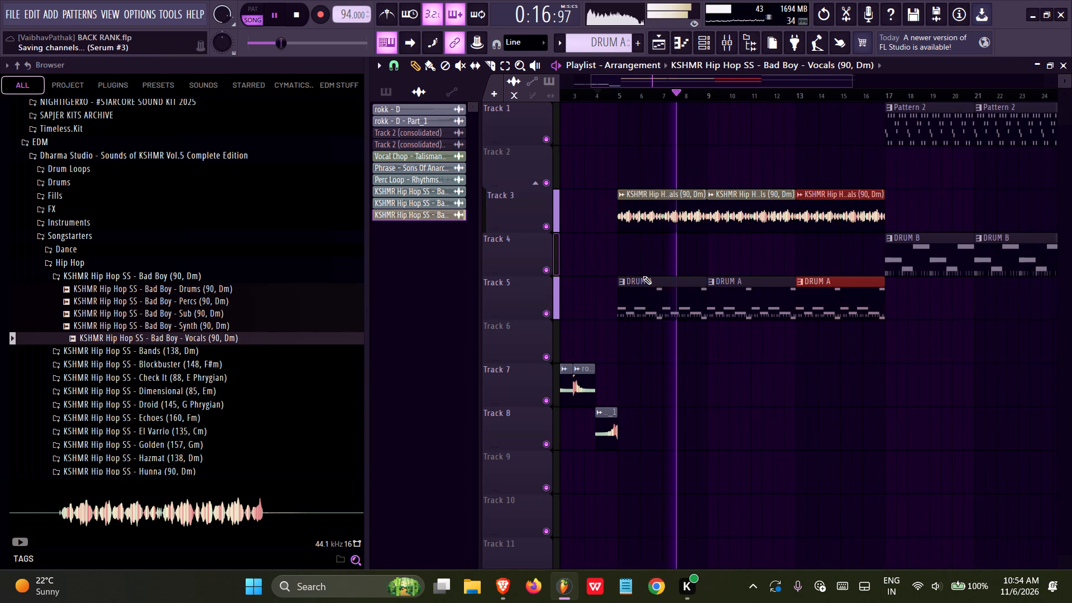
Deselect the duplicated clips and adjust the first vocals clip on Track 3 at bar 5.
double_click(674, 221)
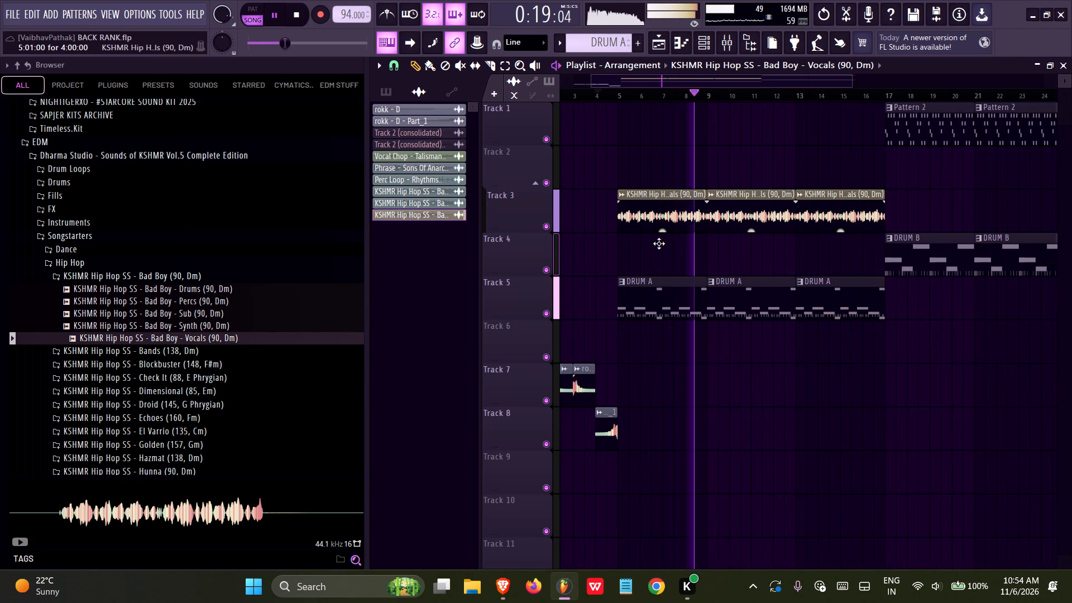
drag(628, 233, 623, 196)
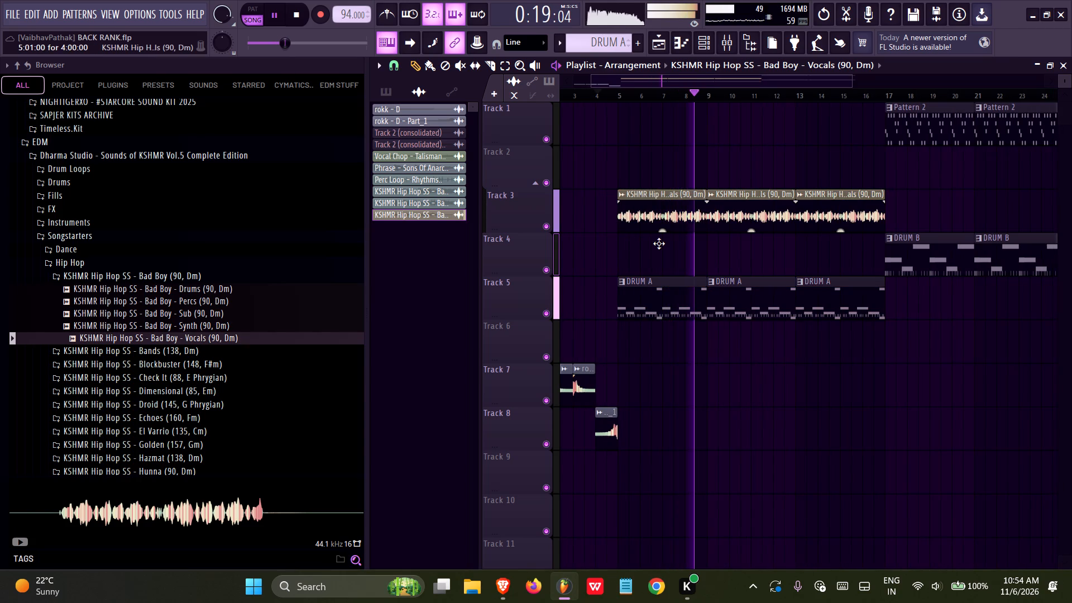